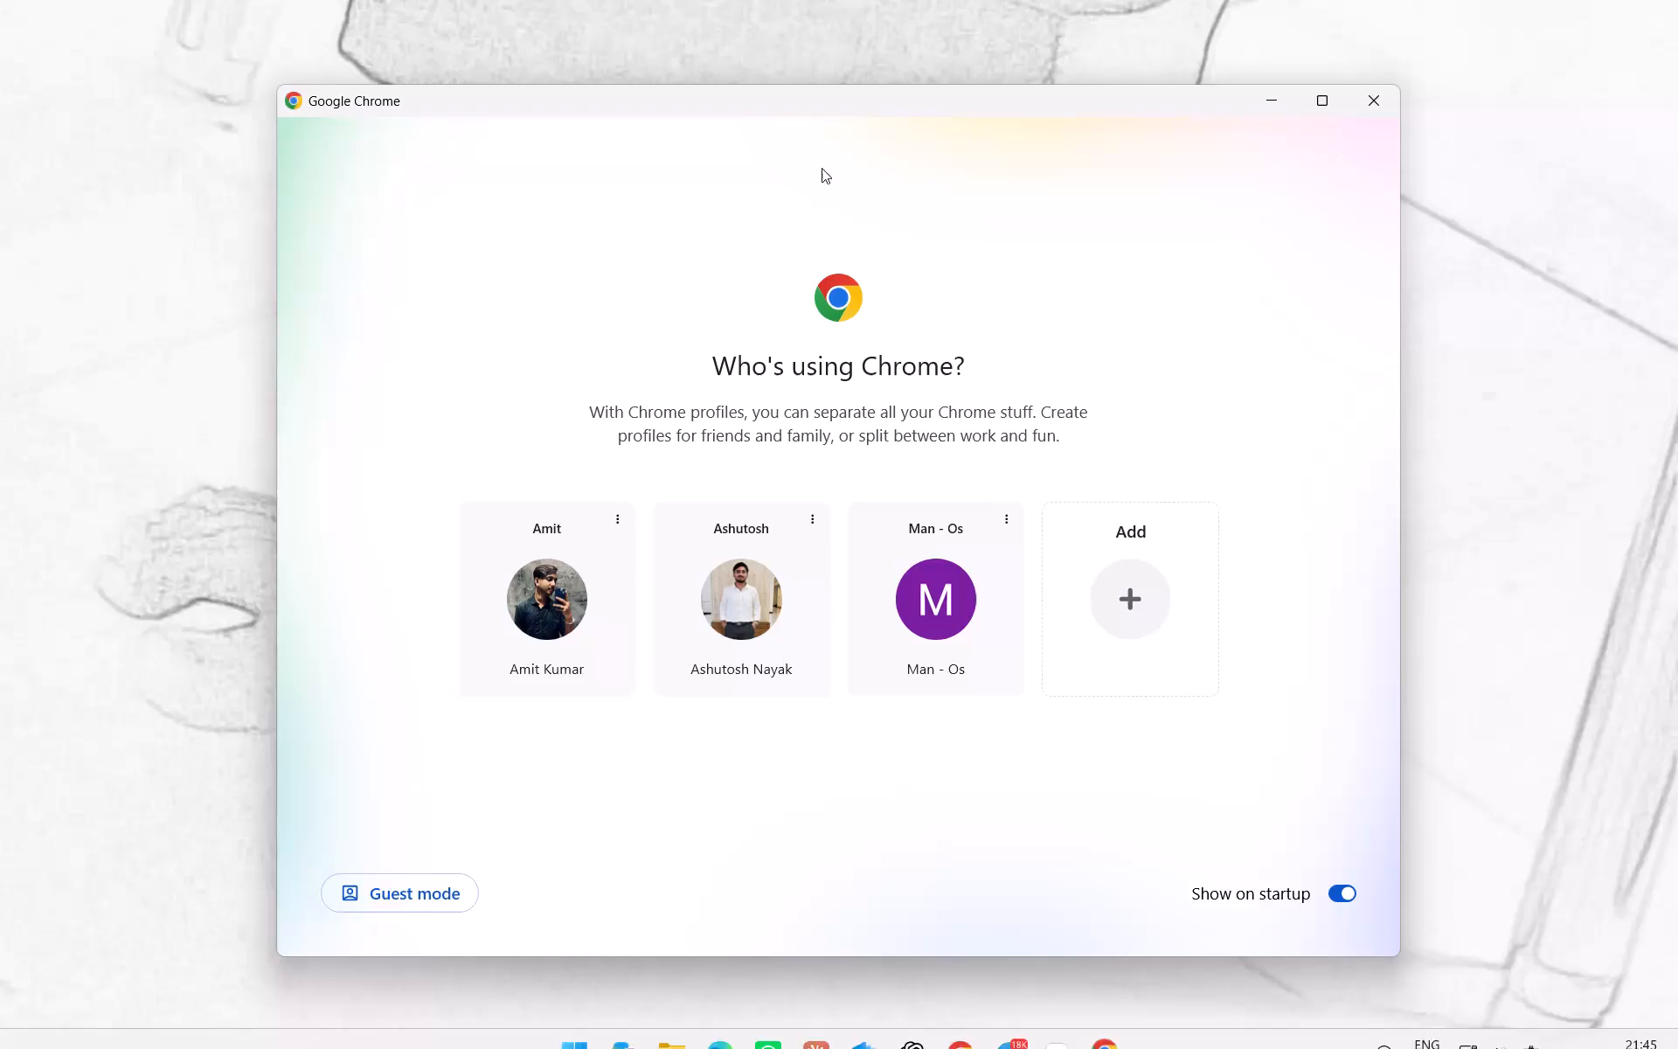
# Open Chrome with the Man - Os profile and search Google for "capcut desktop".
pyautogui.click(928, 567)
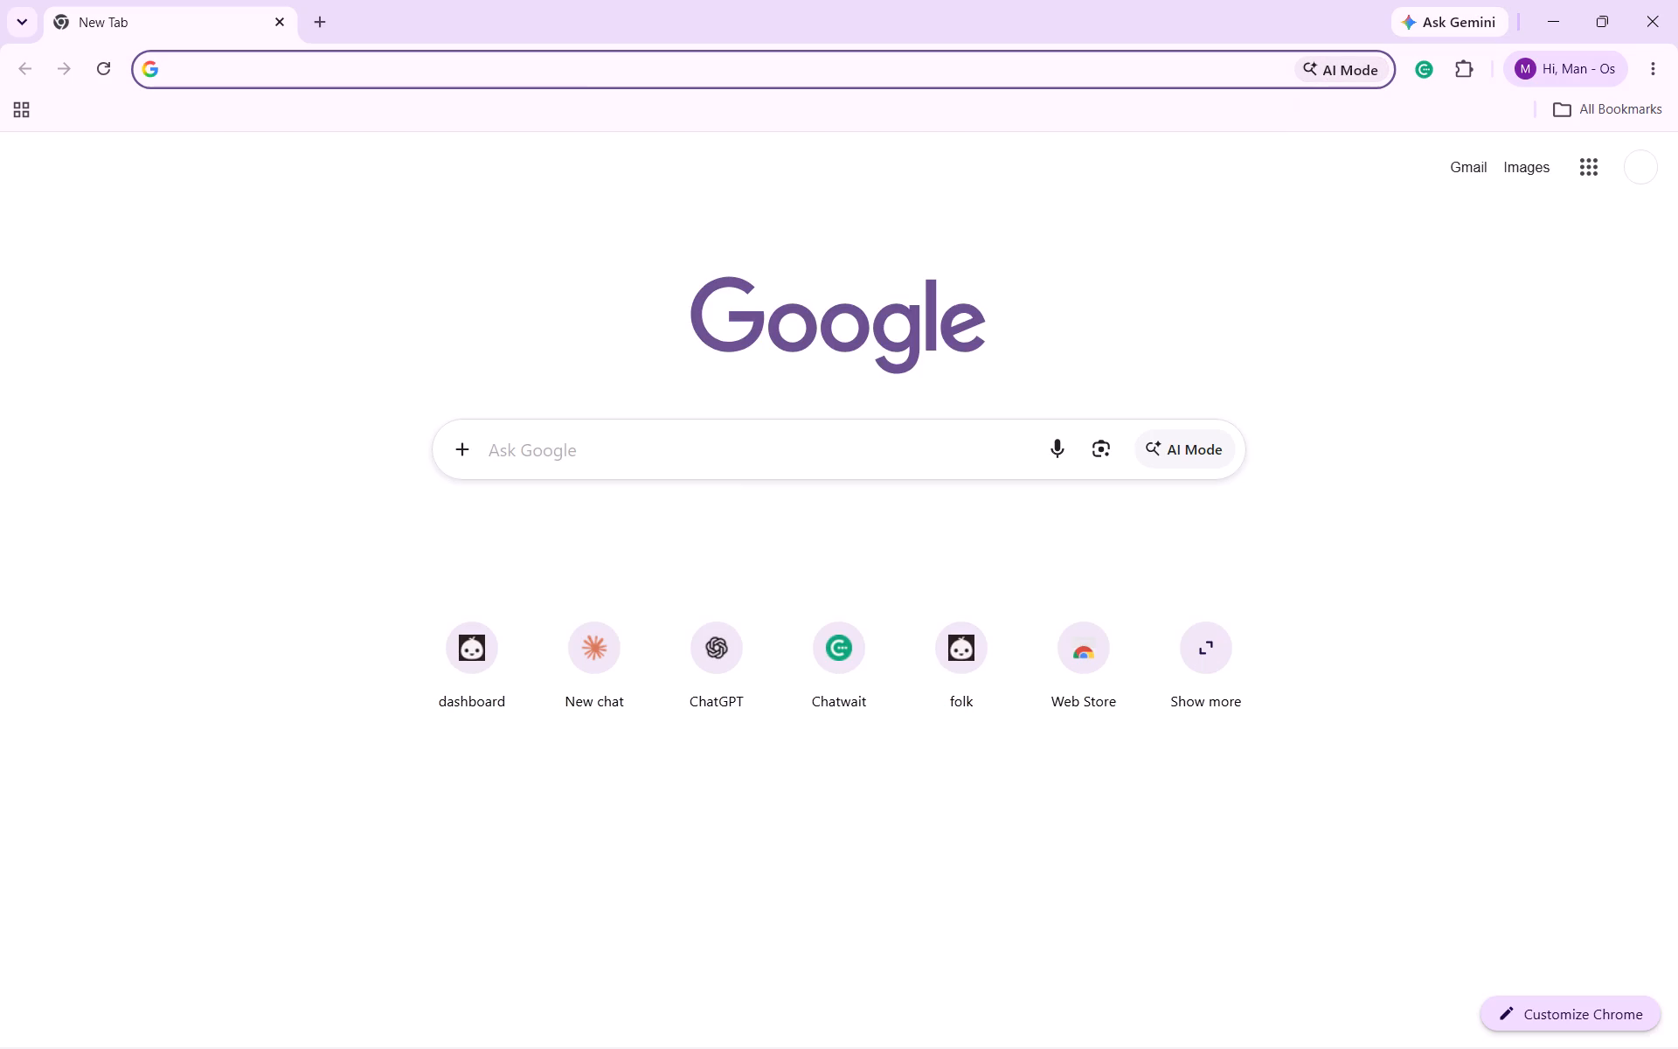
pyautogui.write('cap')
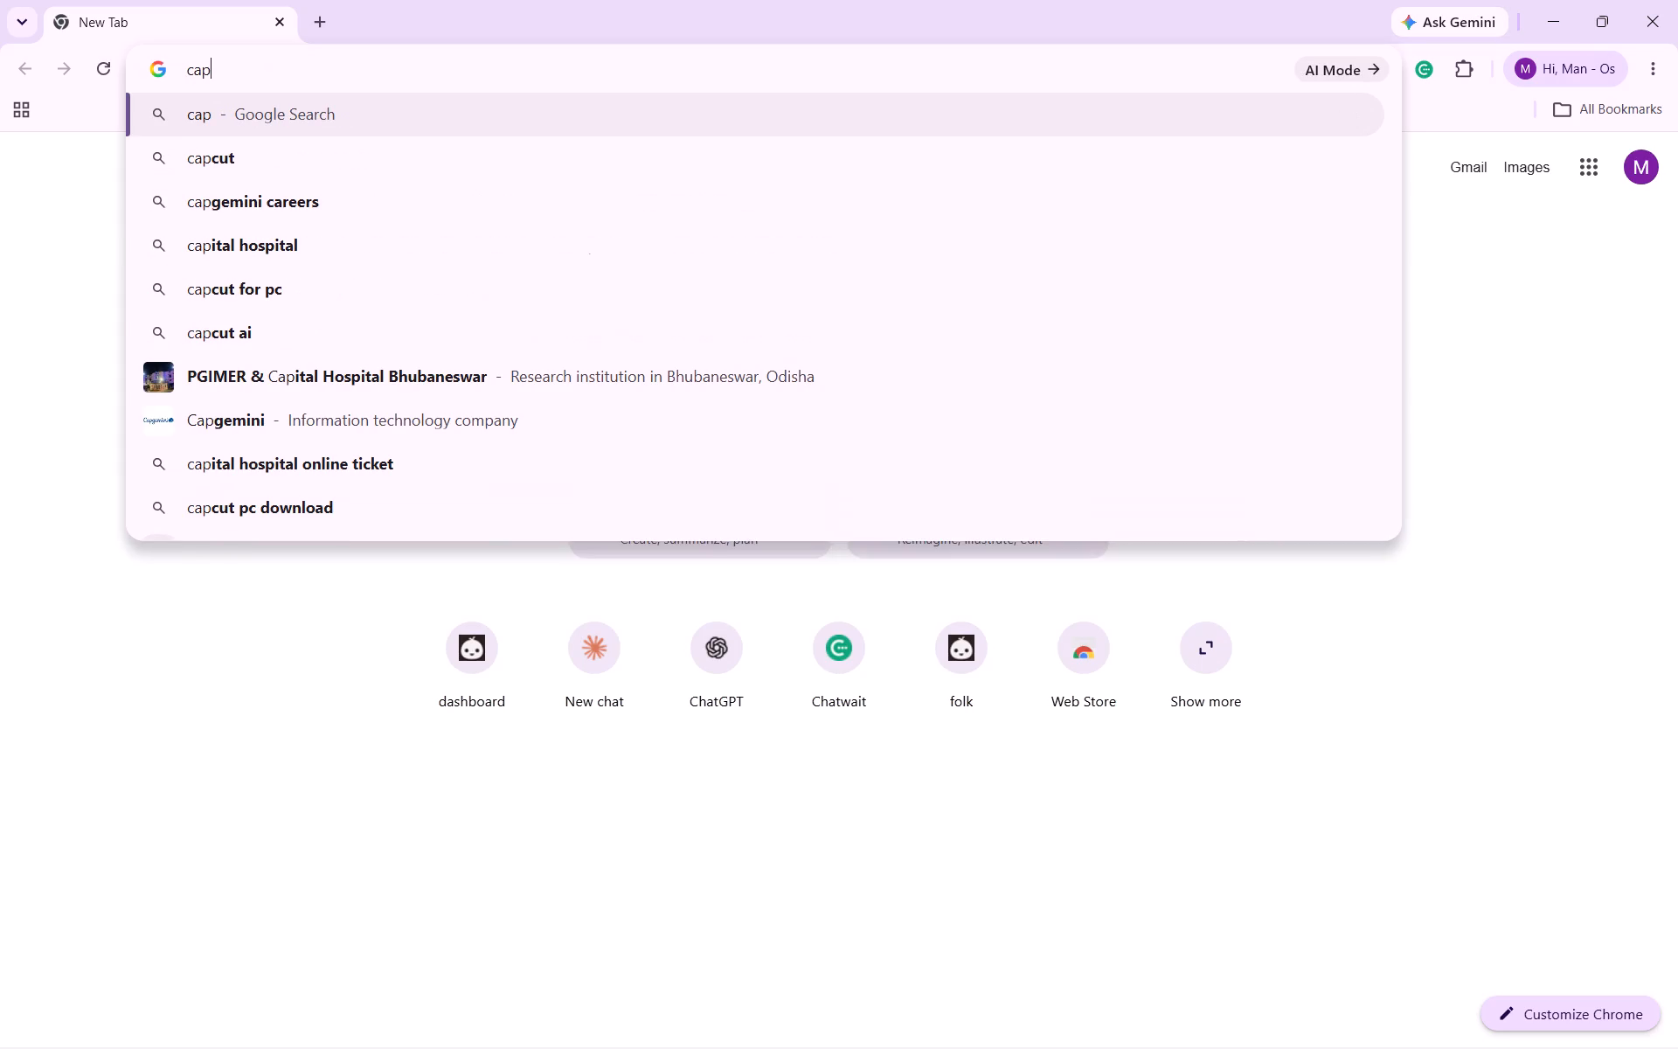
pyautogui.write('cut desktop')
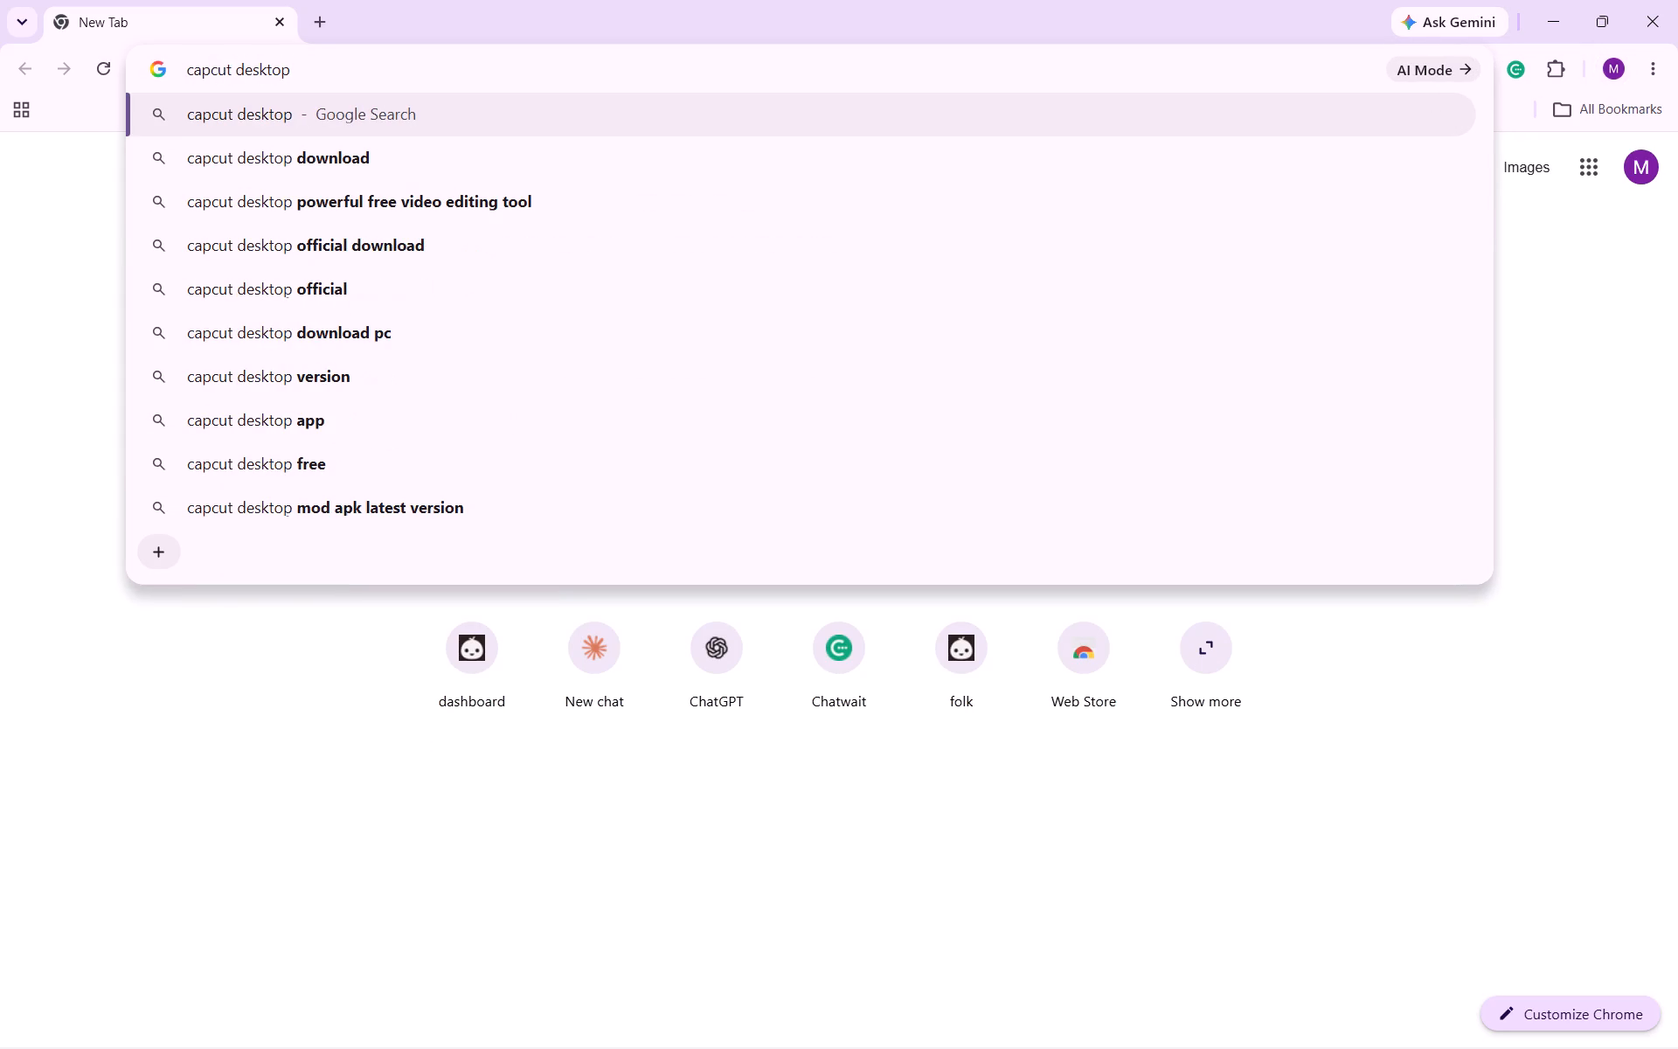
pyautogui.press('Return')
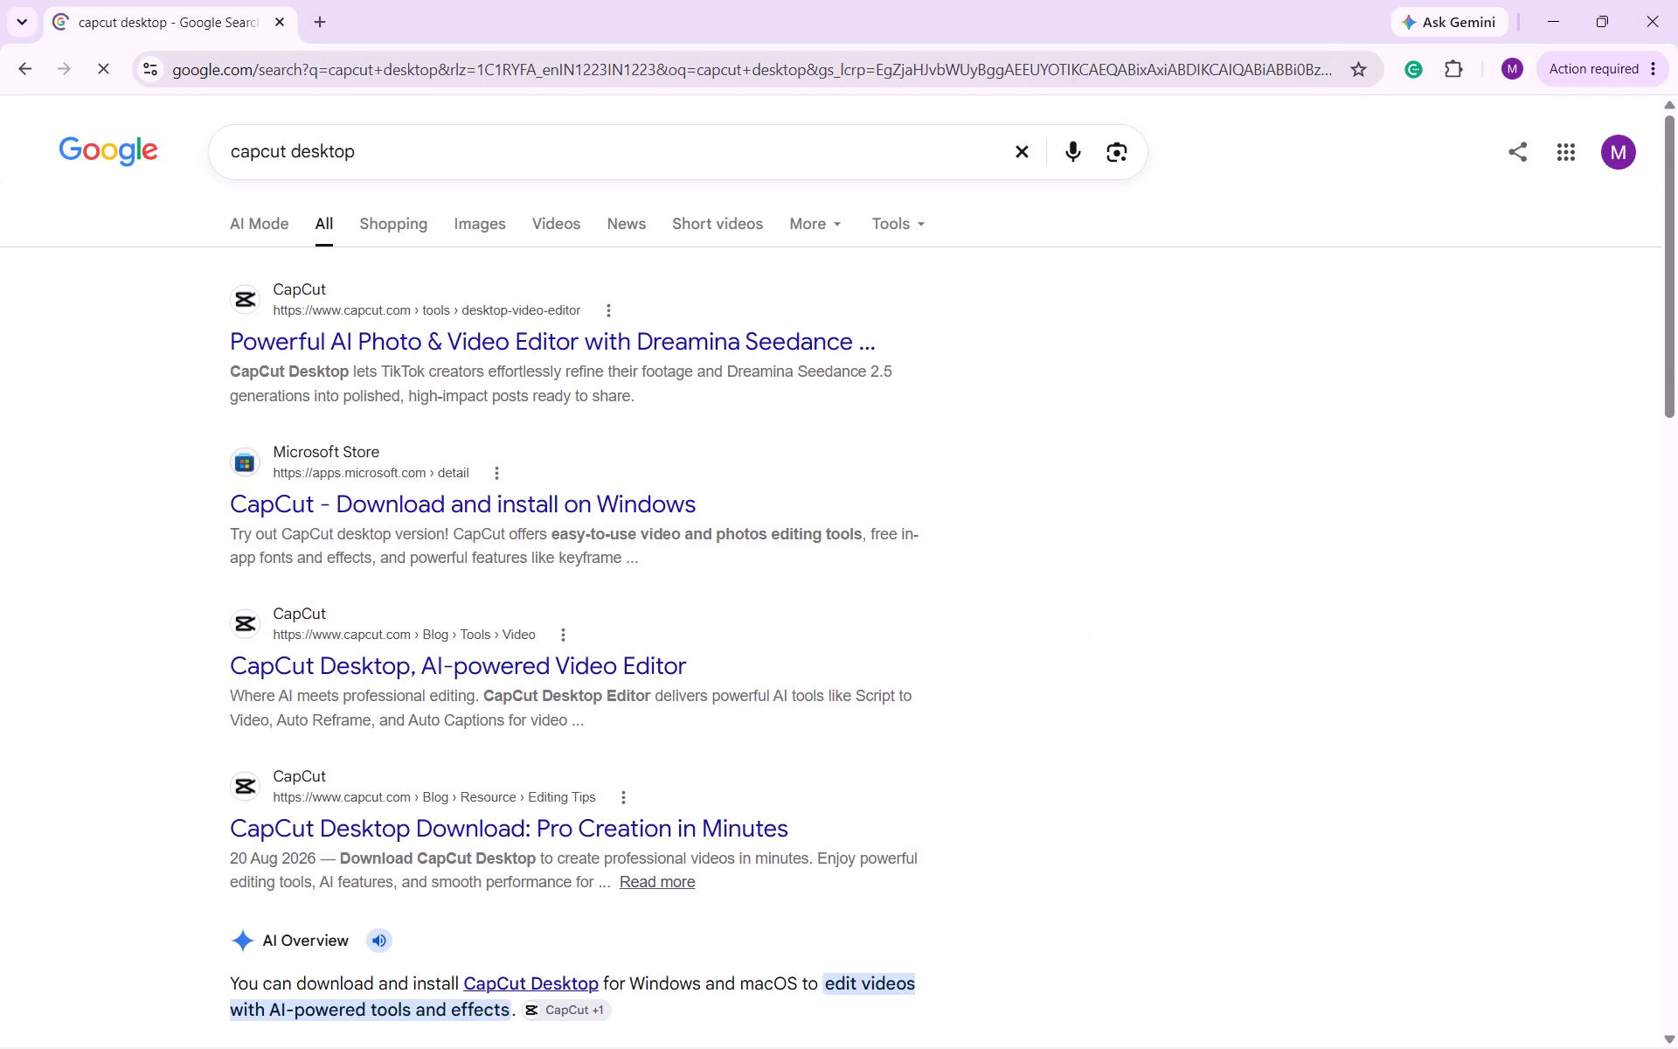
# Open CapCut's official desktop video editor page from the search results and download the Windows installer.
pyautogui.click(429, 333)
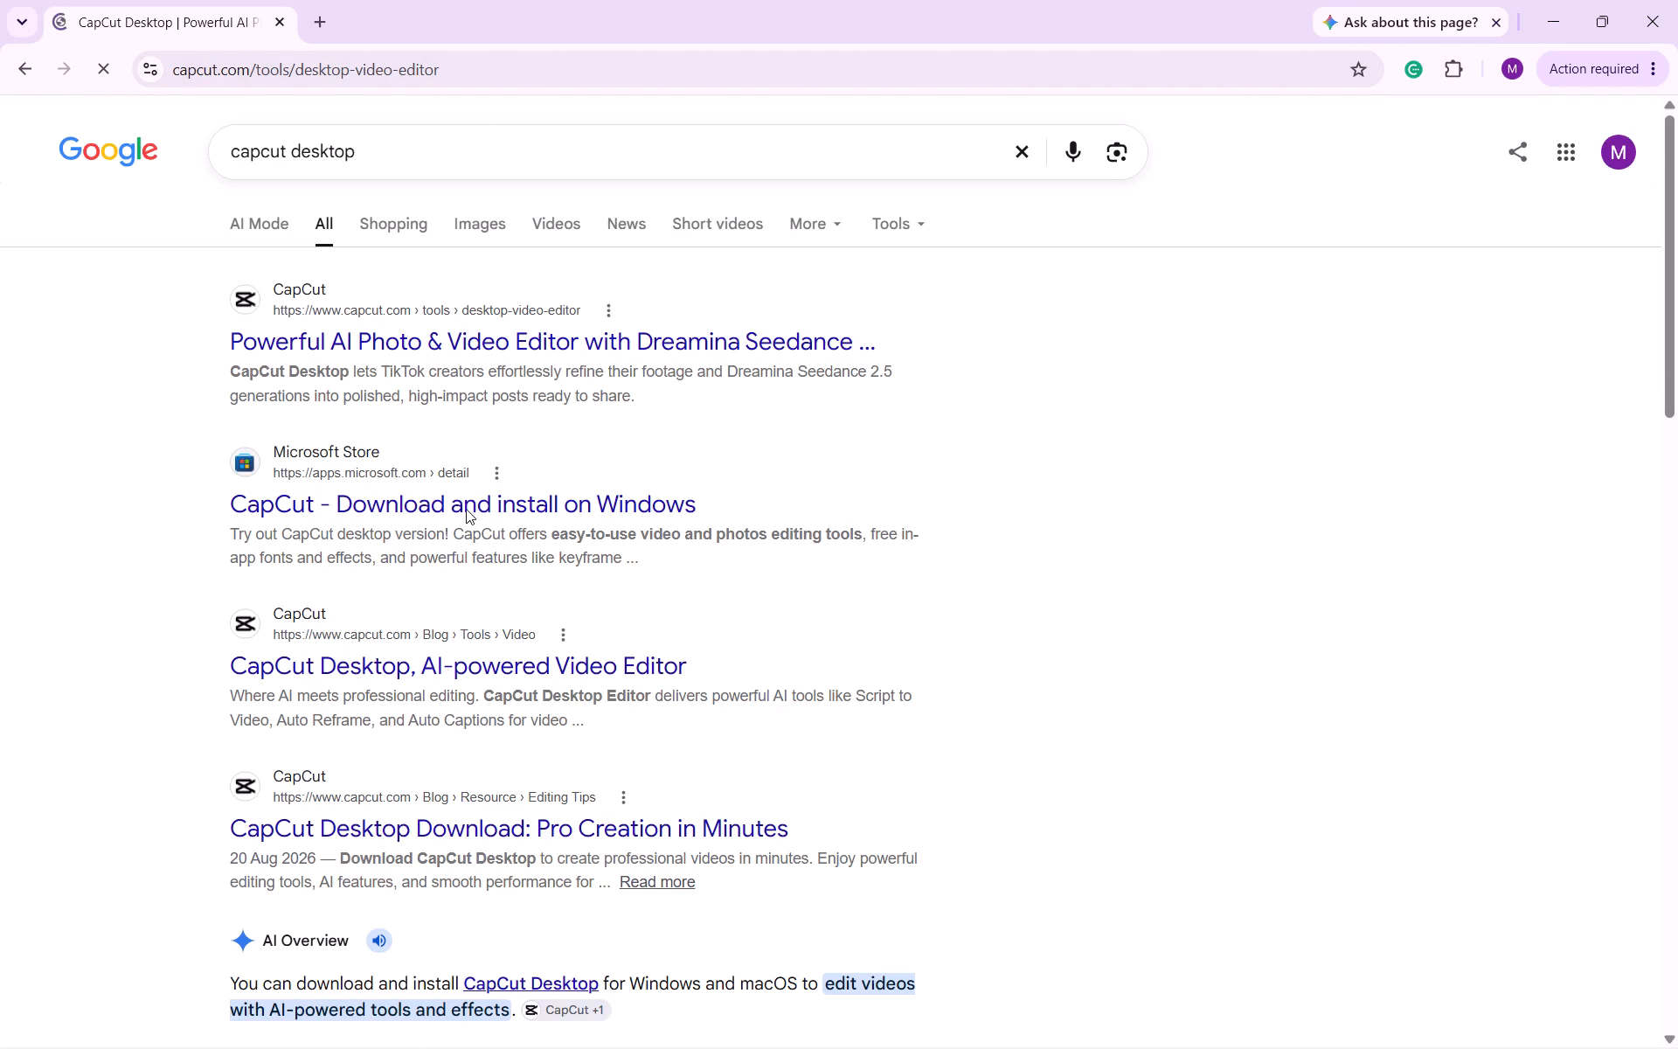
pyautogui.click(281, 668)
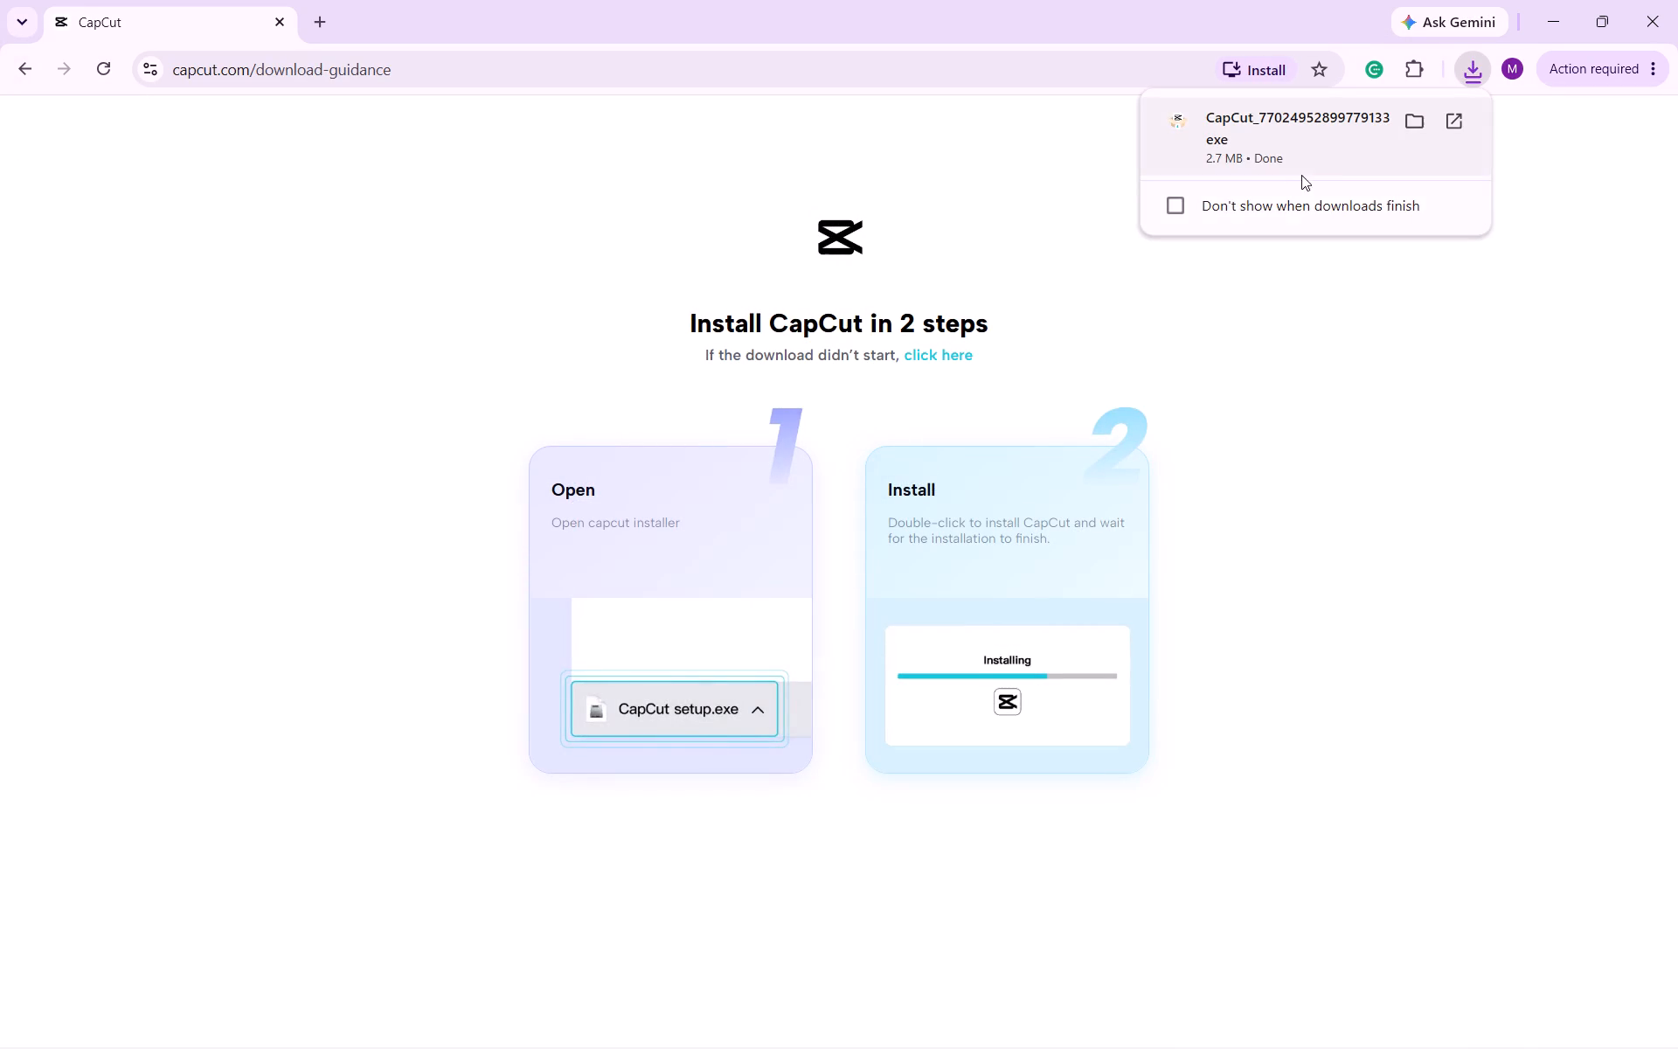
# Show the downloaded CapCut installer in the Downloads folder and run it.
pyautogui.click(1417, 121)
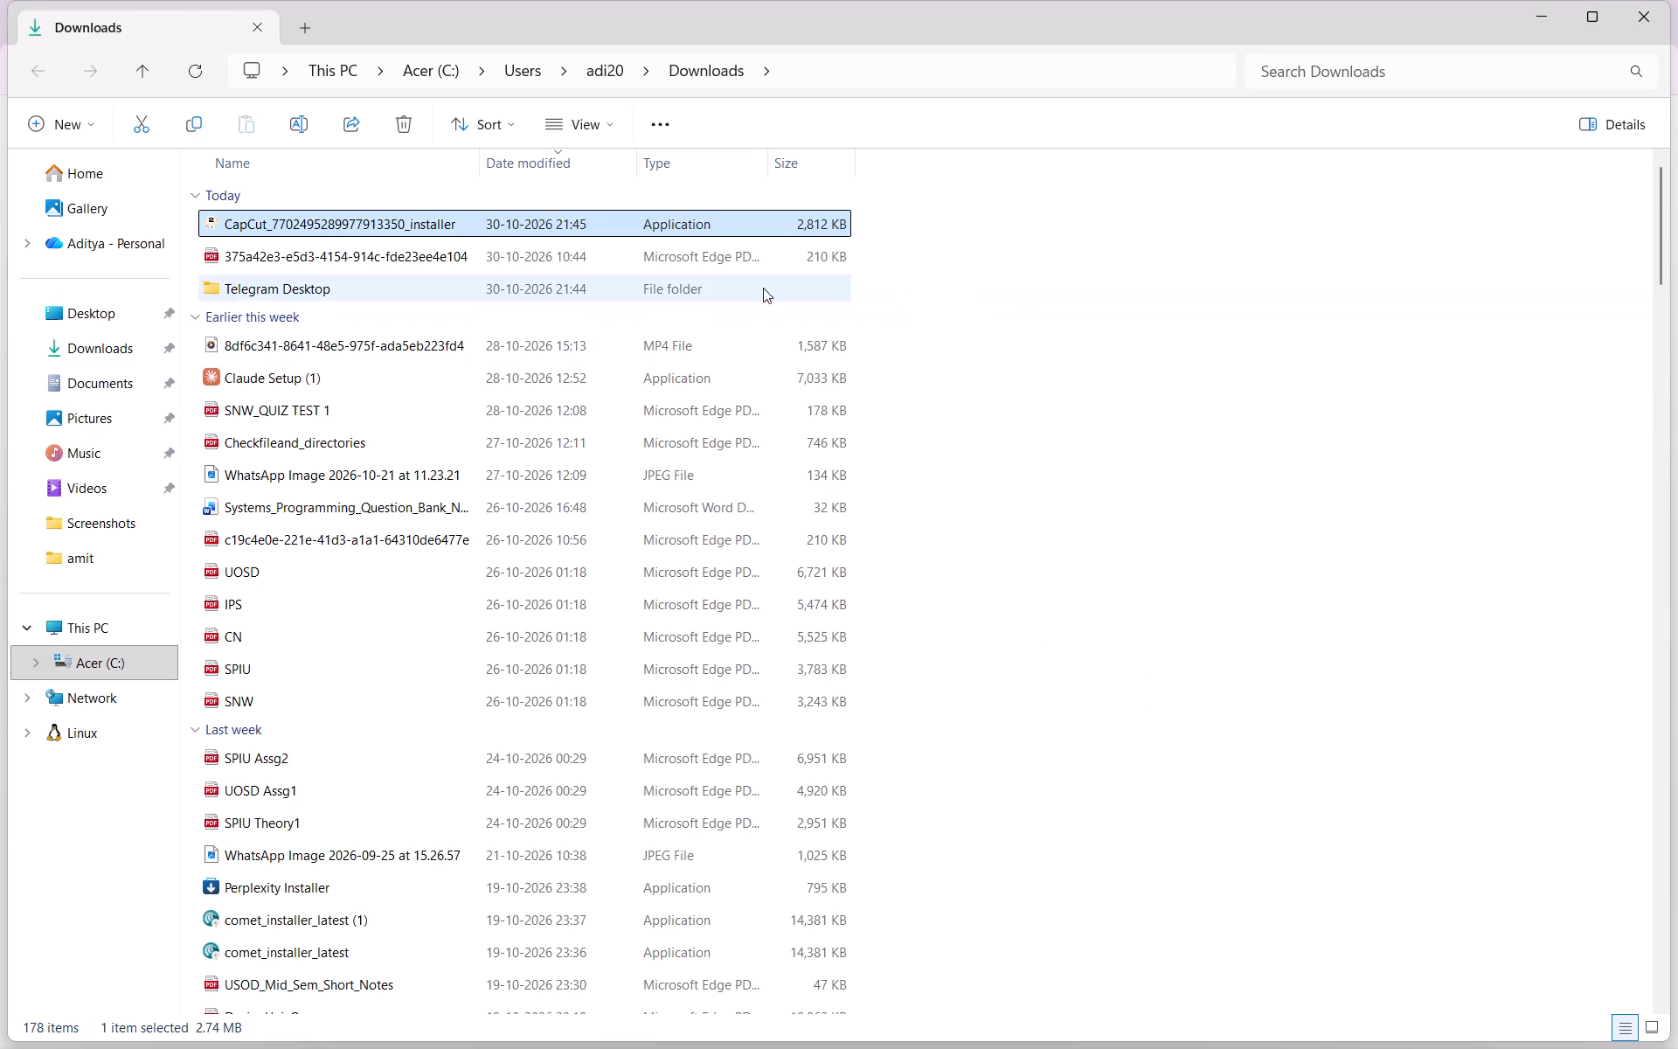
pyautogui.doubleClick(469, 215)
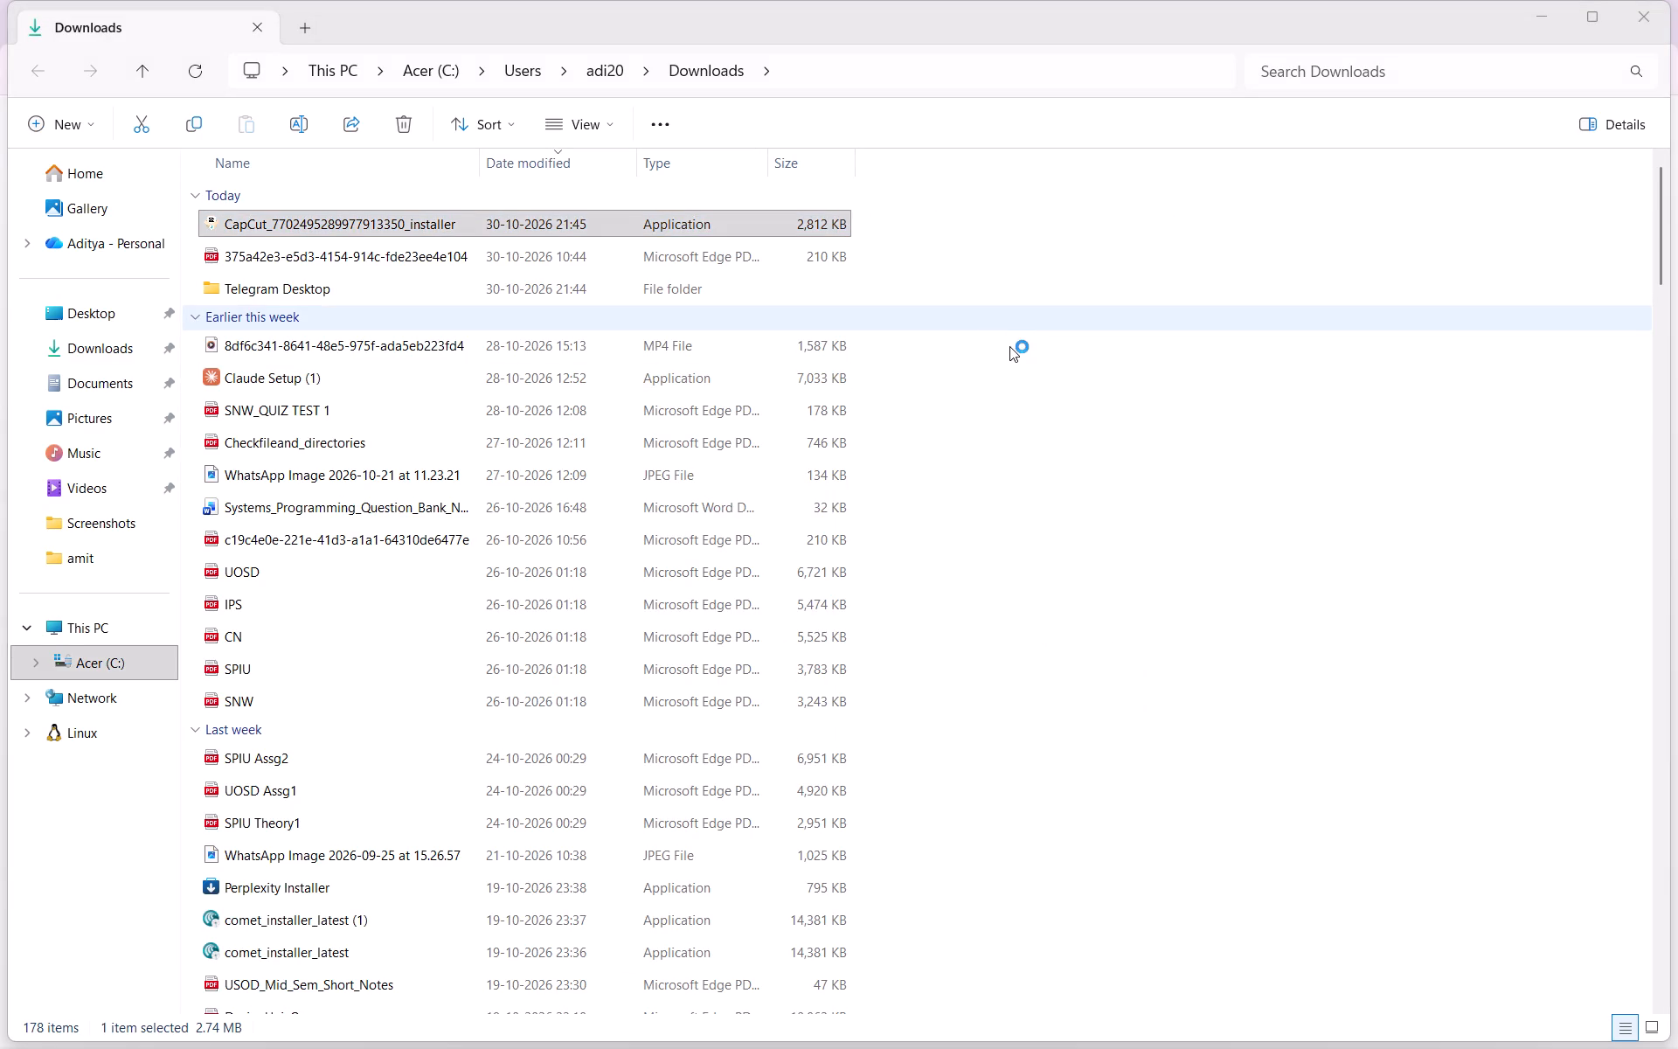
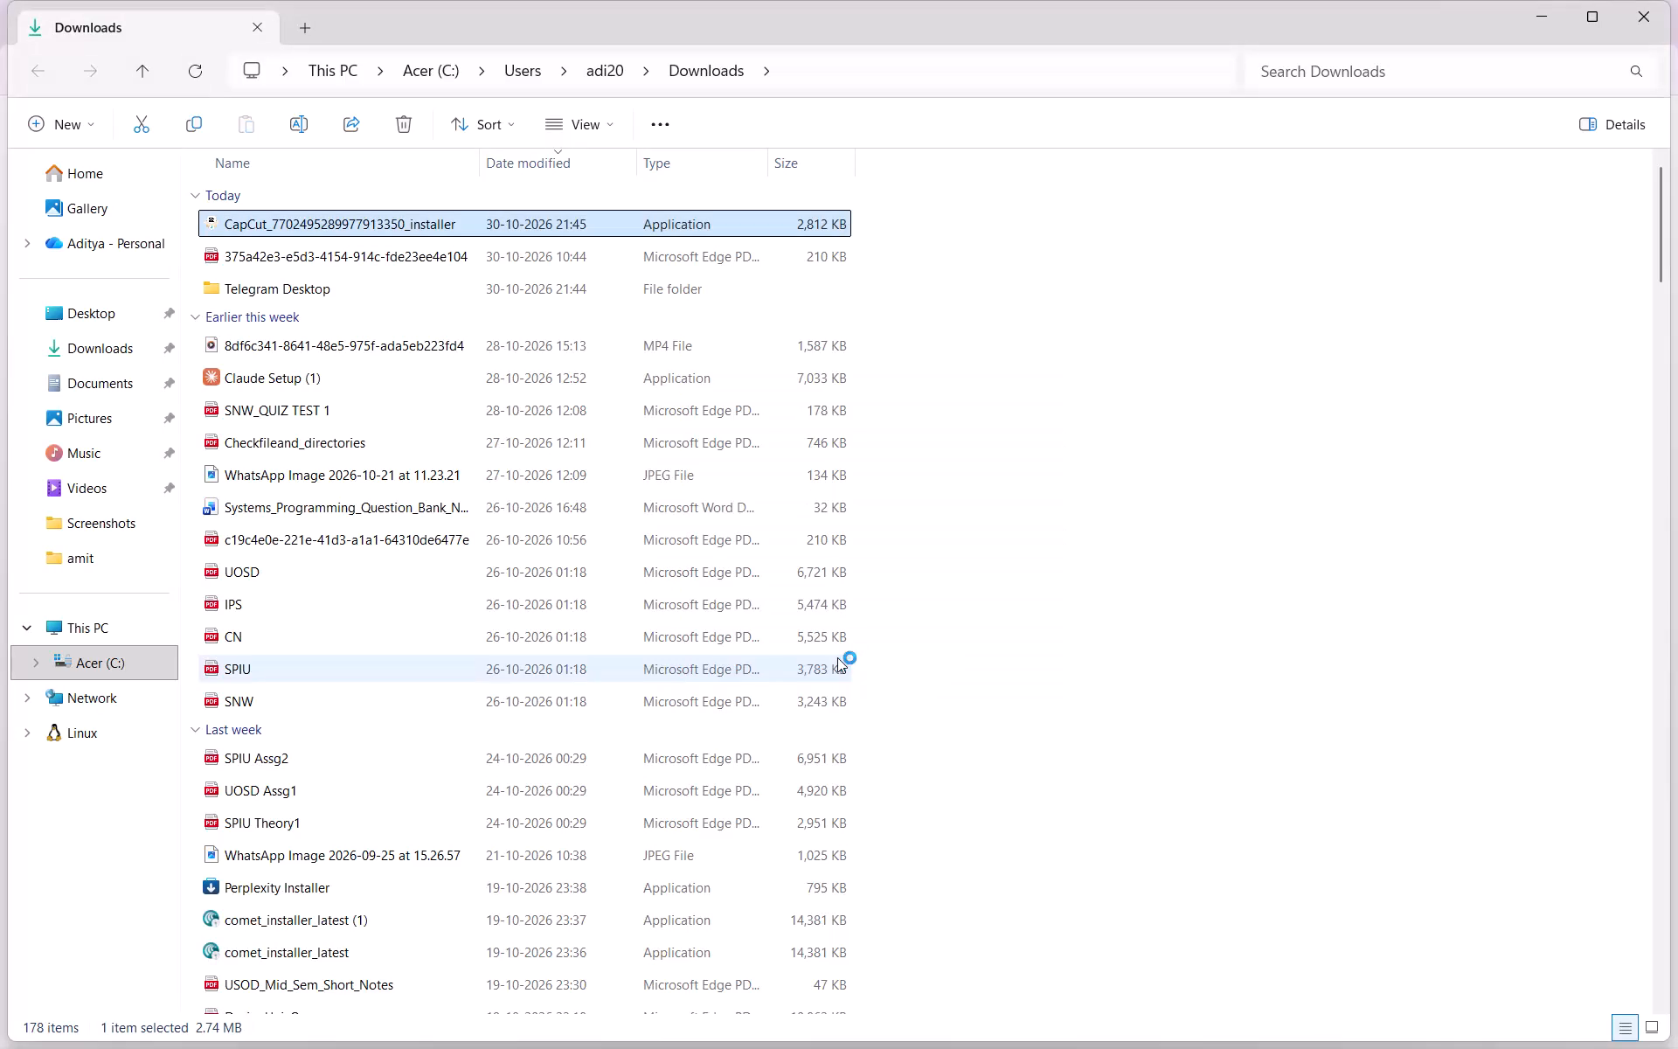
# Minimize the windows covering CapCut and accept its Terms of Service and Privacy Policy.
pyautogui.click(1543, 24)
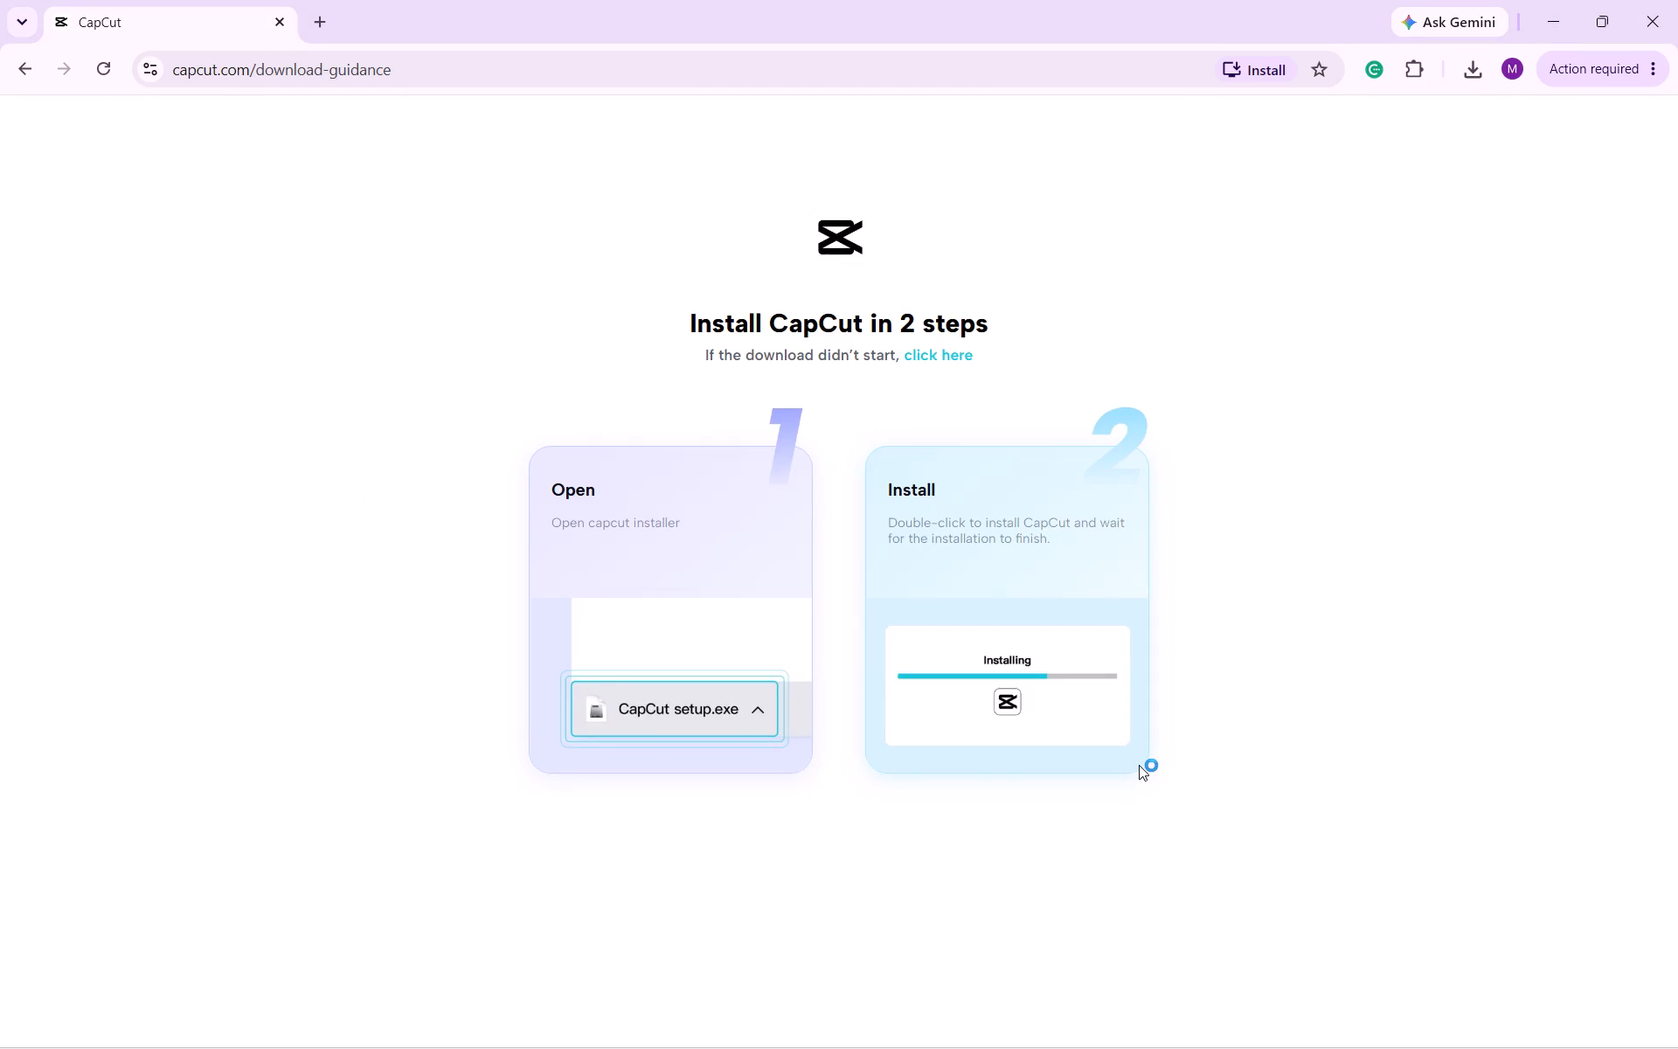
pyautogui.click(1552, 6)
pyautogui.click(1054, 1038)
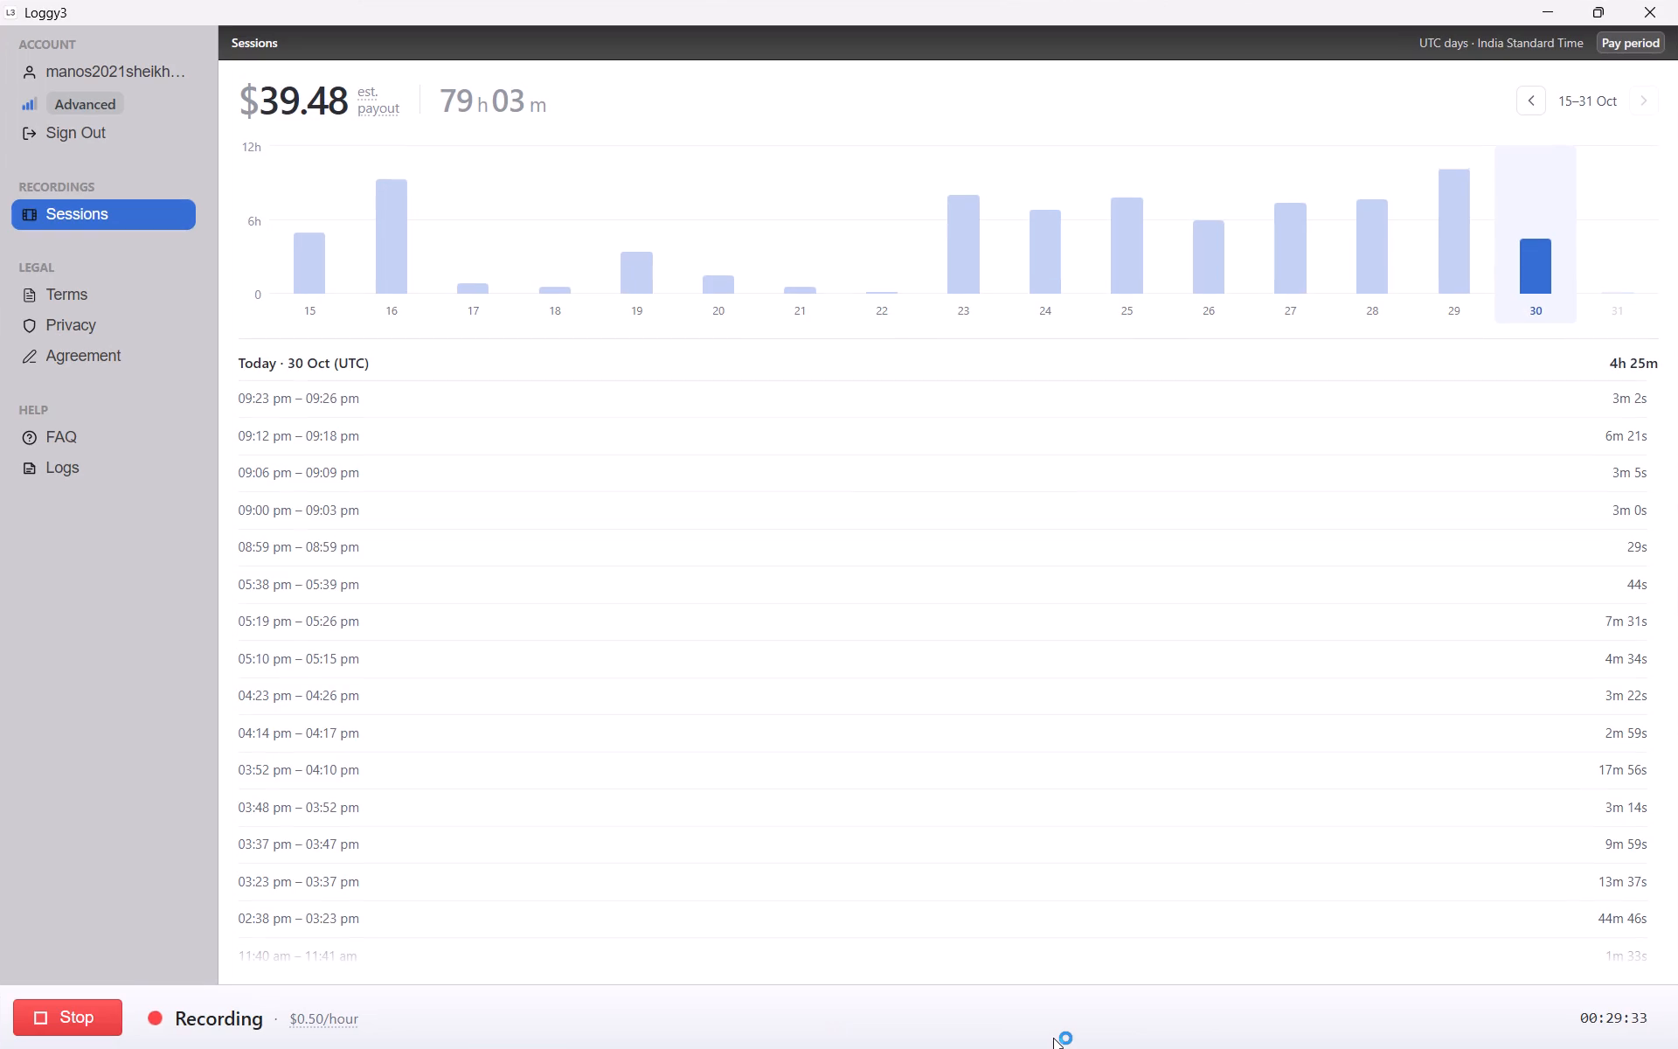
pyautogui.click(1053, 1038)
pyautogui.click(1543, 0)
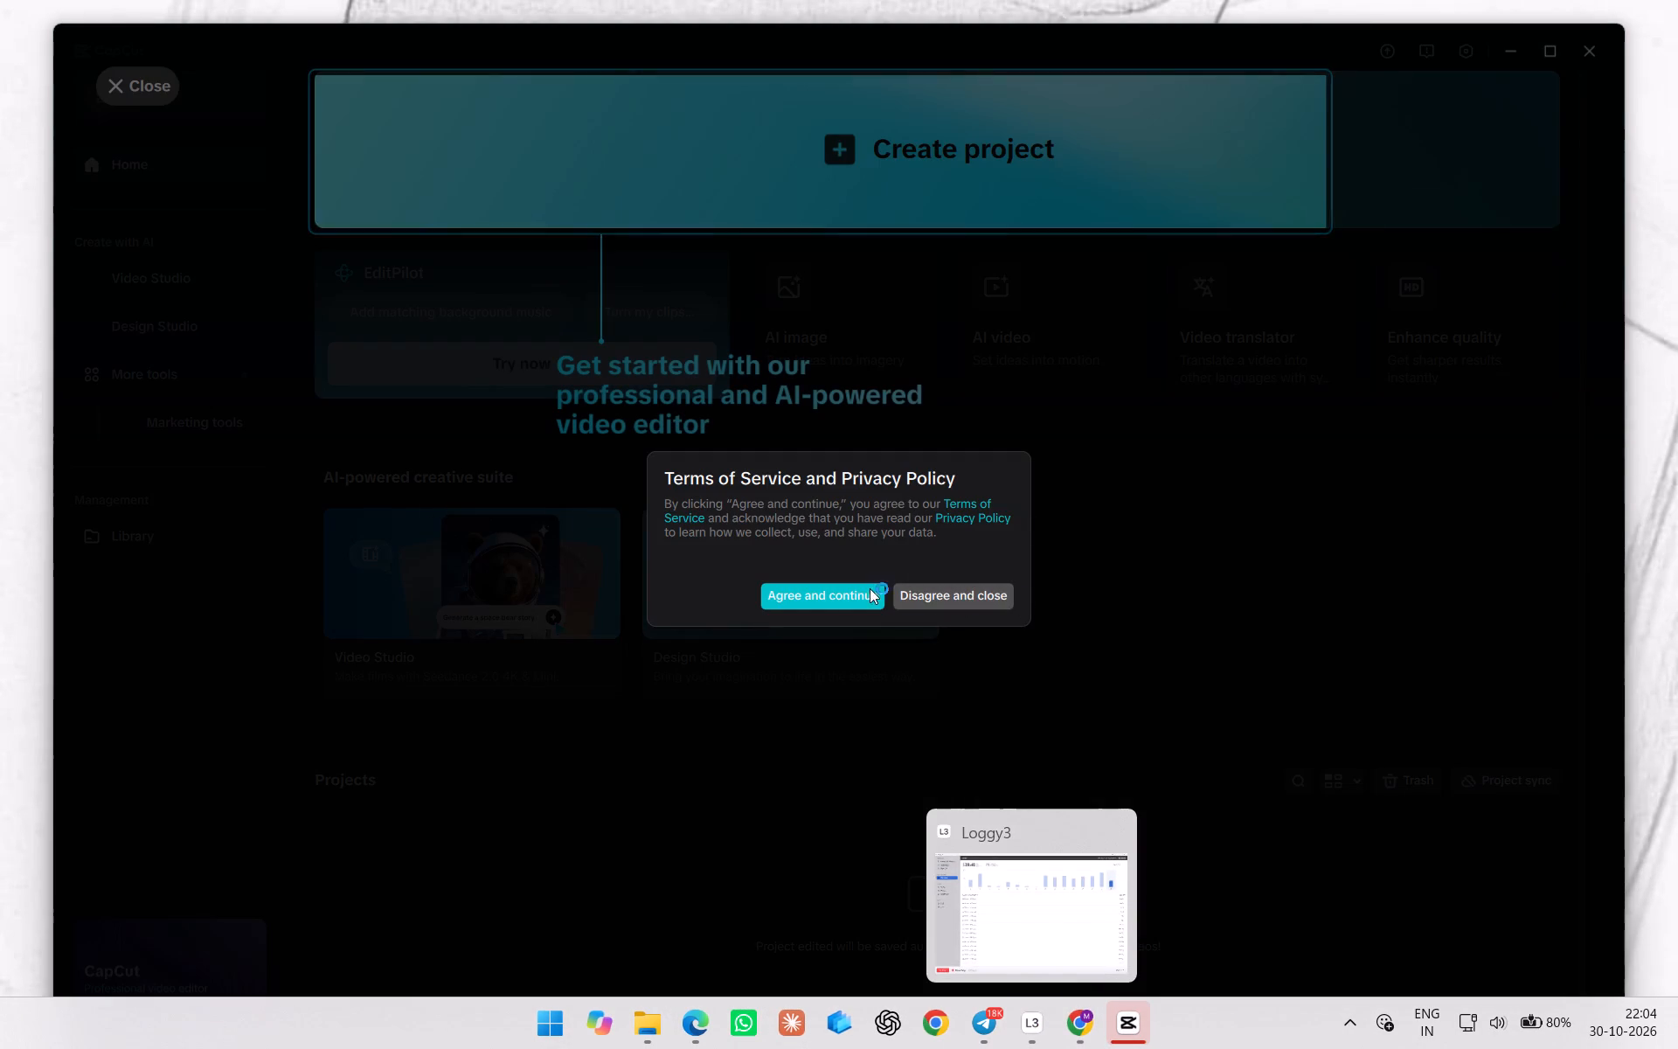
pyautogui.click(827, 594)
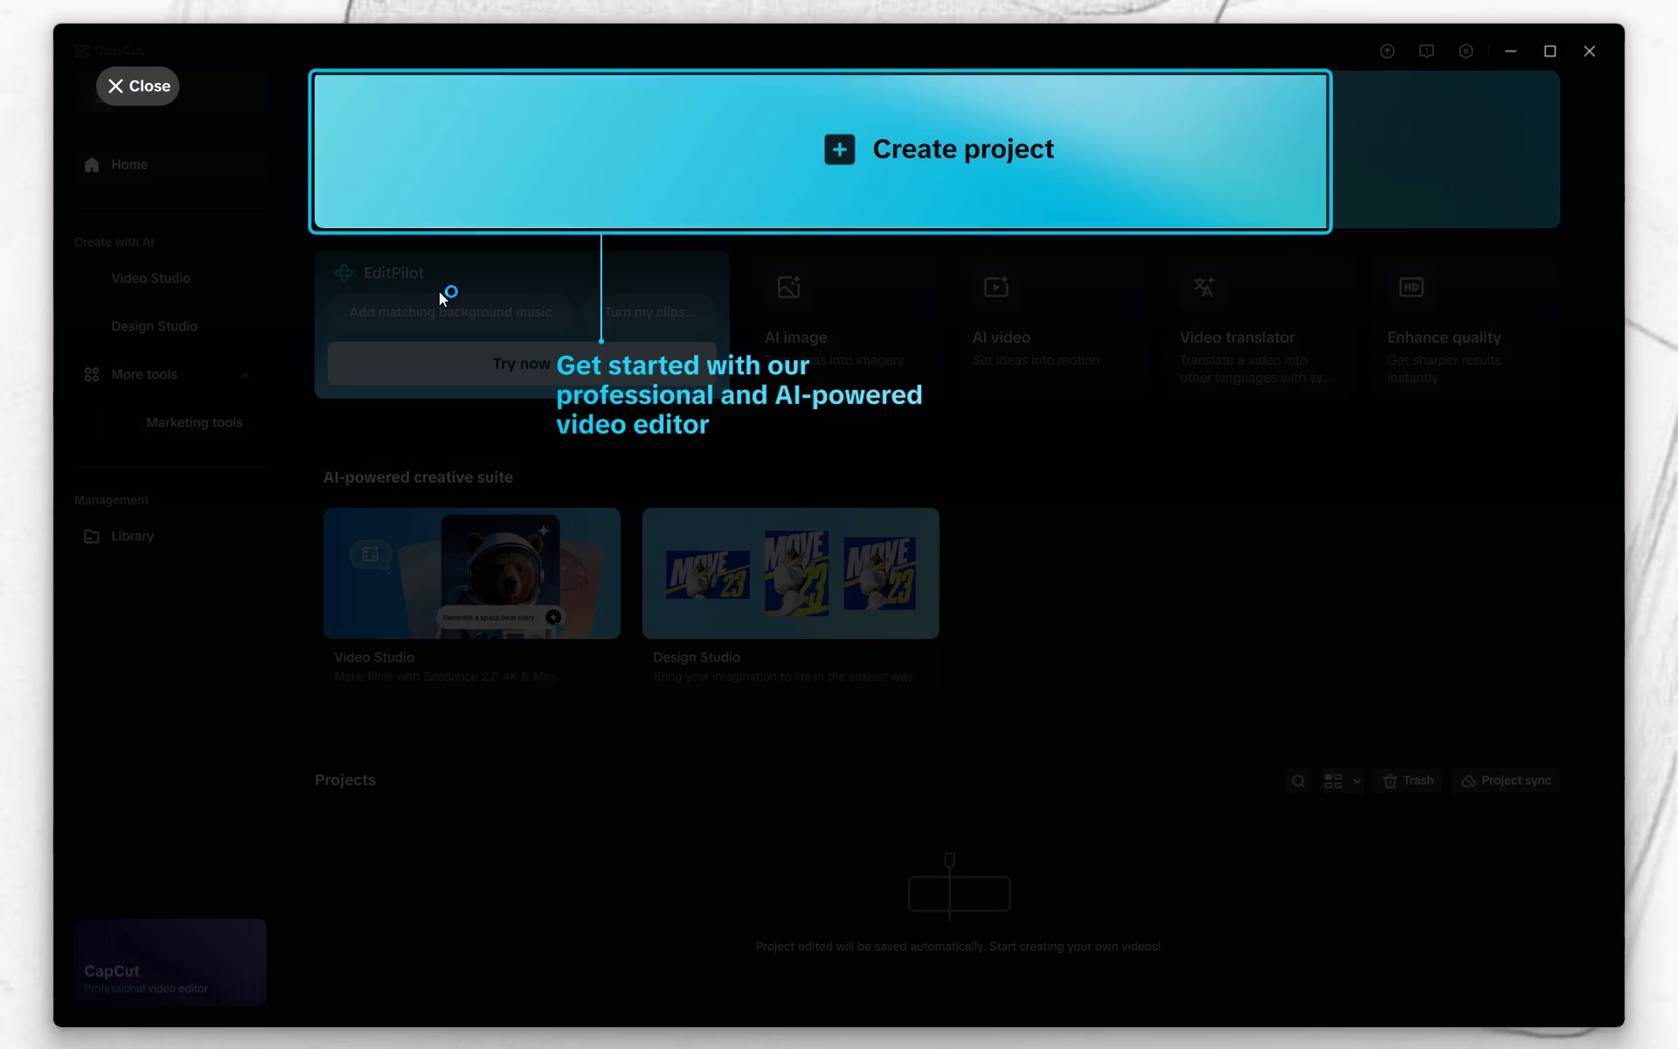
# Create a new video project from the CapCut home screen.
pyautogui.click(980, 349)
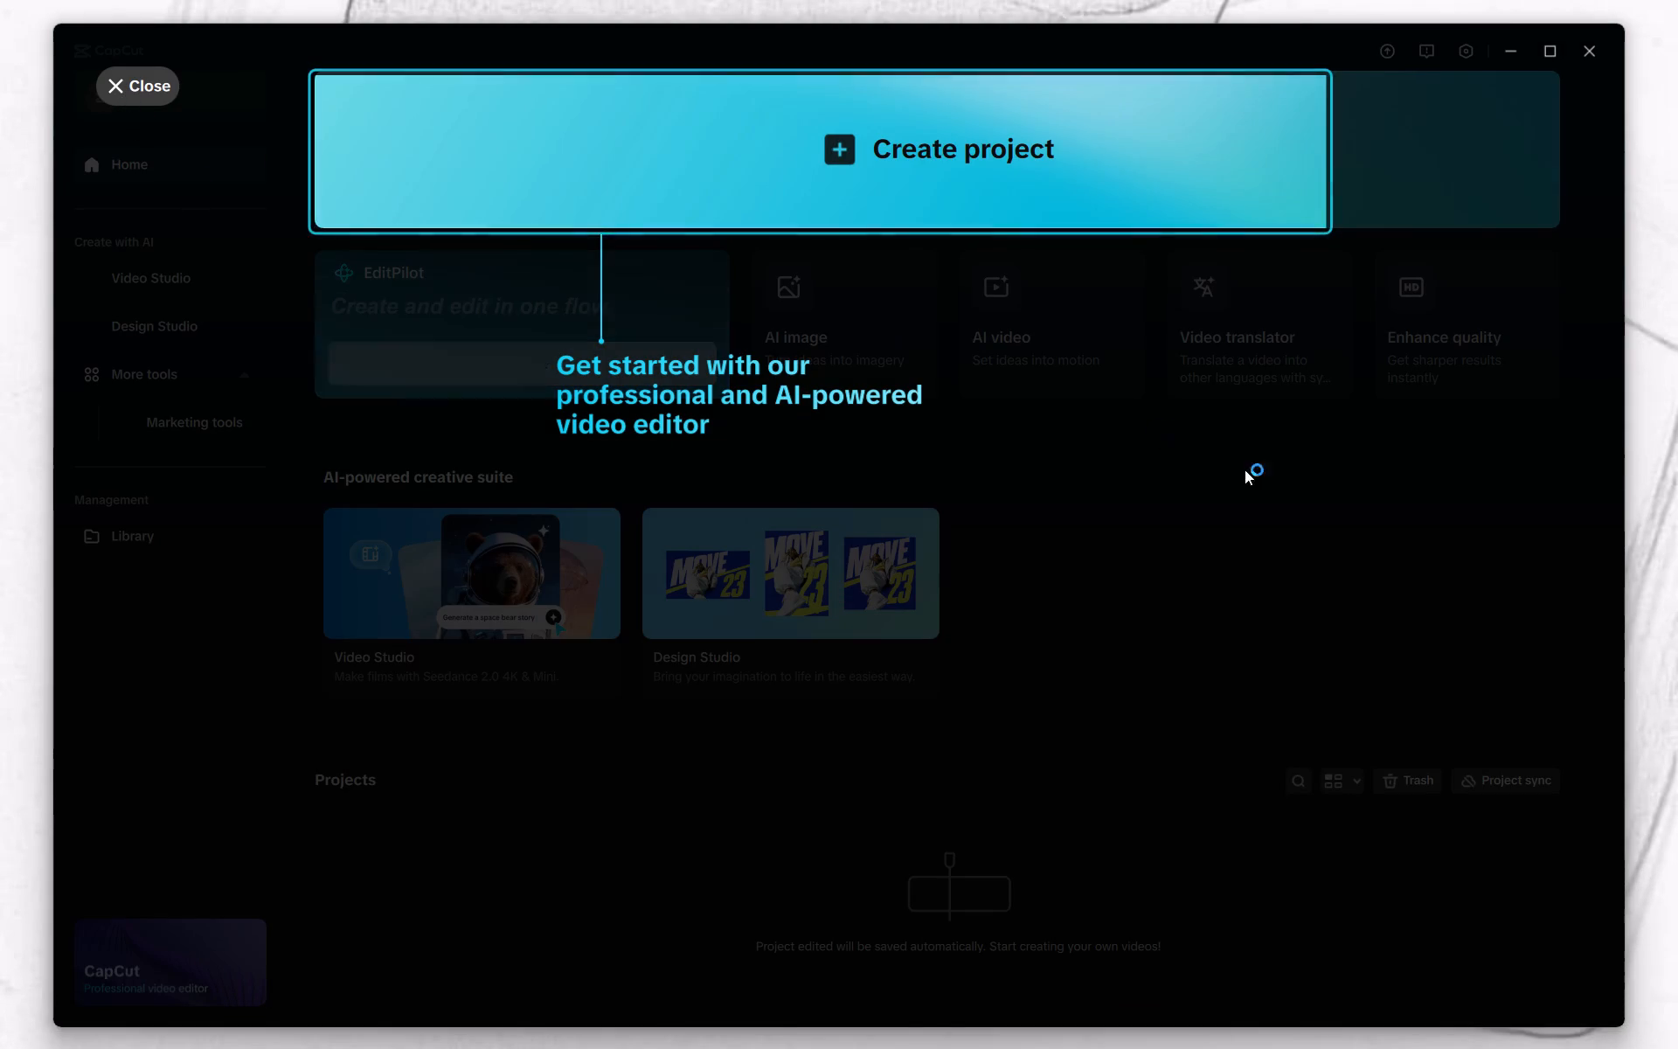
pyautogui.click(1419, 579)
pyautogui.click(862, 860)
pyautogui.click(663, 165)
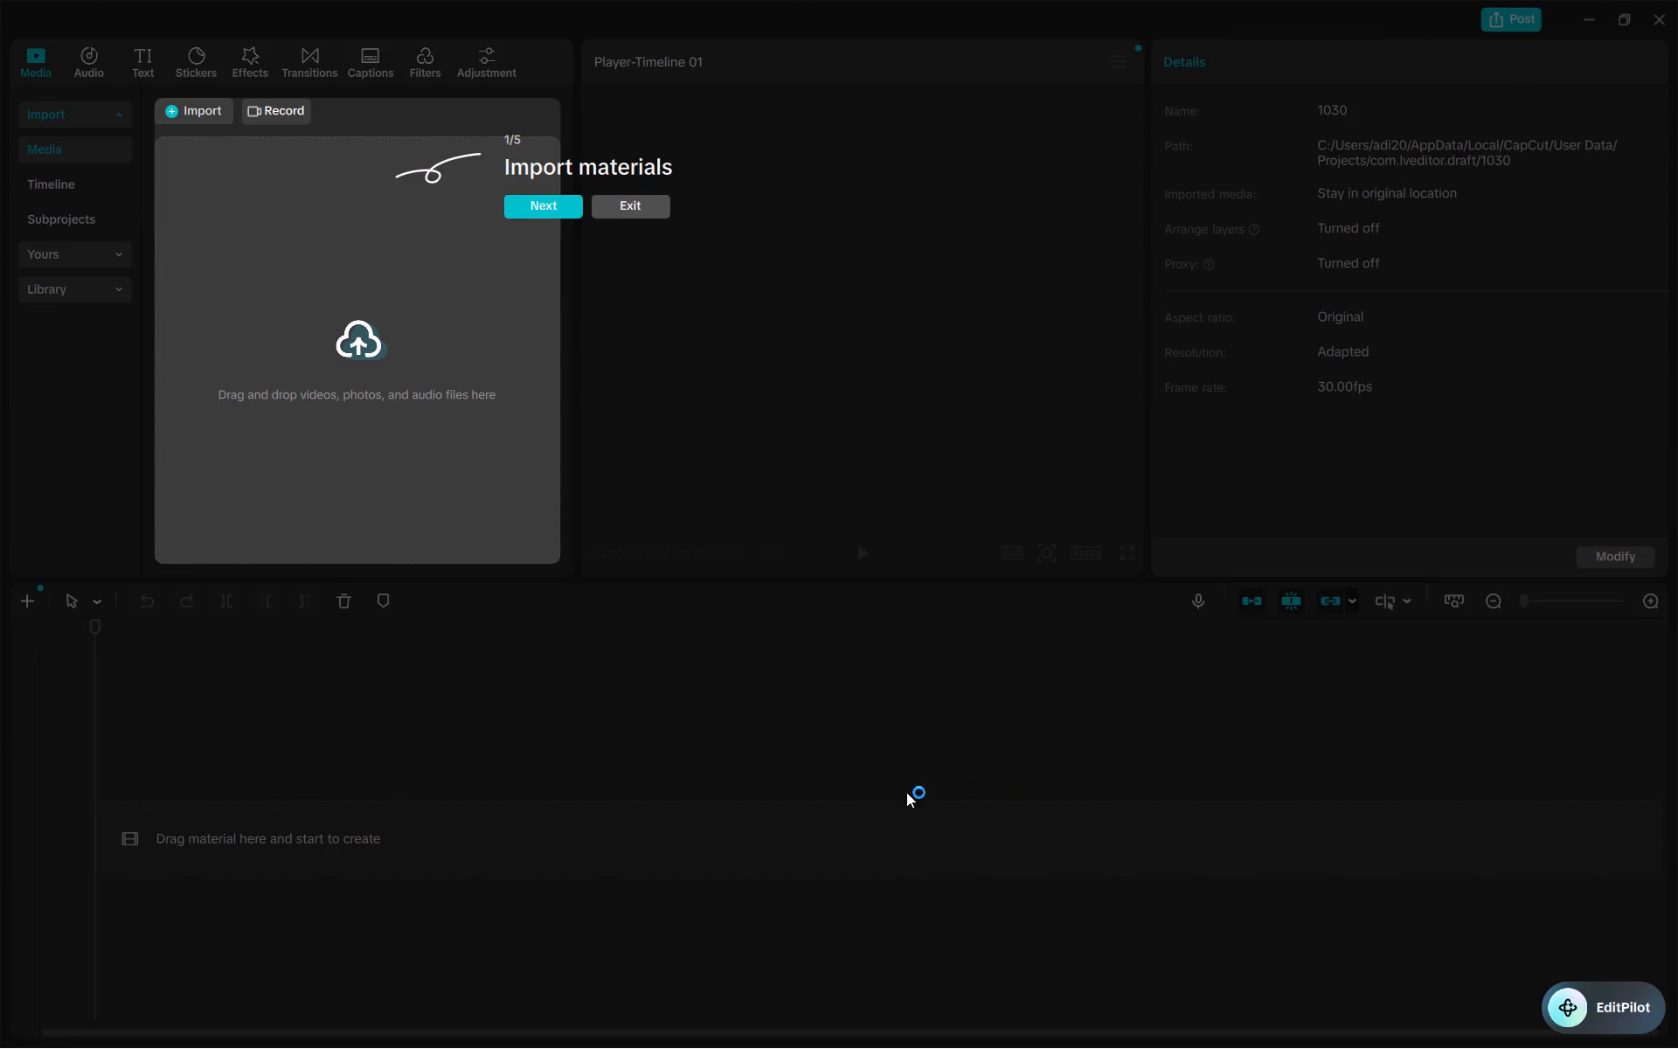
# Complete the five-part beginner tutorial, from importing materials to exporting video, dismissing the tip about shapes along the way.
pyautogui.click(543, 203)
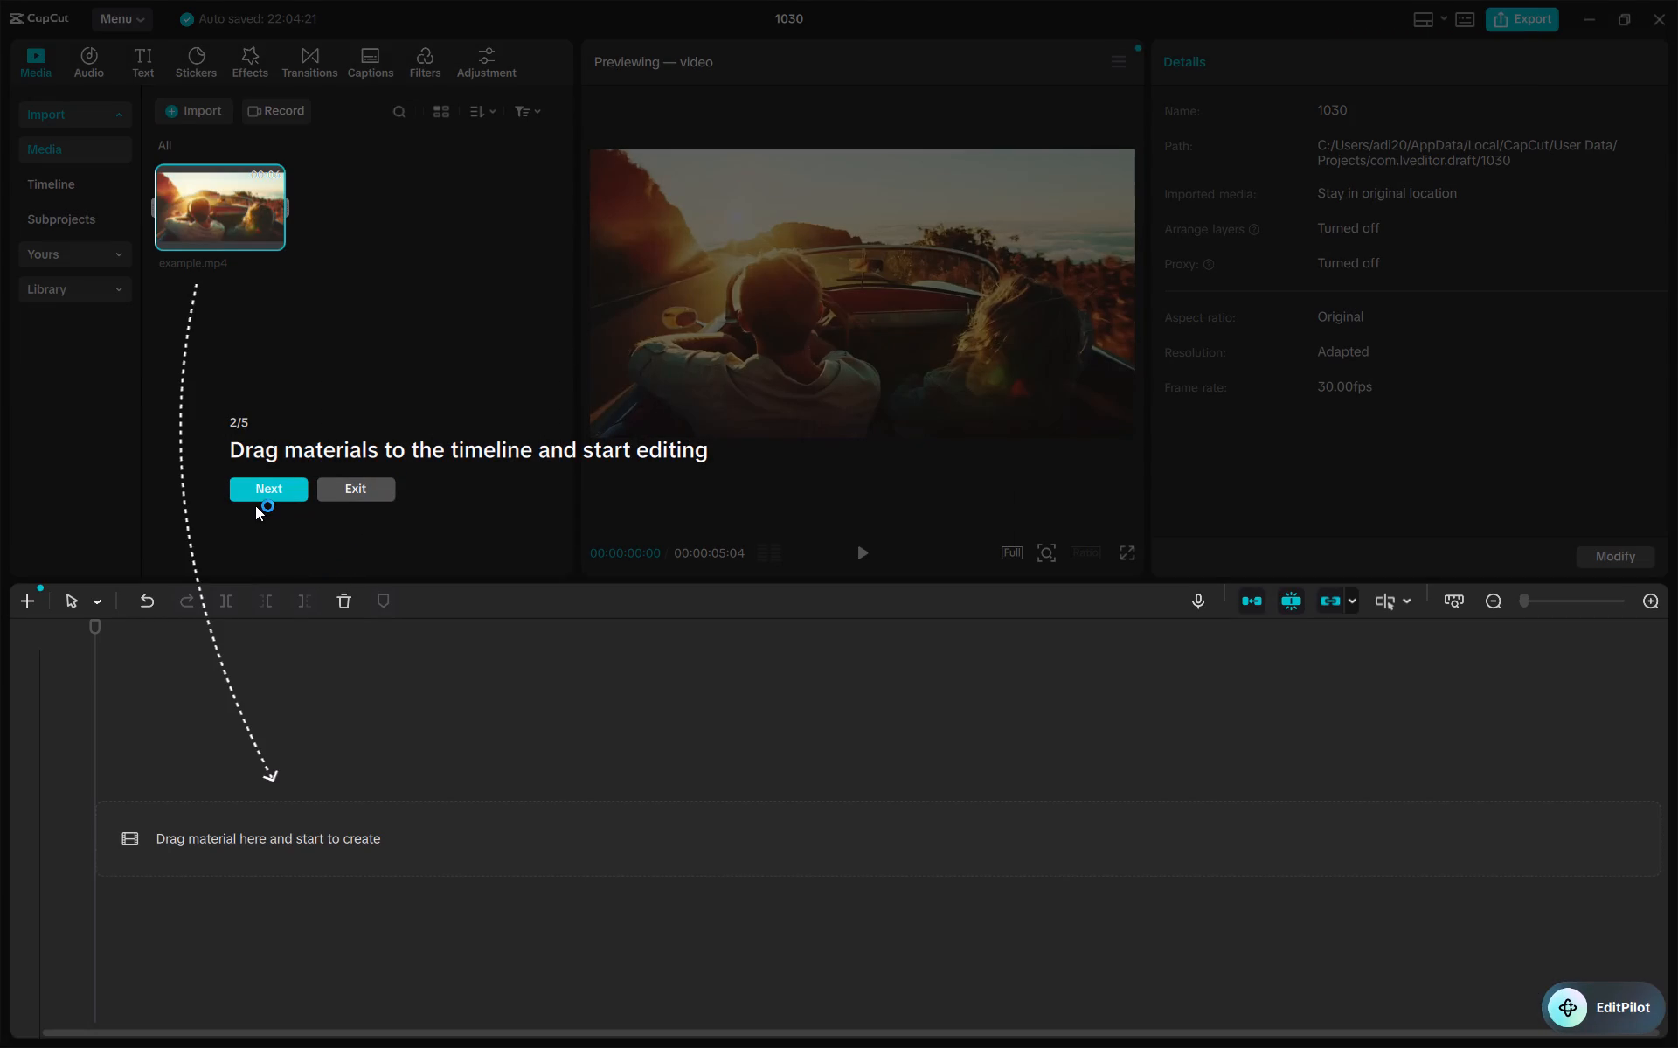
pyautogui.click(254, 483)
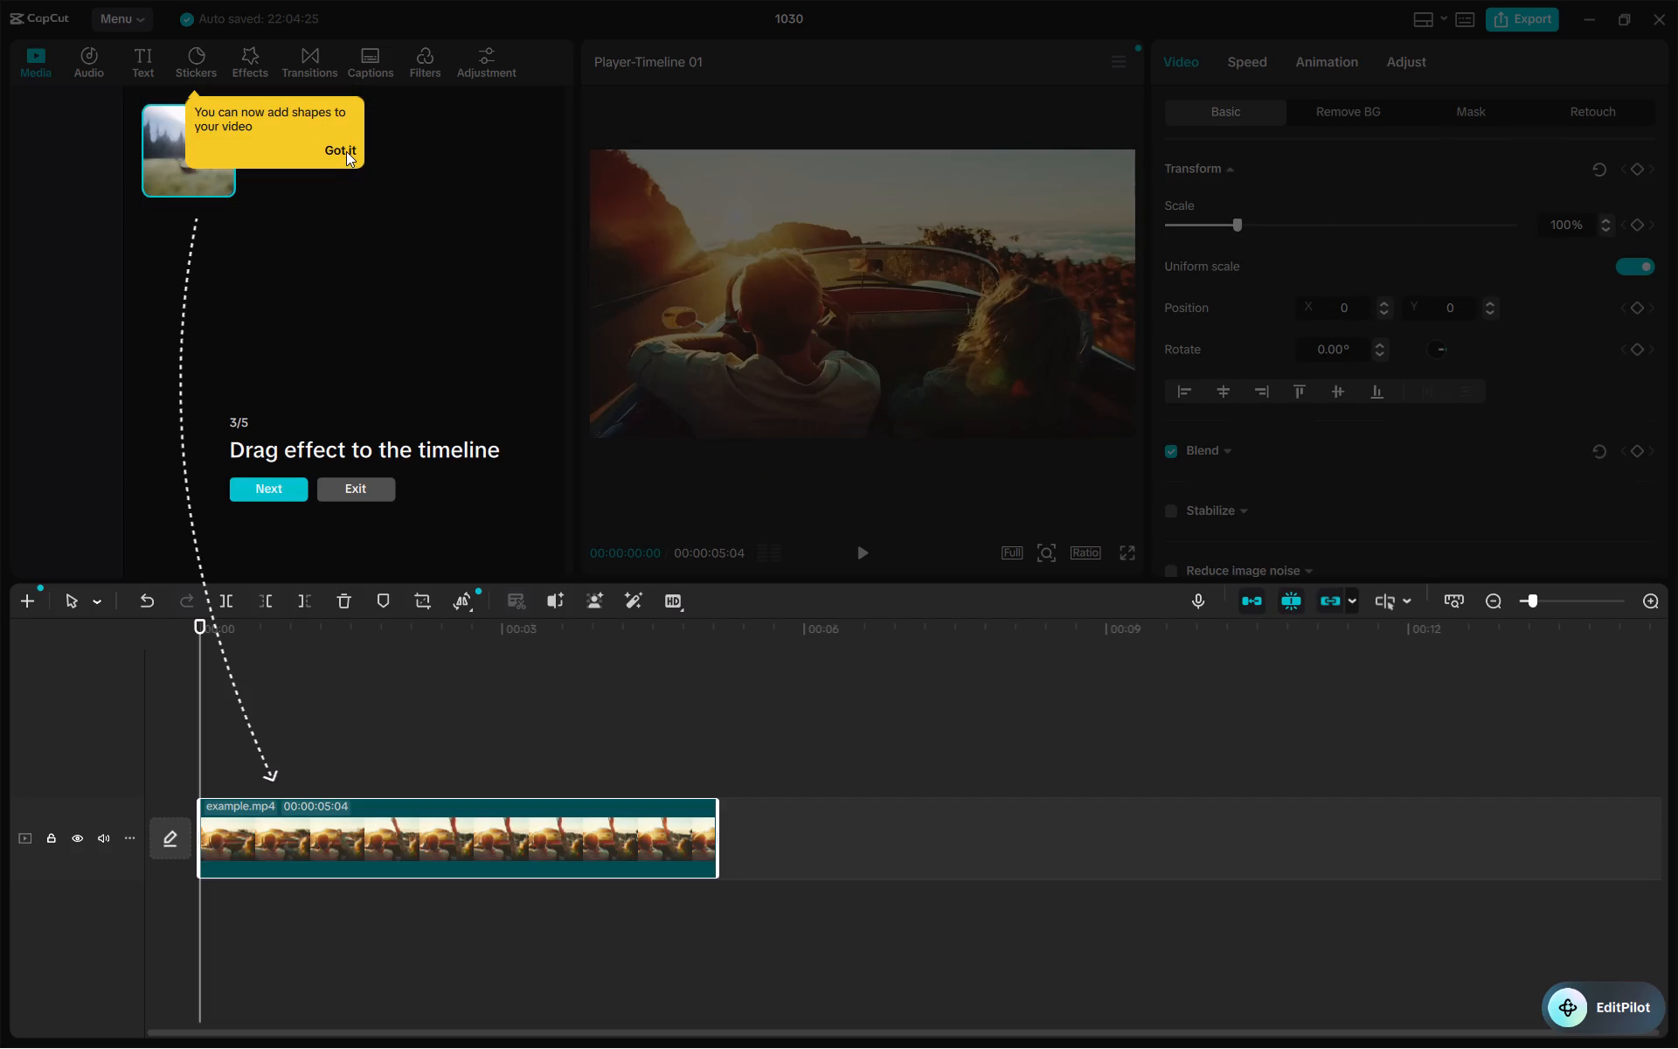
pyautogui.click(274, 490)
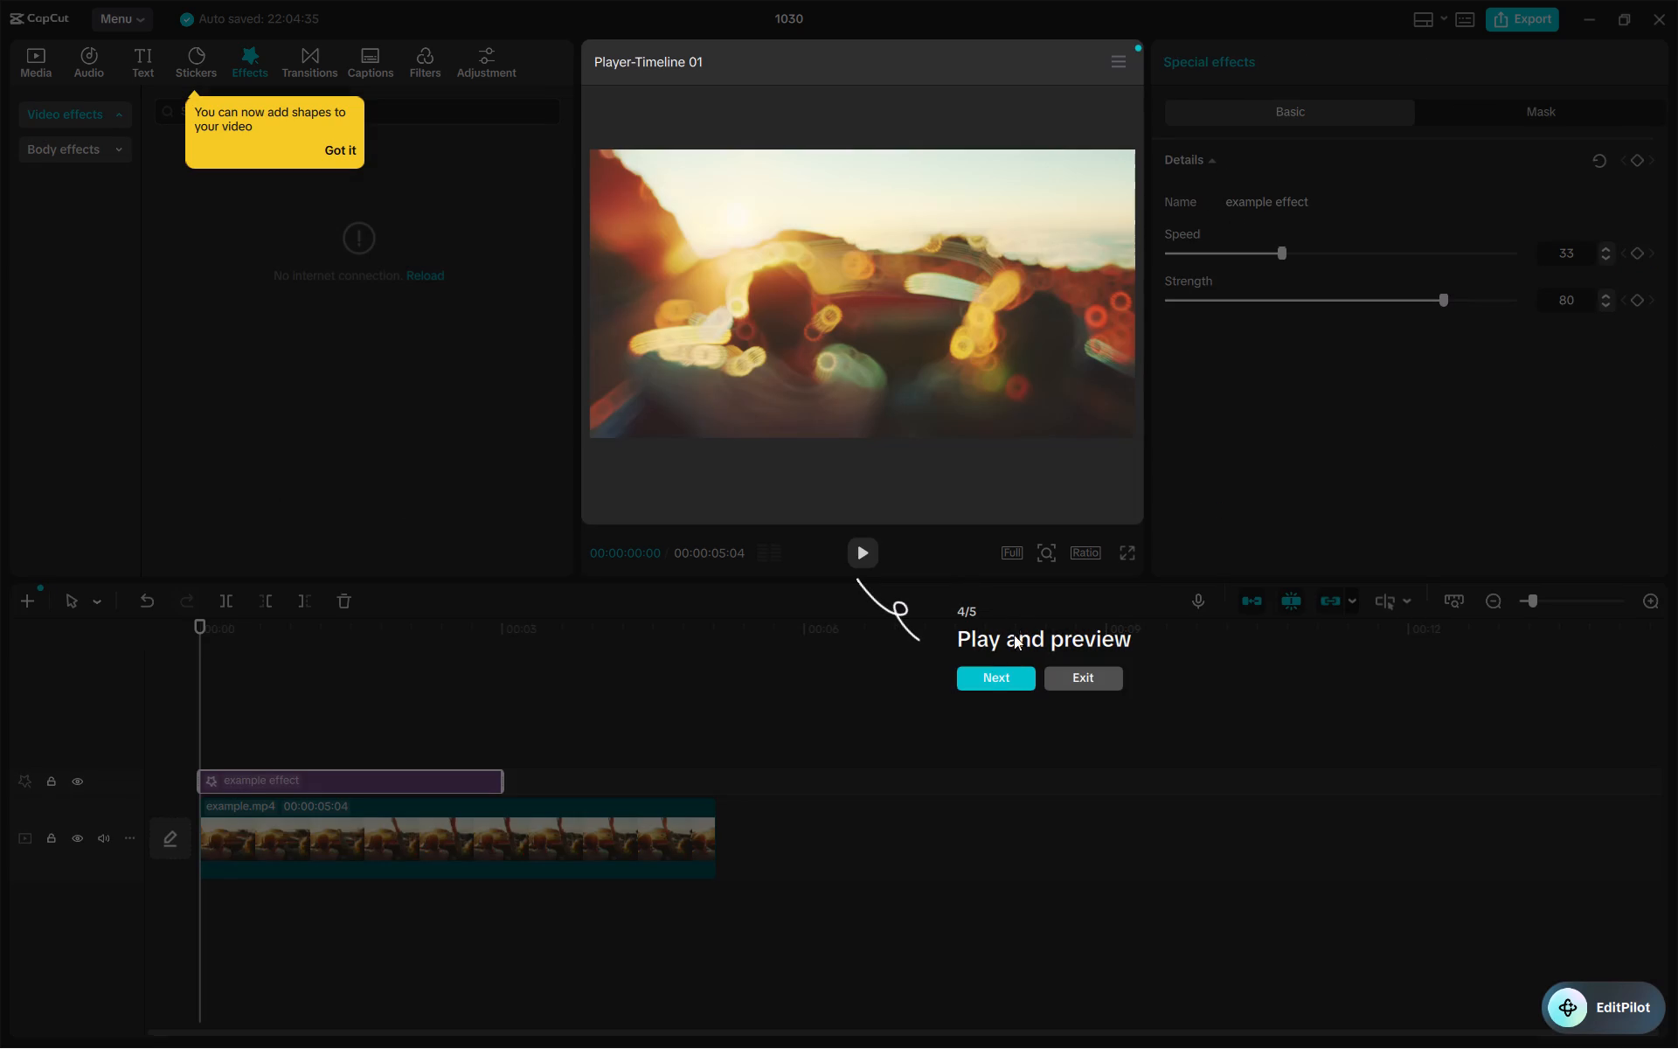
pyautogui.click(986, 674)
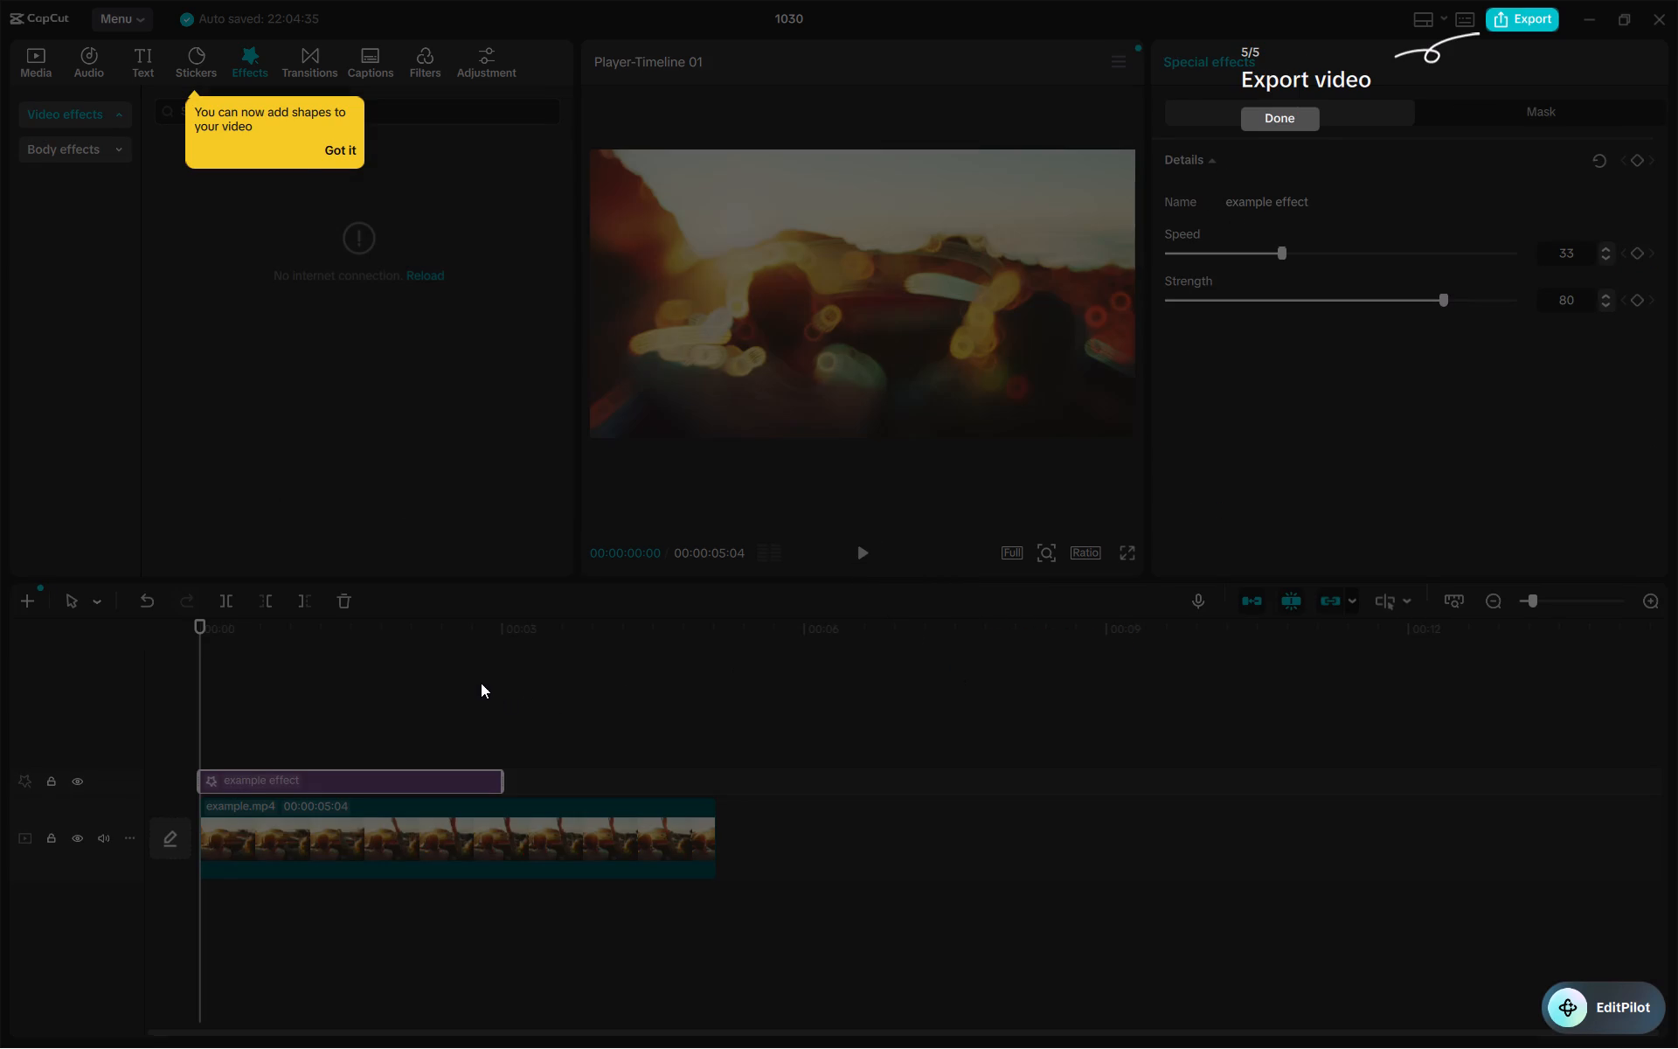
pyautogui.click(335, 149)
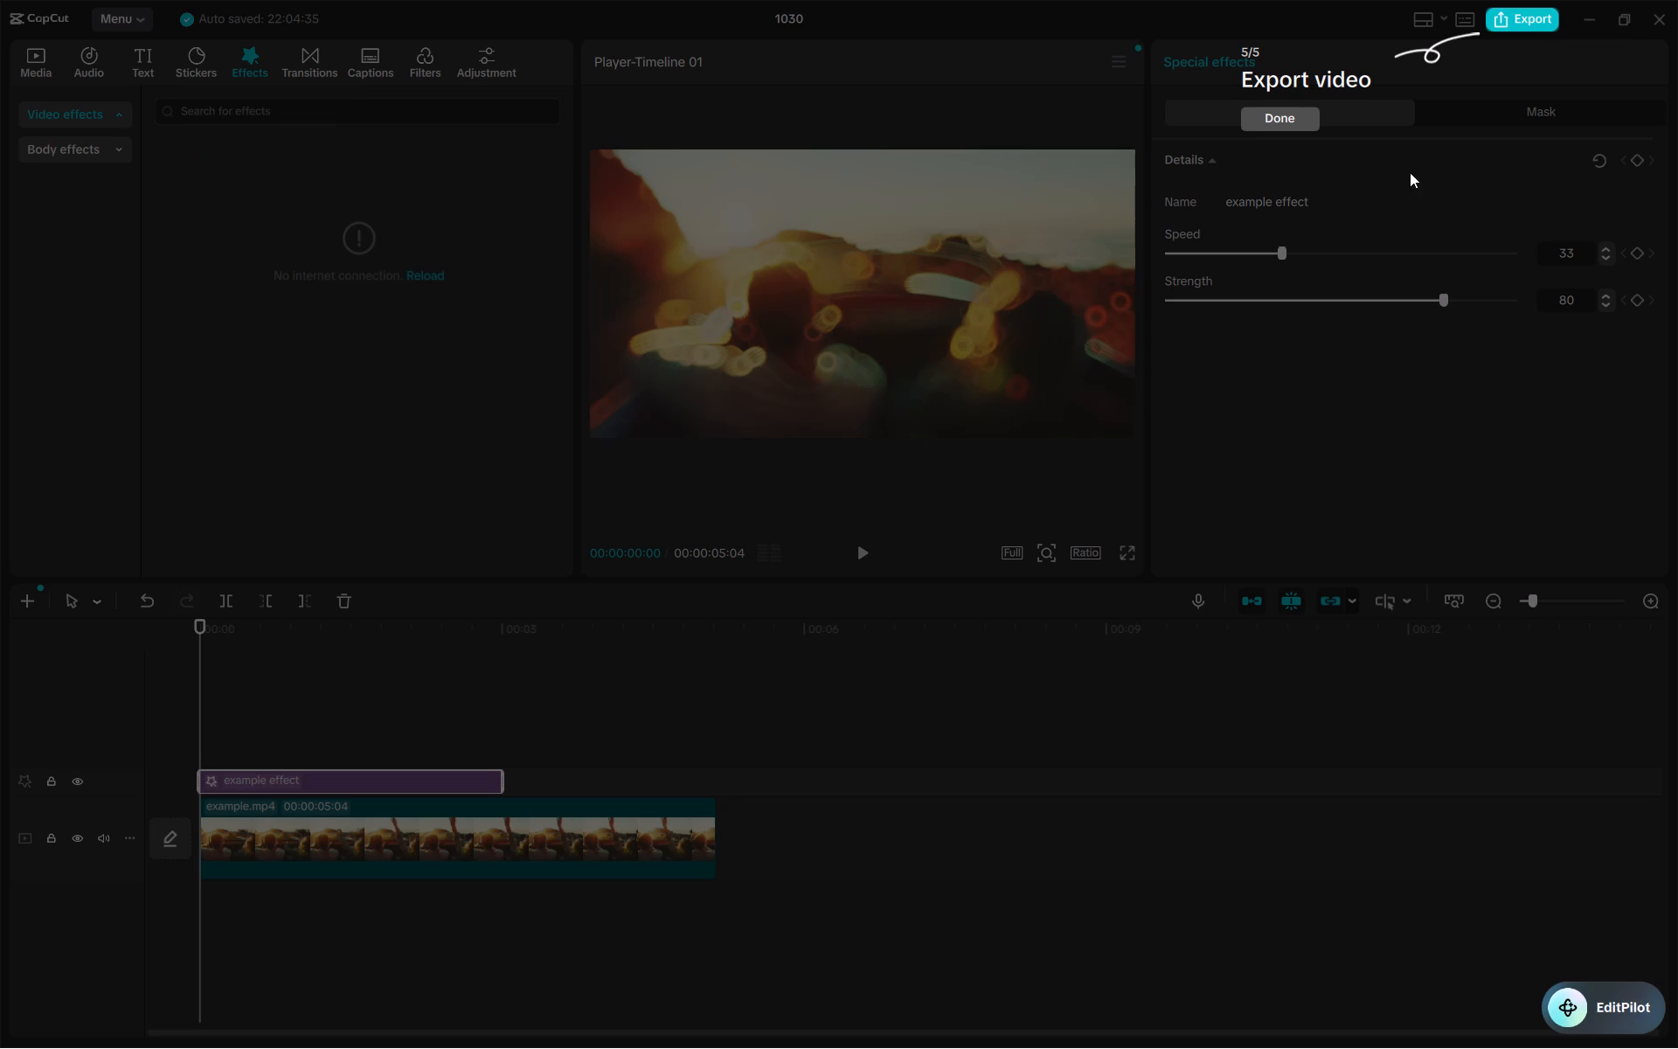
pyautogui.click(1280, 122)
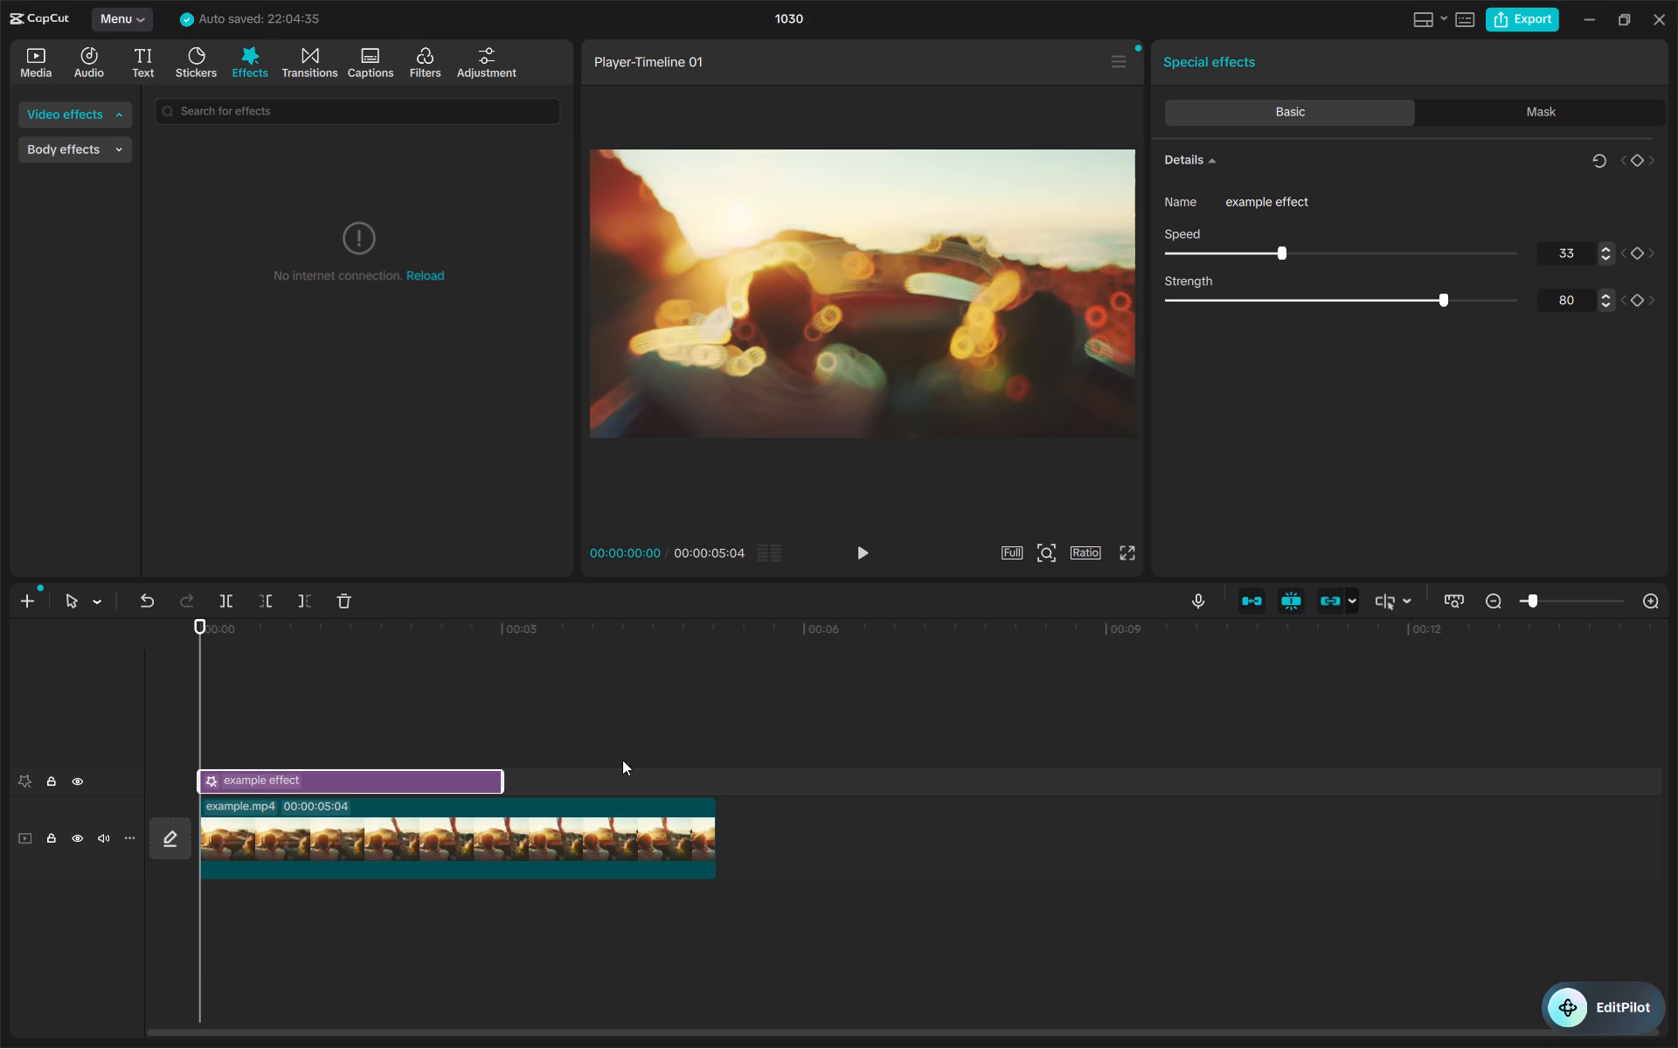
# Play the timeline from the start to preview the example video with its effect.
pyautogui.click(865, 555)
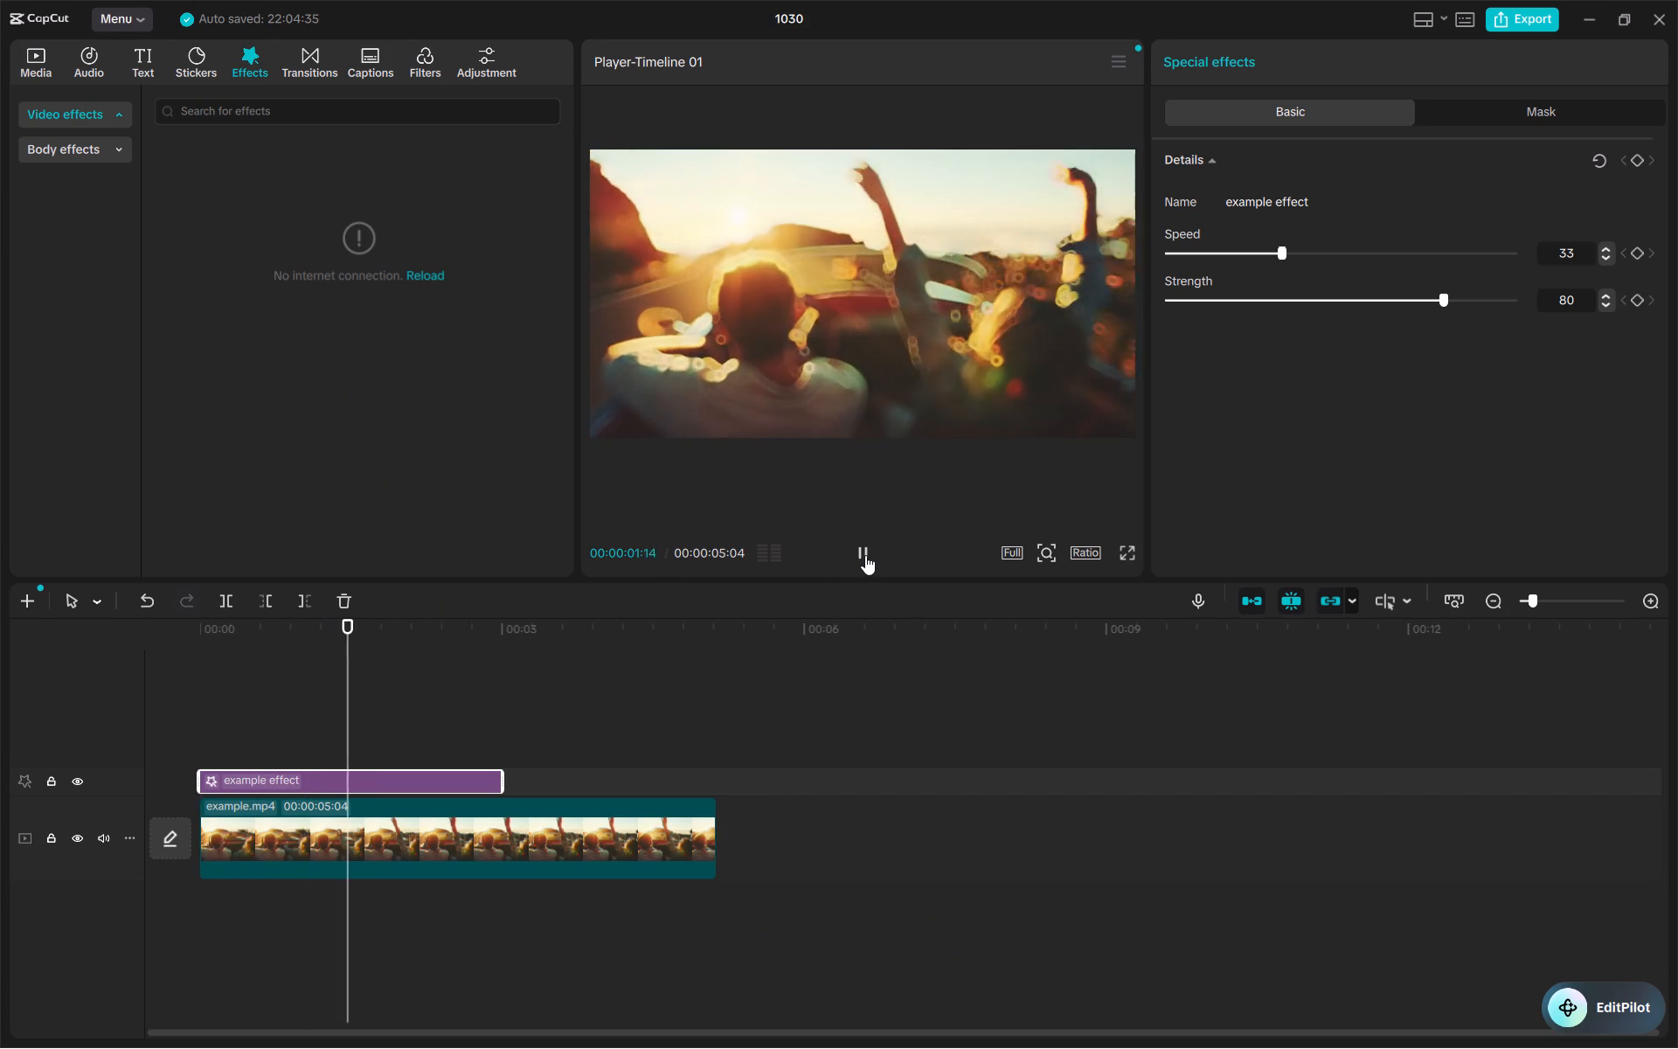
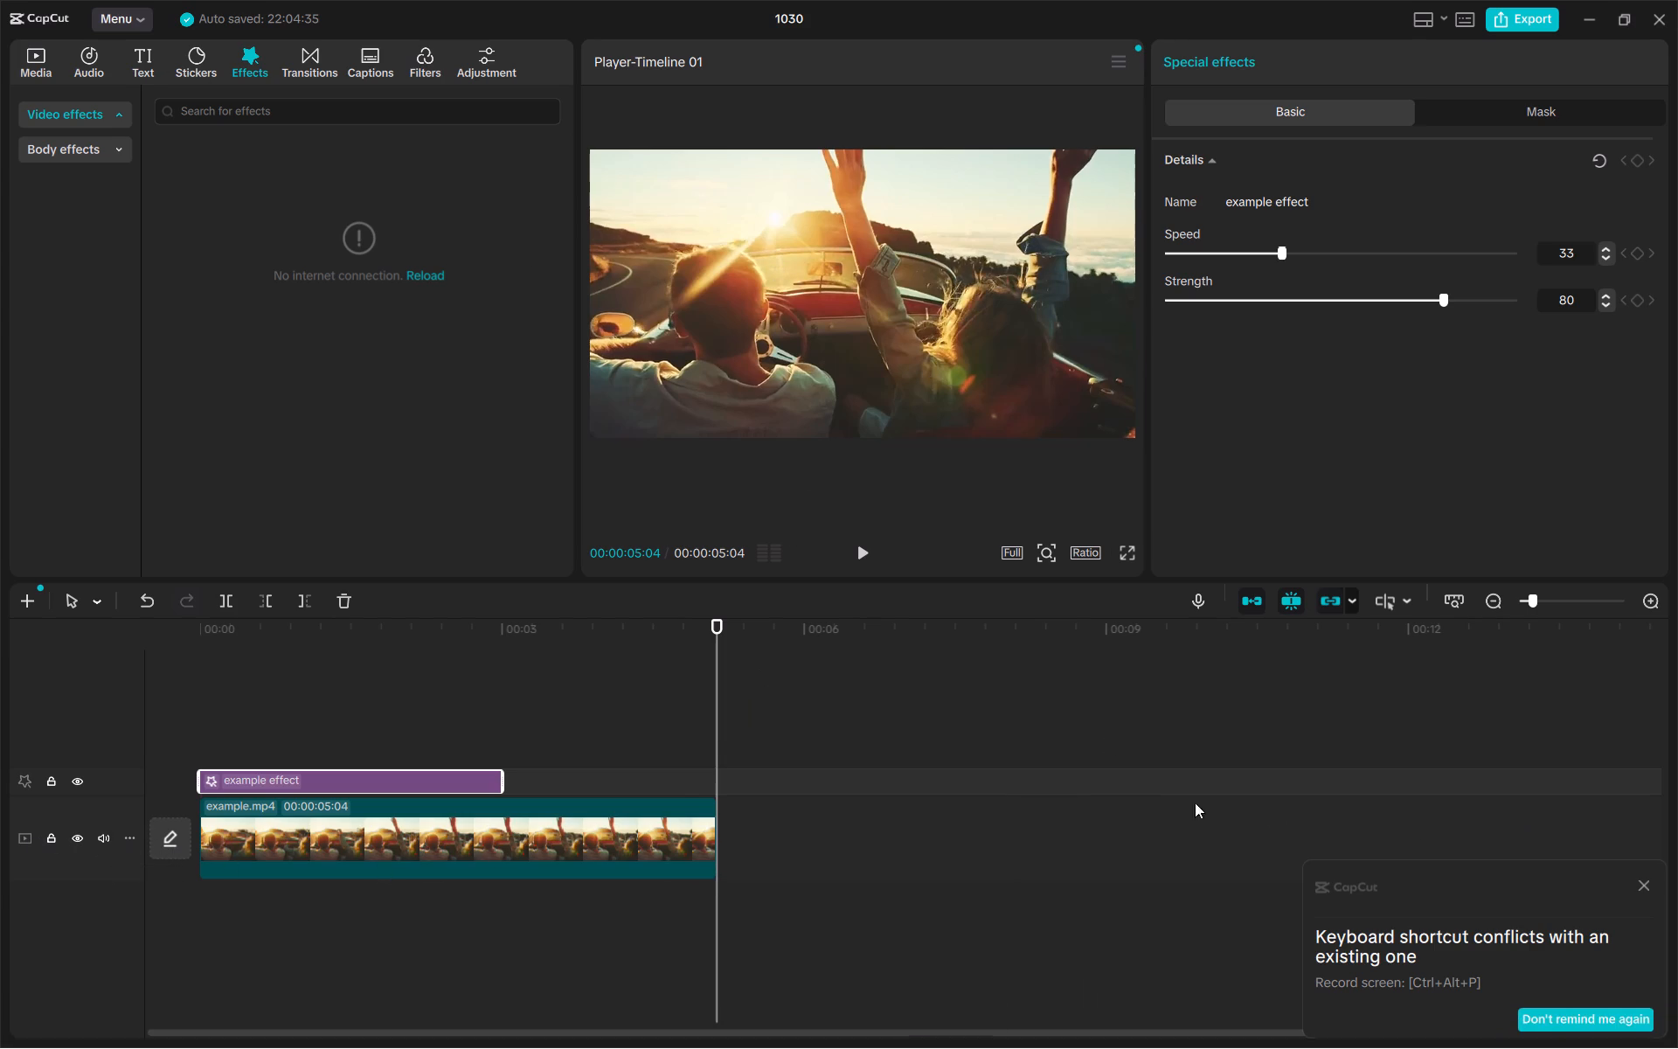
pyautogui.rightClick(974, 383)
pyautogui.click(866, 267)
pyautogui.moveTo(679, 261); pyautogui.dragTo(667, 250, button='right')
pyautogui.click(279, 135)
# Show the project's imported media and select the example.mp4 clip on the timeline.
pyautogui.click(26, 65)
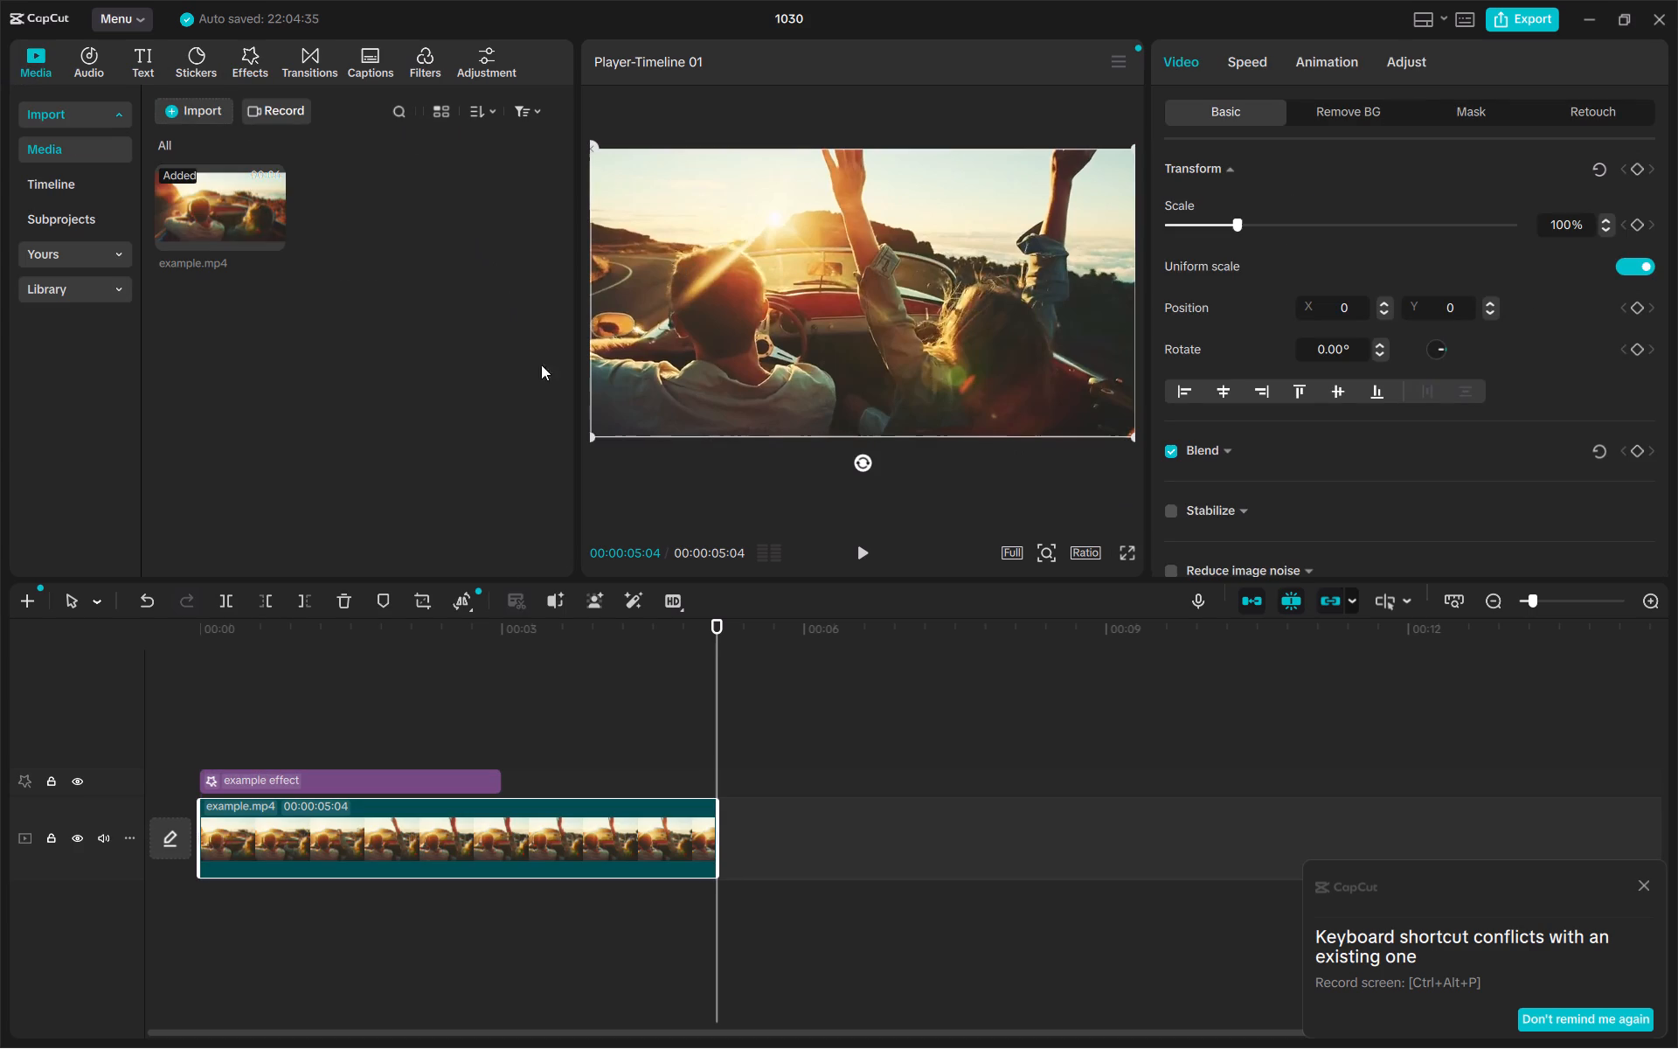
pyautogui.click(413, 833)
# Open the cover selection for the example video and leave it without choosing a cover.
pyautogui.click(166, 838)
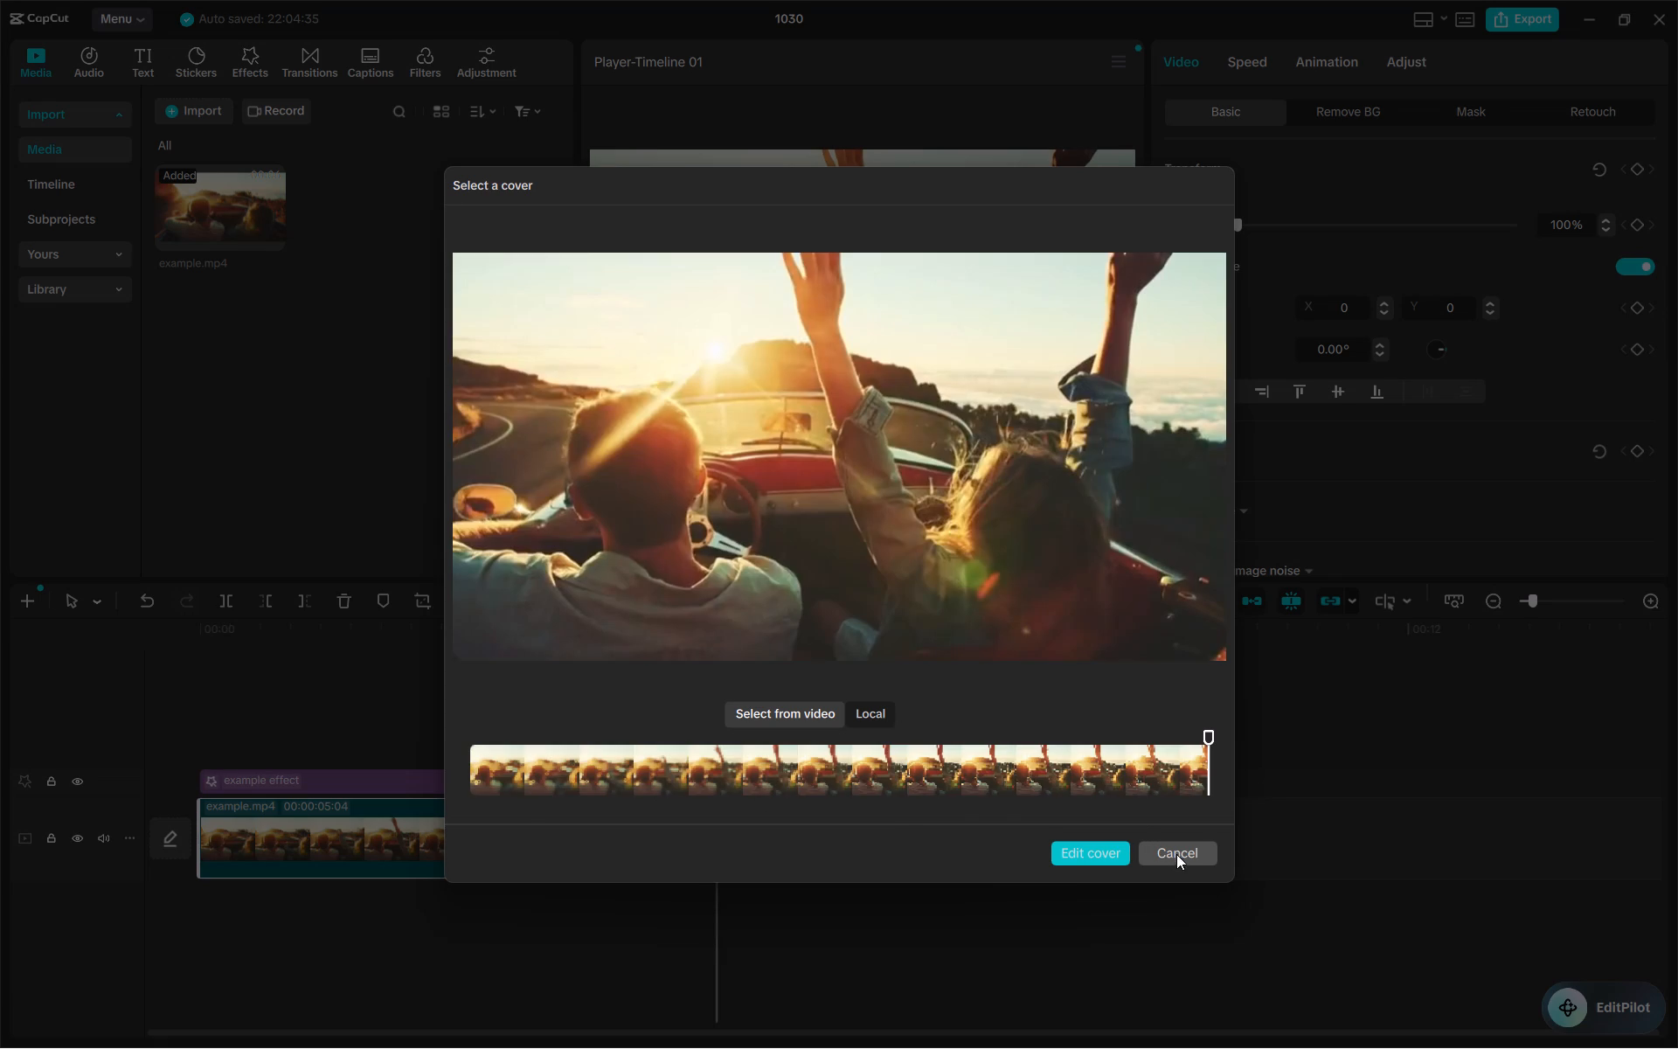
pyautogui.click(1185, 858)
# Bring up the available actions for the example.mp4 clip on the timeline.
pyautogui.rightClick(392, 852)
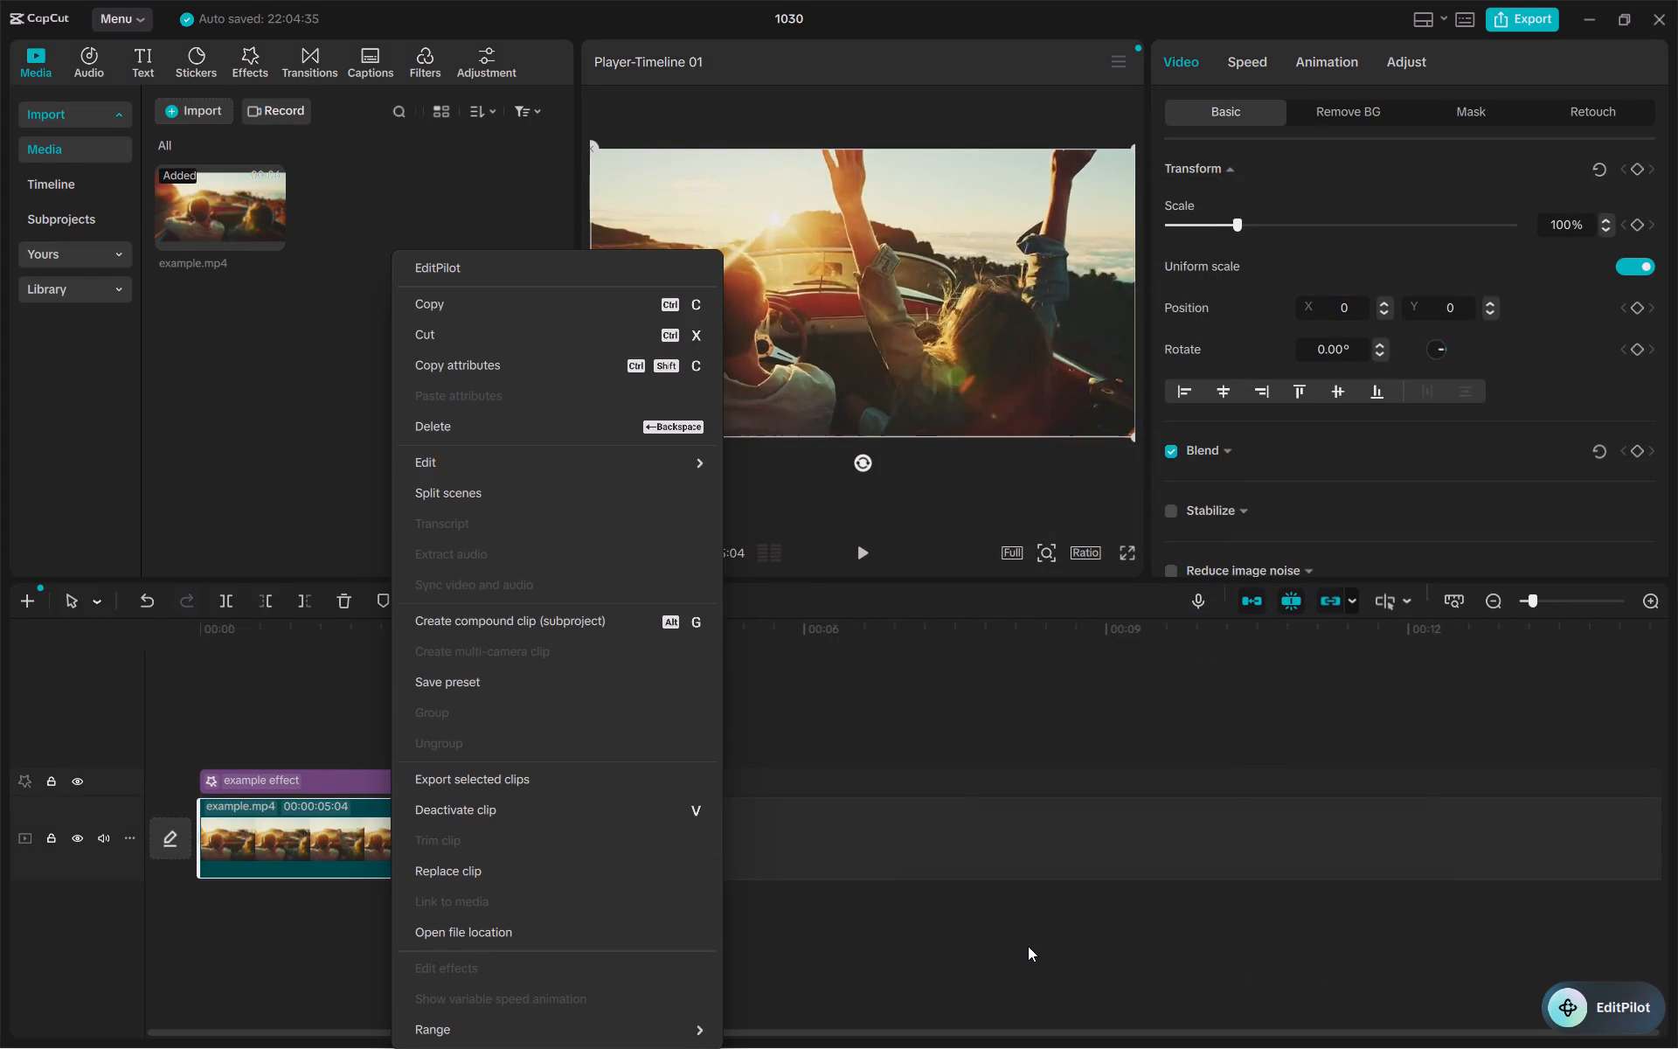
# Delete the example.mp4 clip from the timeline.
pyautogui.click(571, 424)
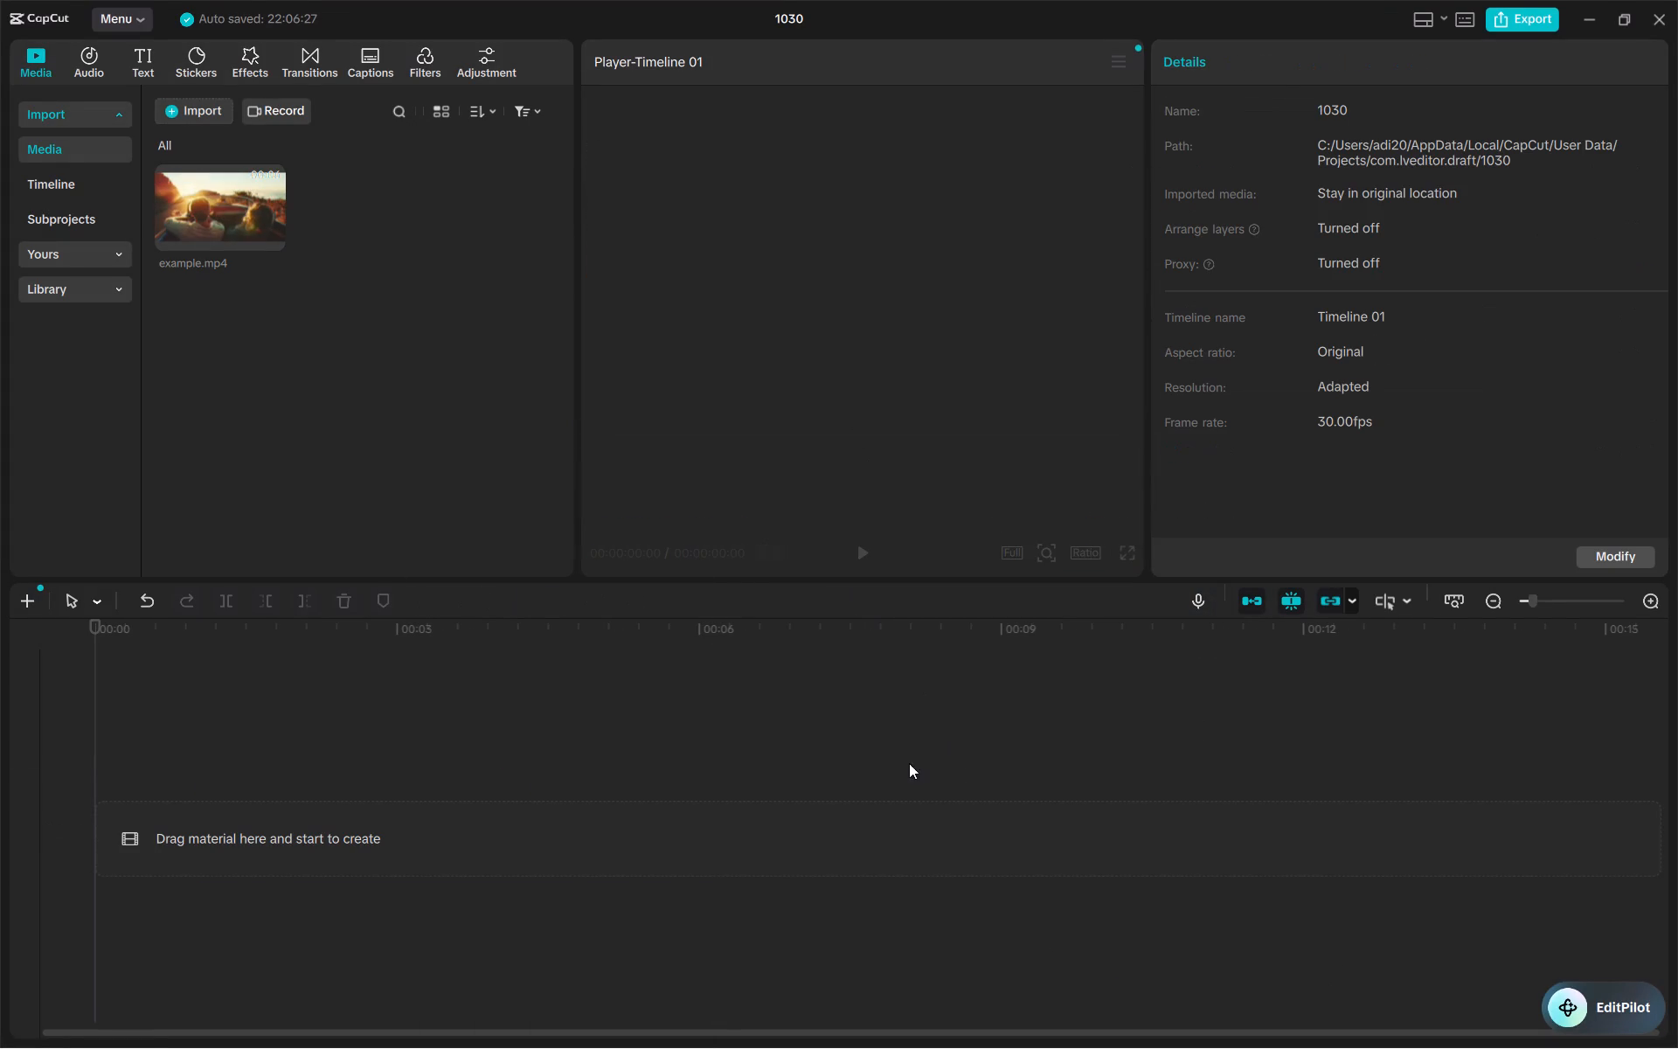
# Delete the example.mp4 file from the project's imported media.
pyautogui.rightClick(215, 206)
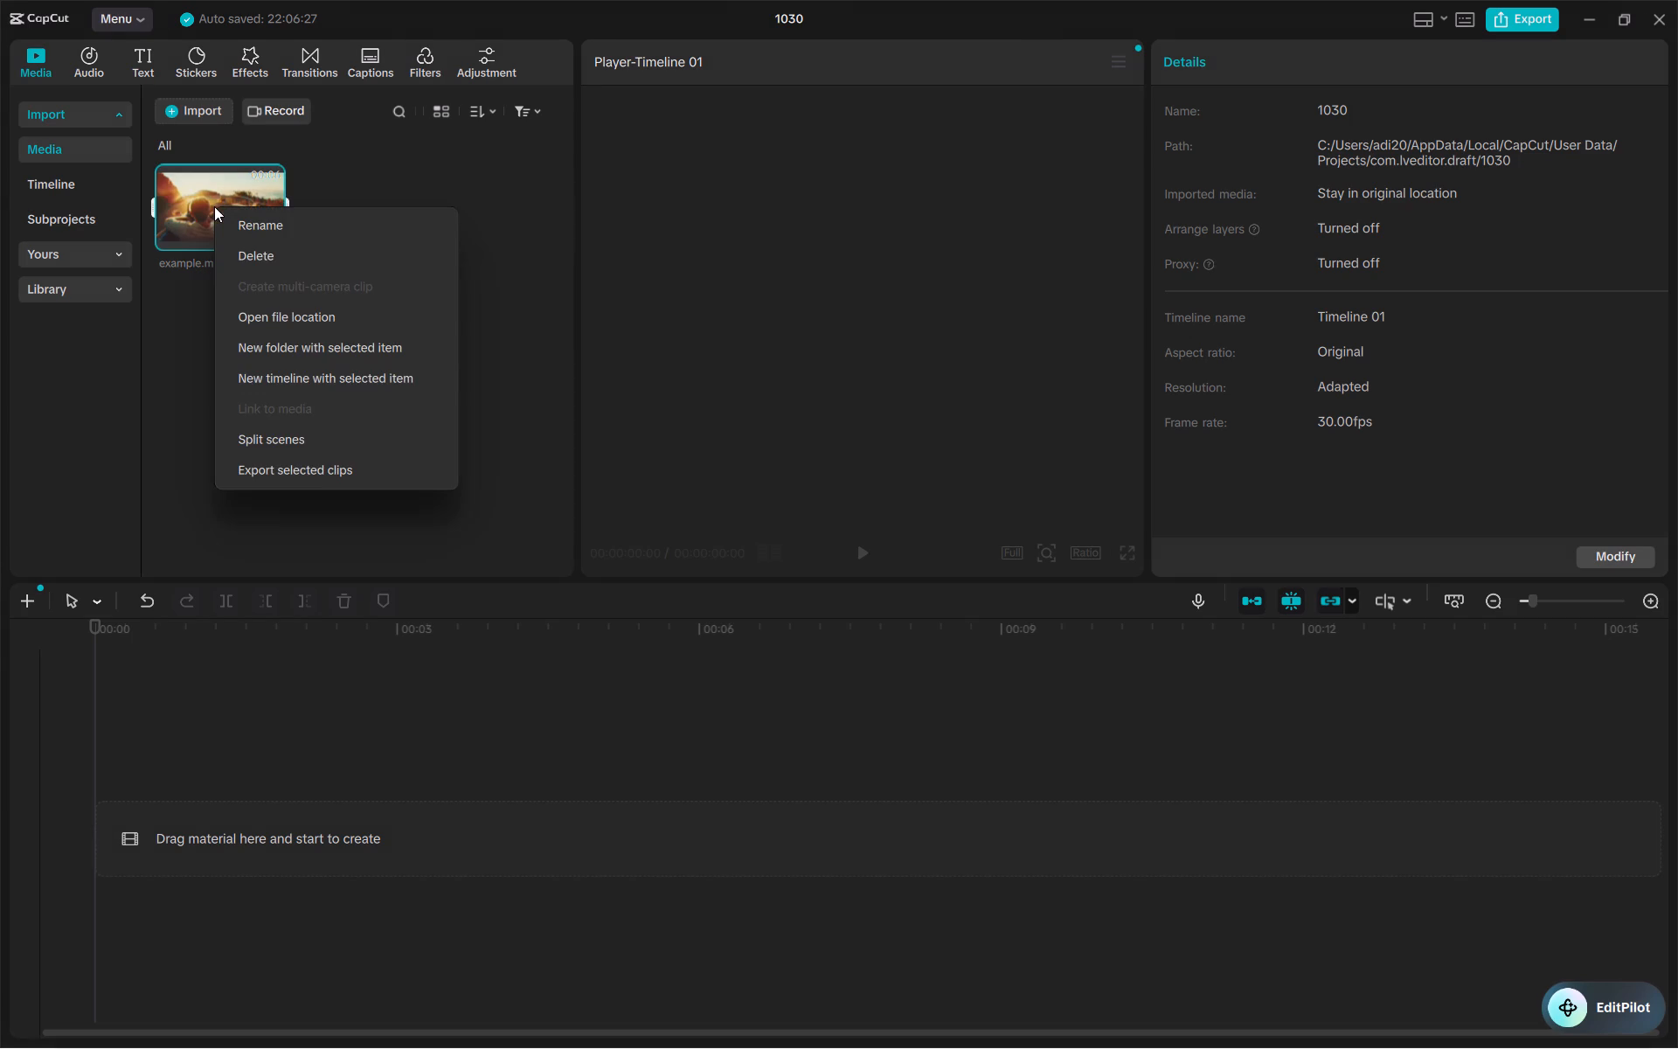
pyautogui.click(254, 251)
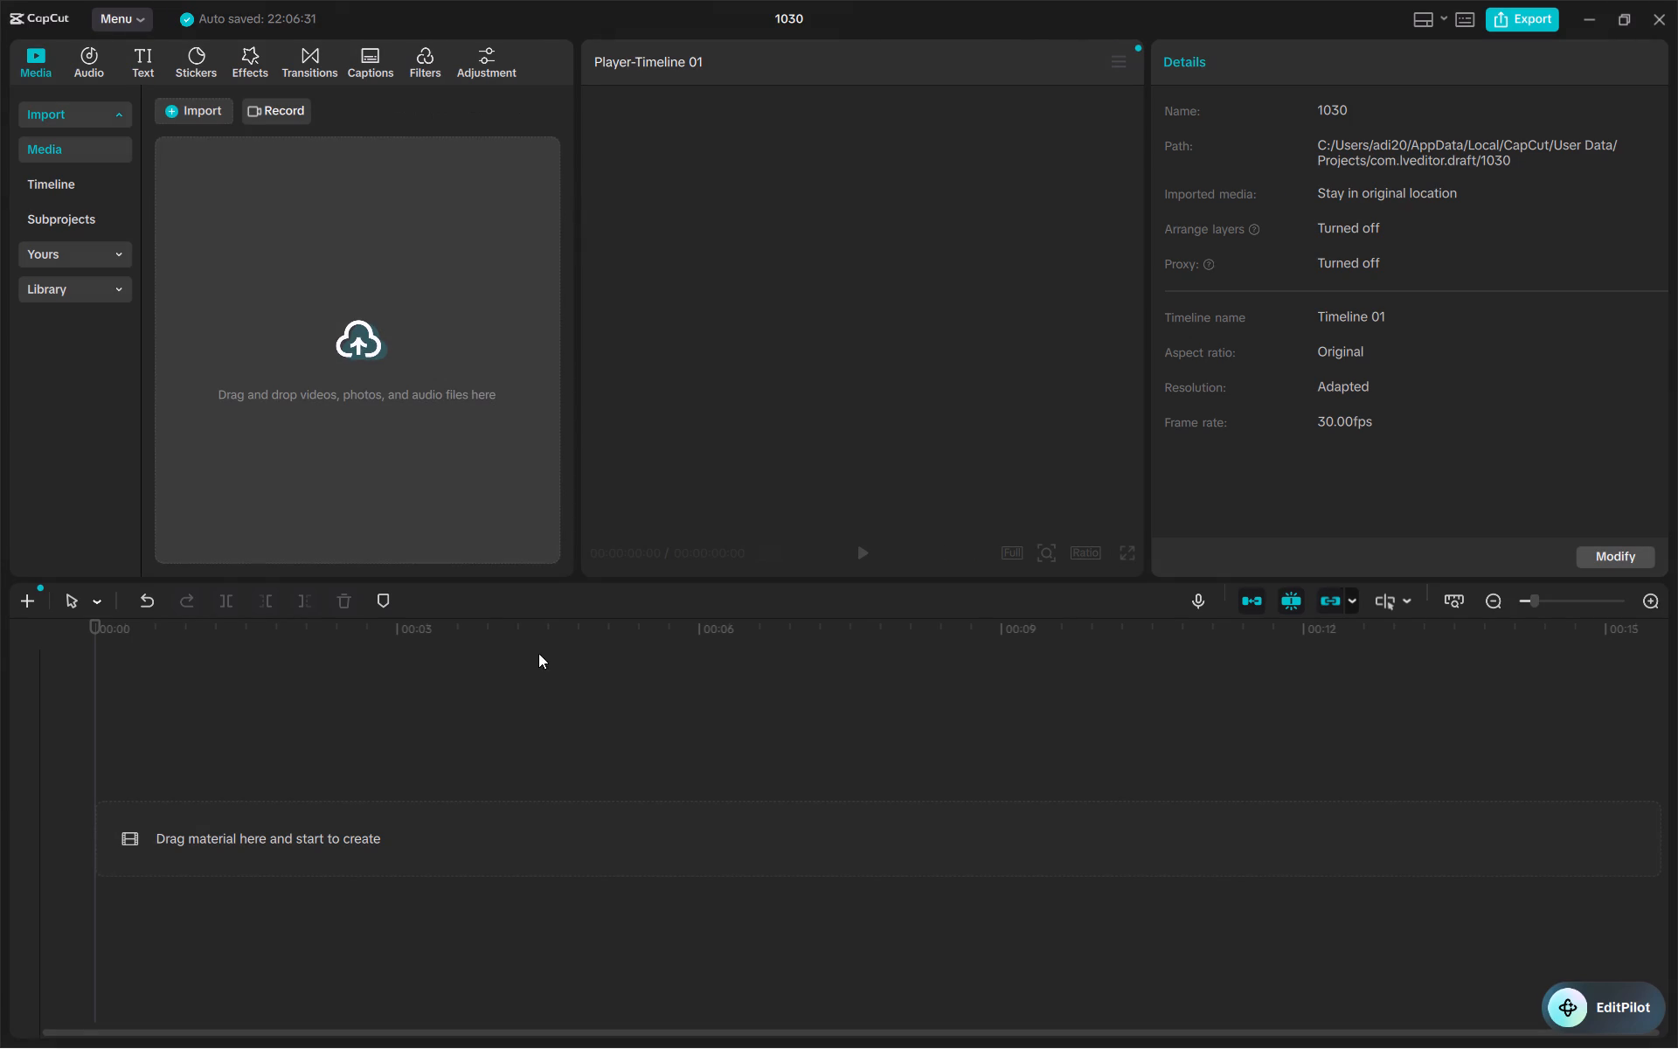
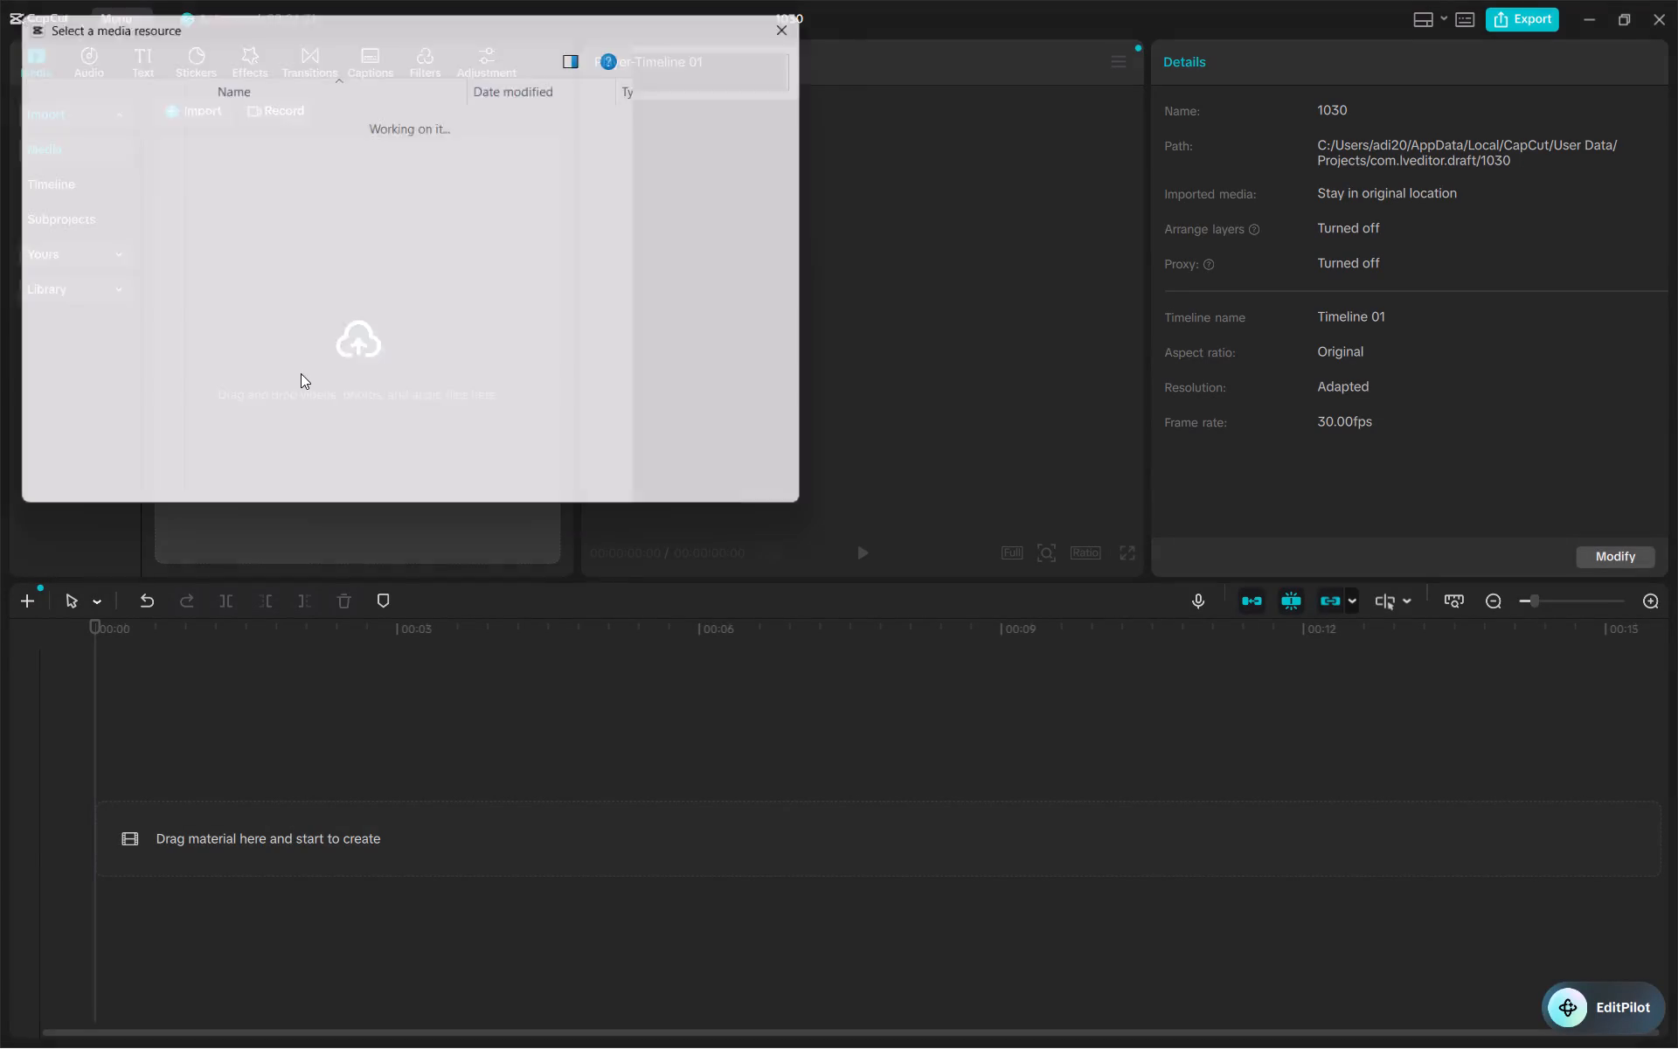
# Import the MP4 video whose name starts with 8df6c341 from the Downloads folder into the project's media.
pyautogui.click(104, 247)
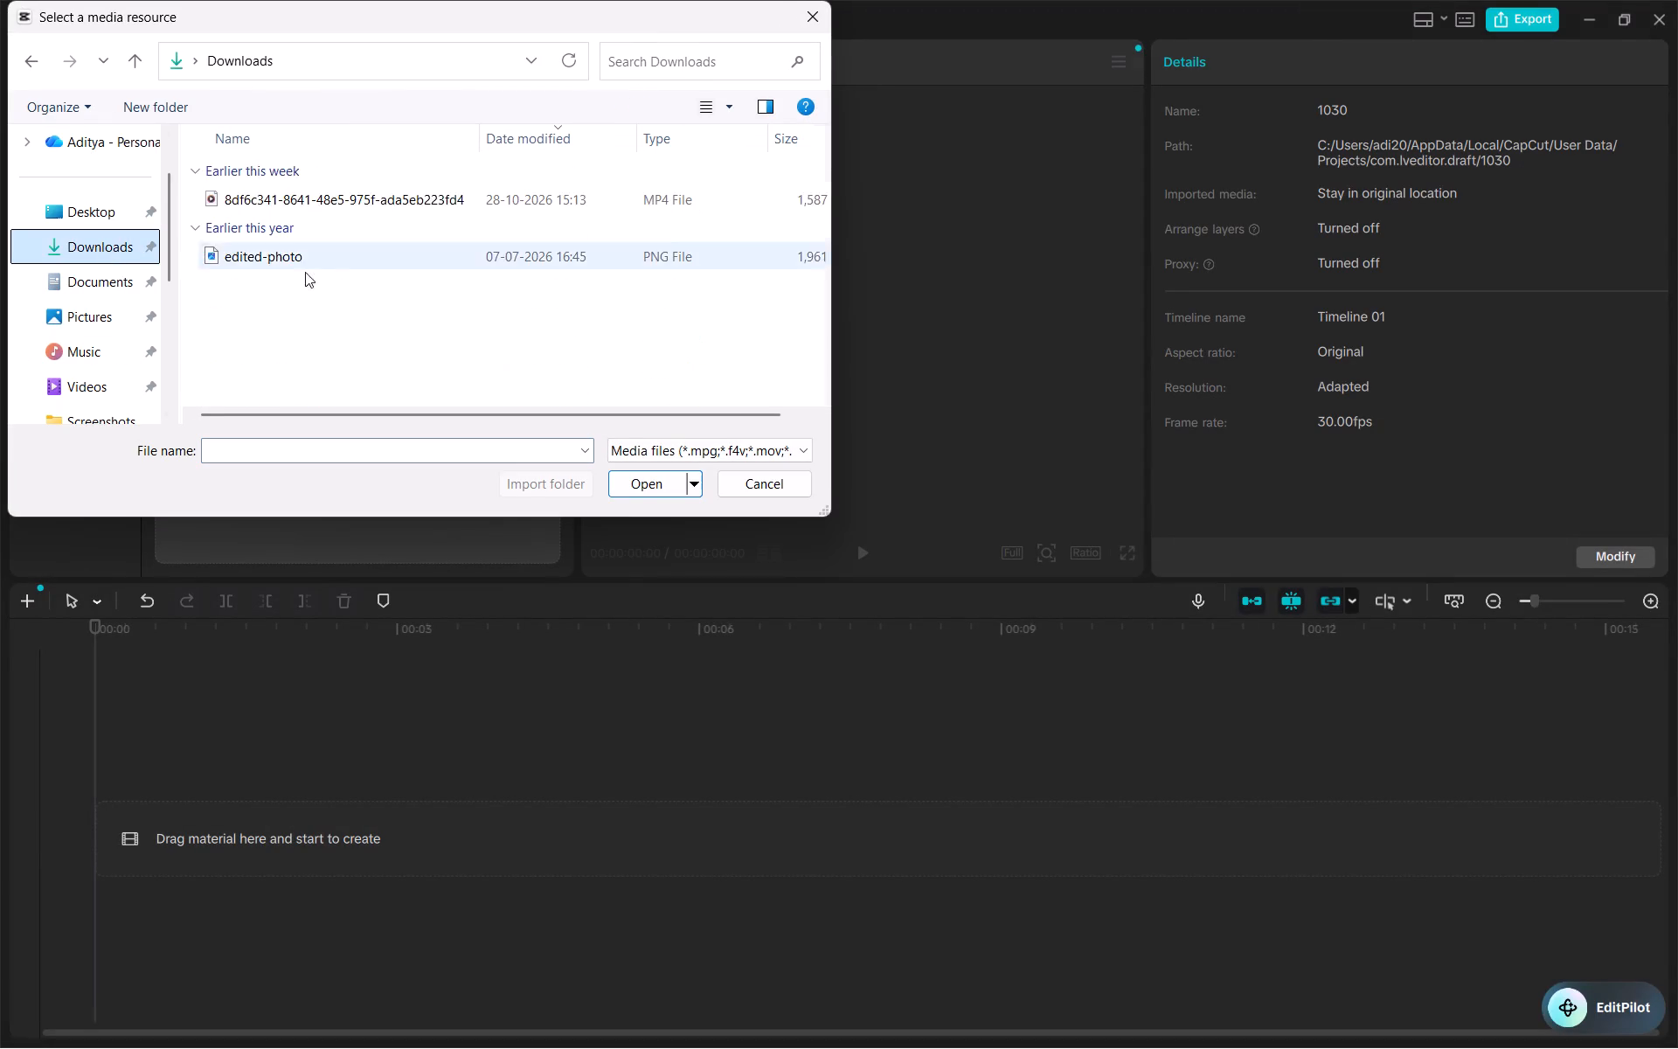
pyautogui.click(441, 261)
pyautogui.click(628, 482)
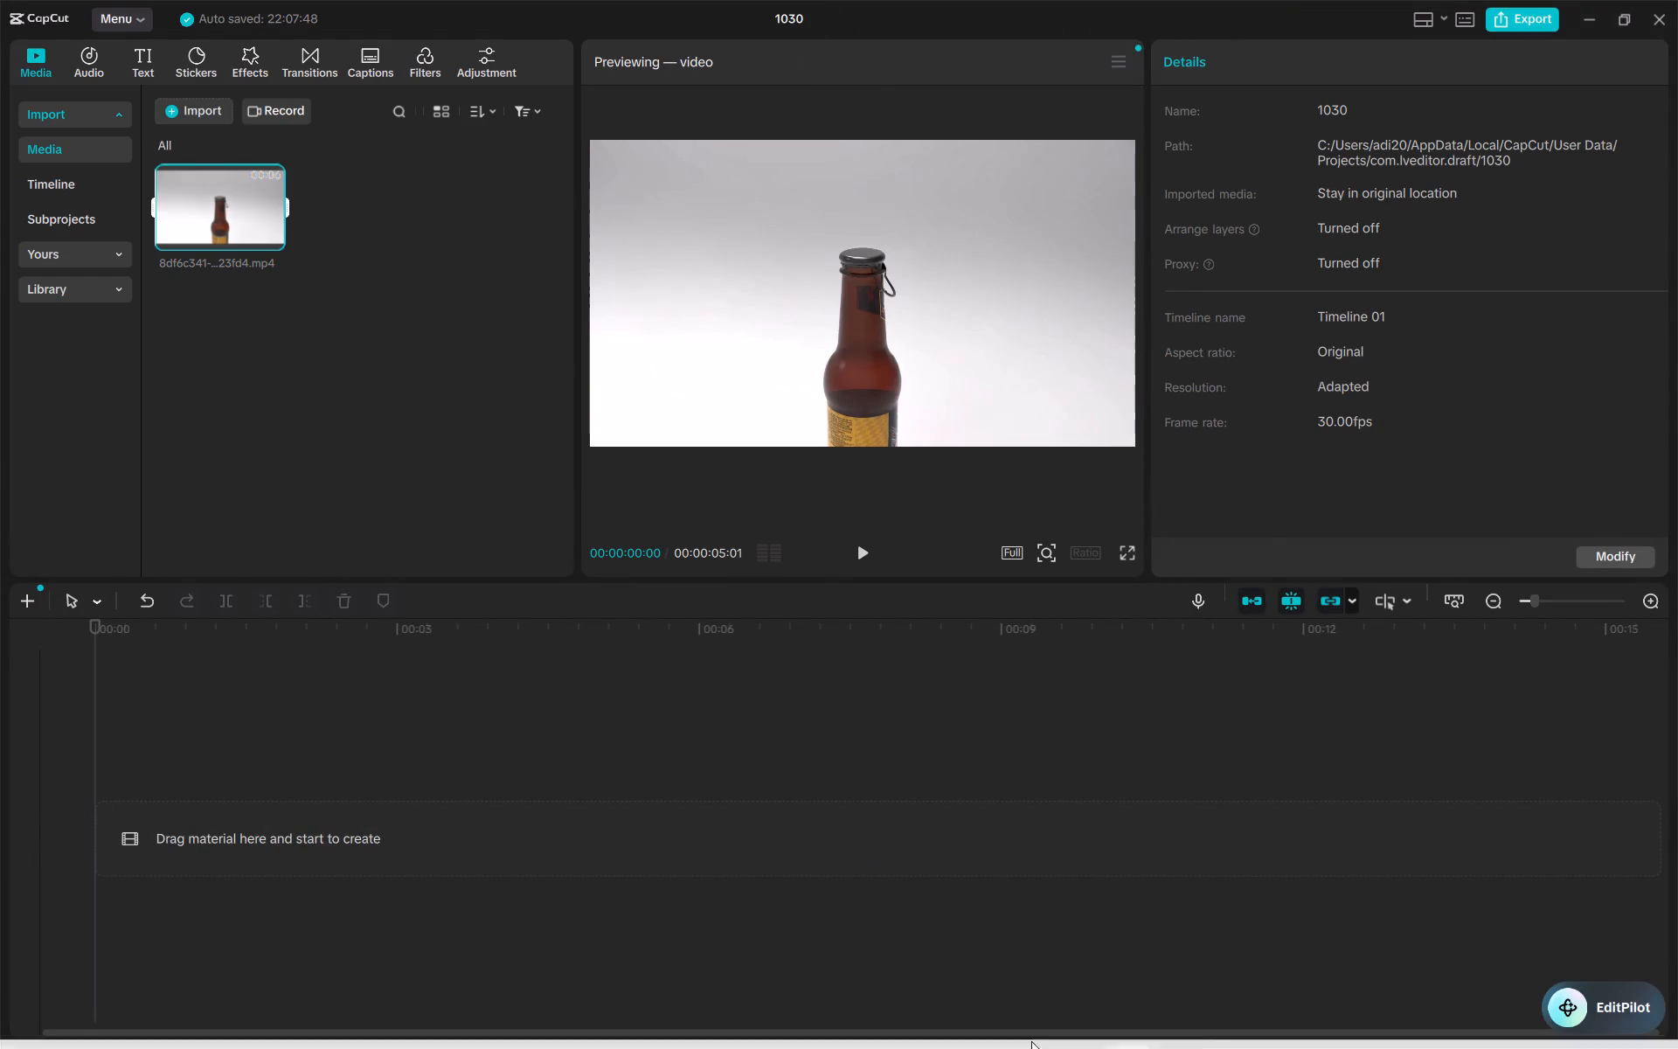
# Place the imported bottle video from the project media at the start of the empty timeline.
pyautogui.moveTo(218, 204); pyautogui.dragTo(264, 844)
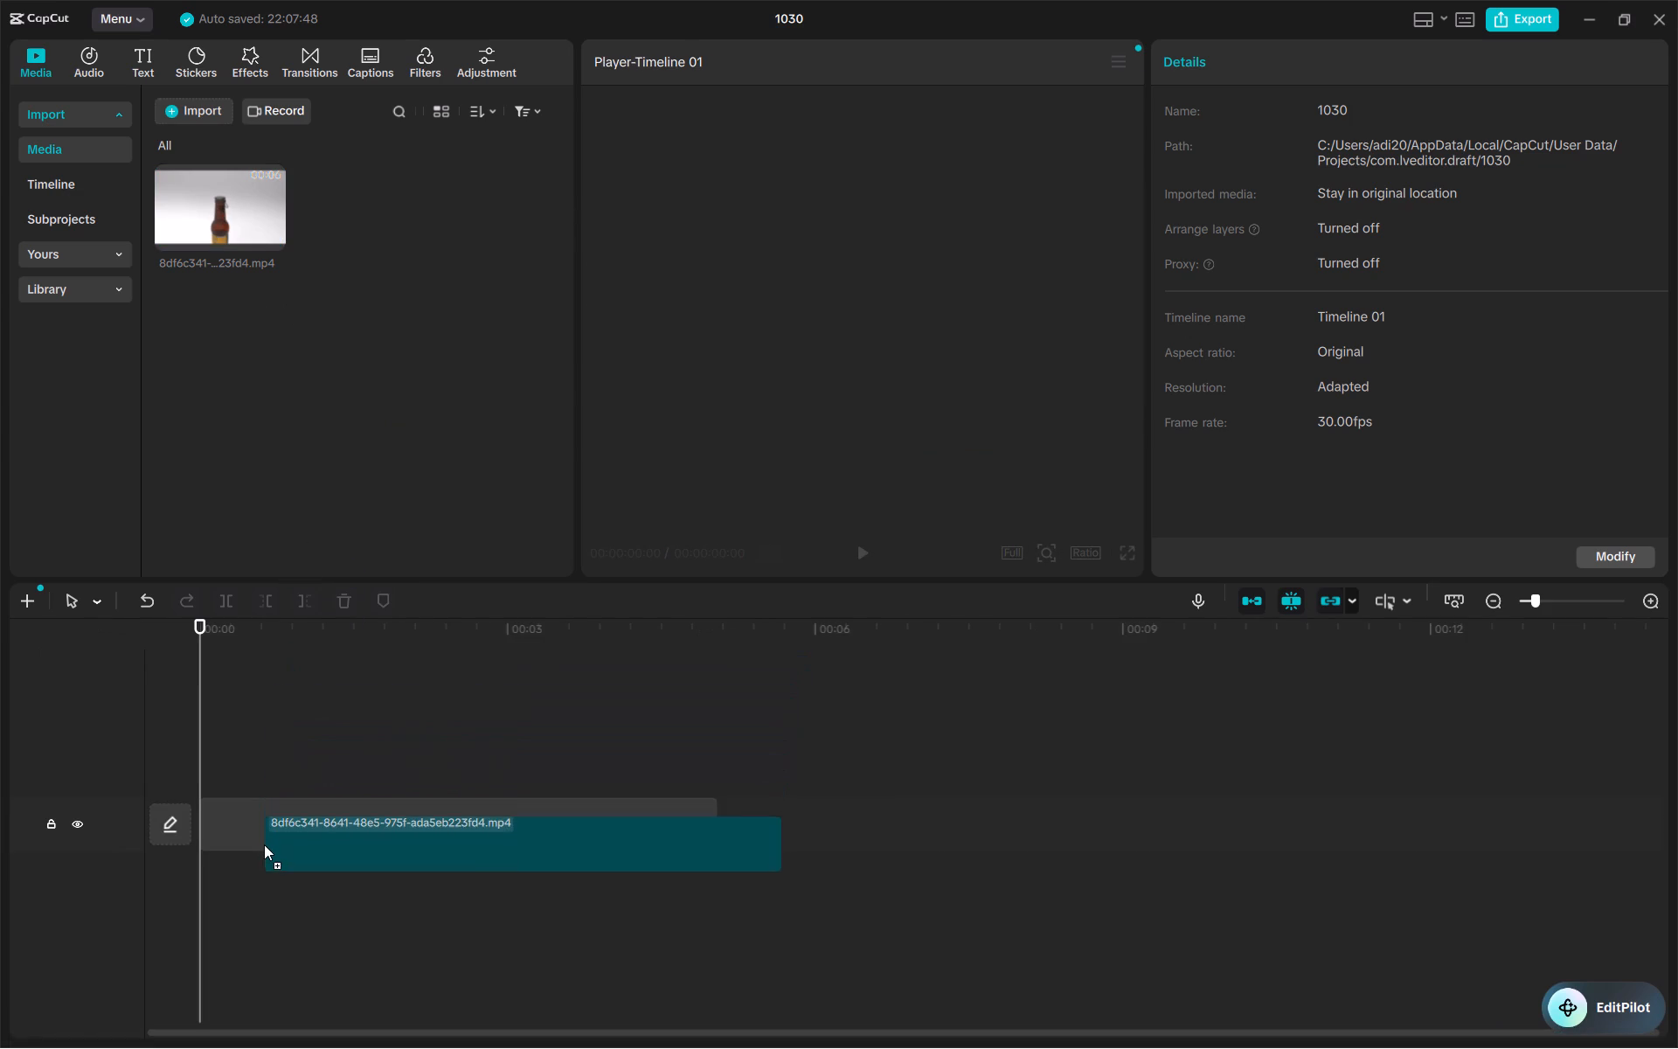
pyautogui.moveTo(264, 844); pyautogui.dragTo(235, 822)
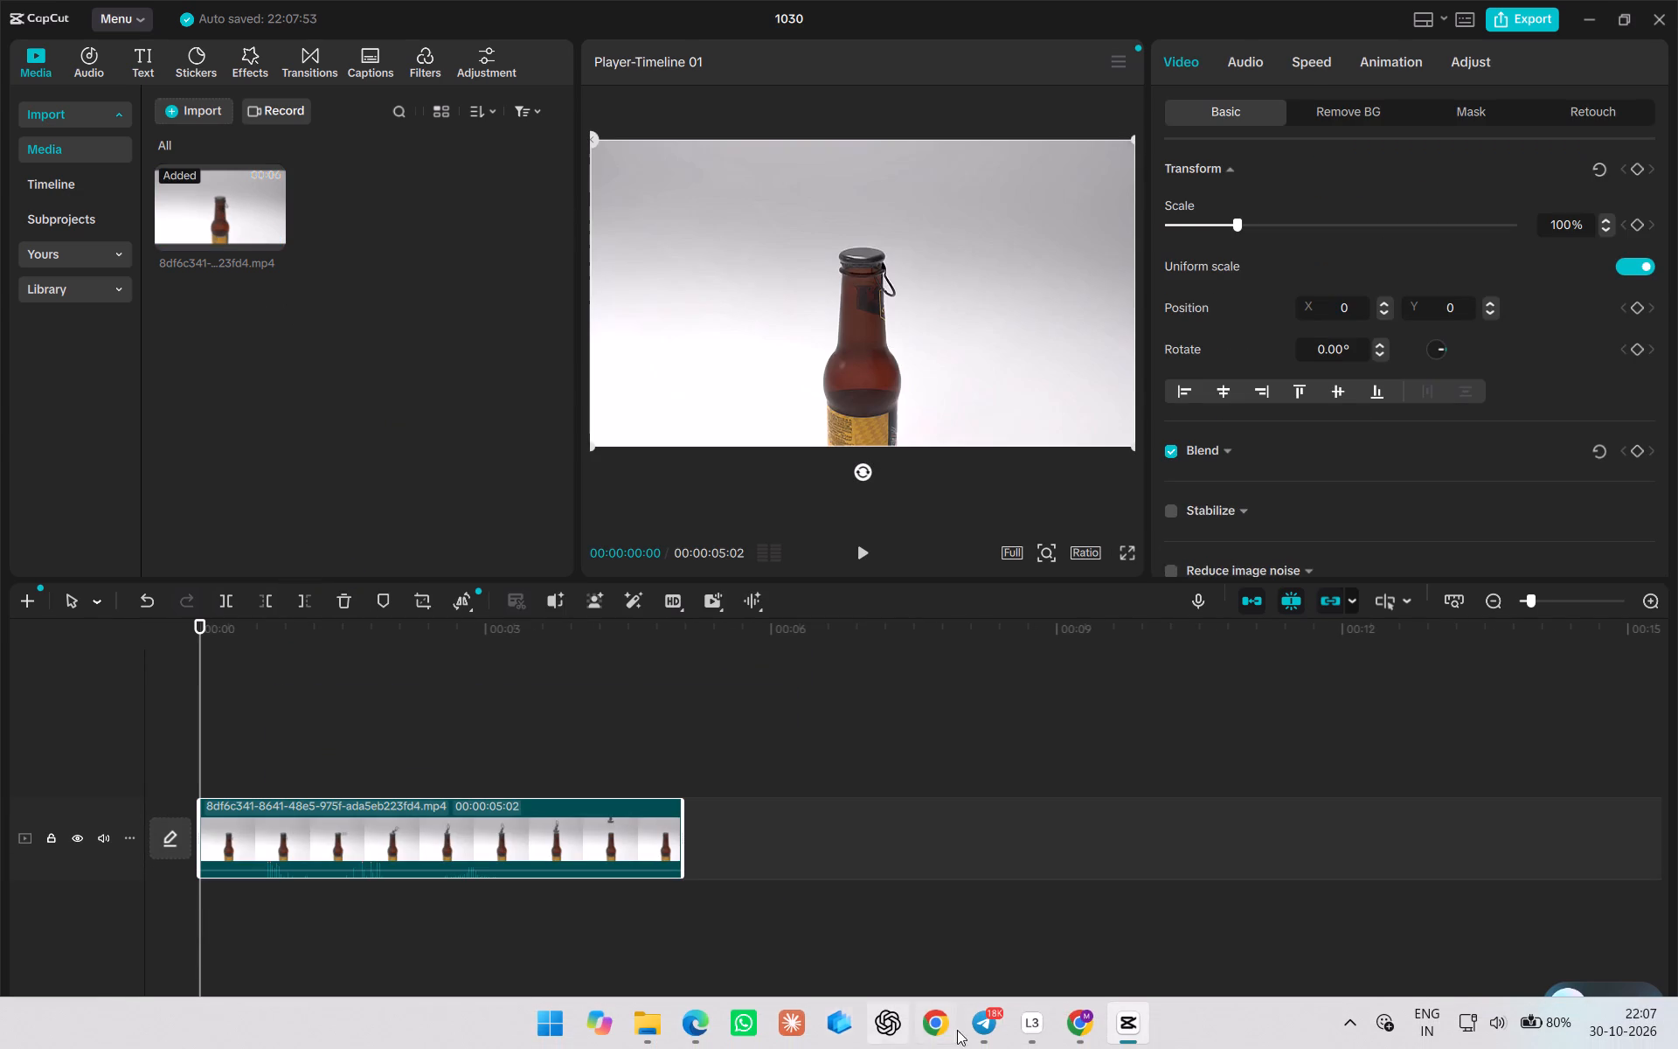
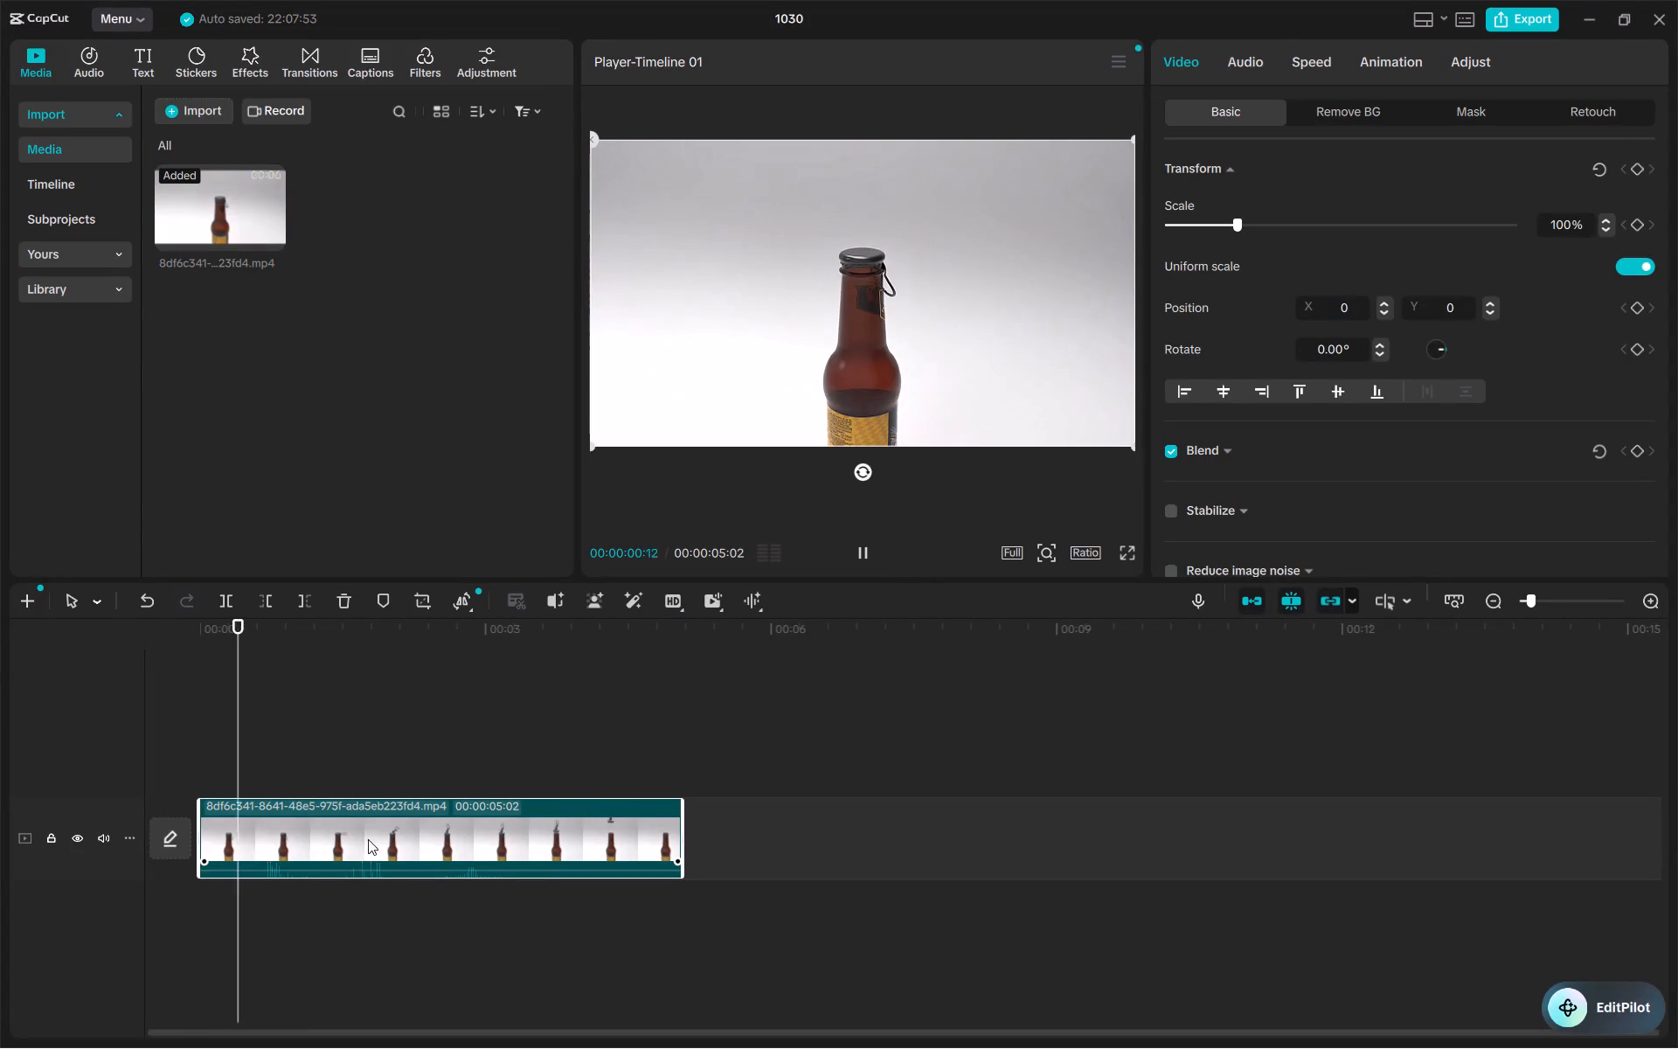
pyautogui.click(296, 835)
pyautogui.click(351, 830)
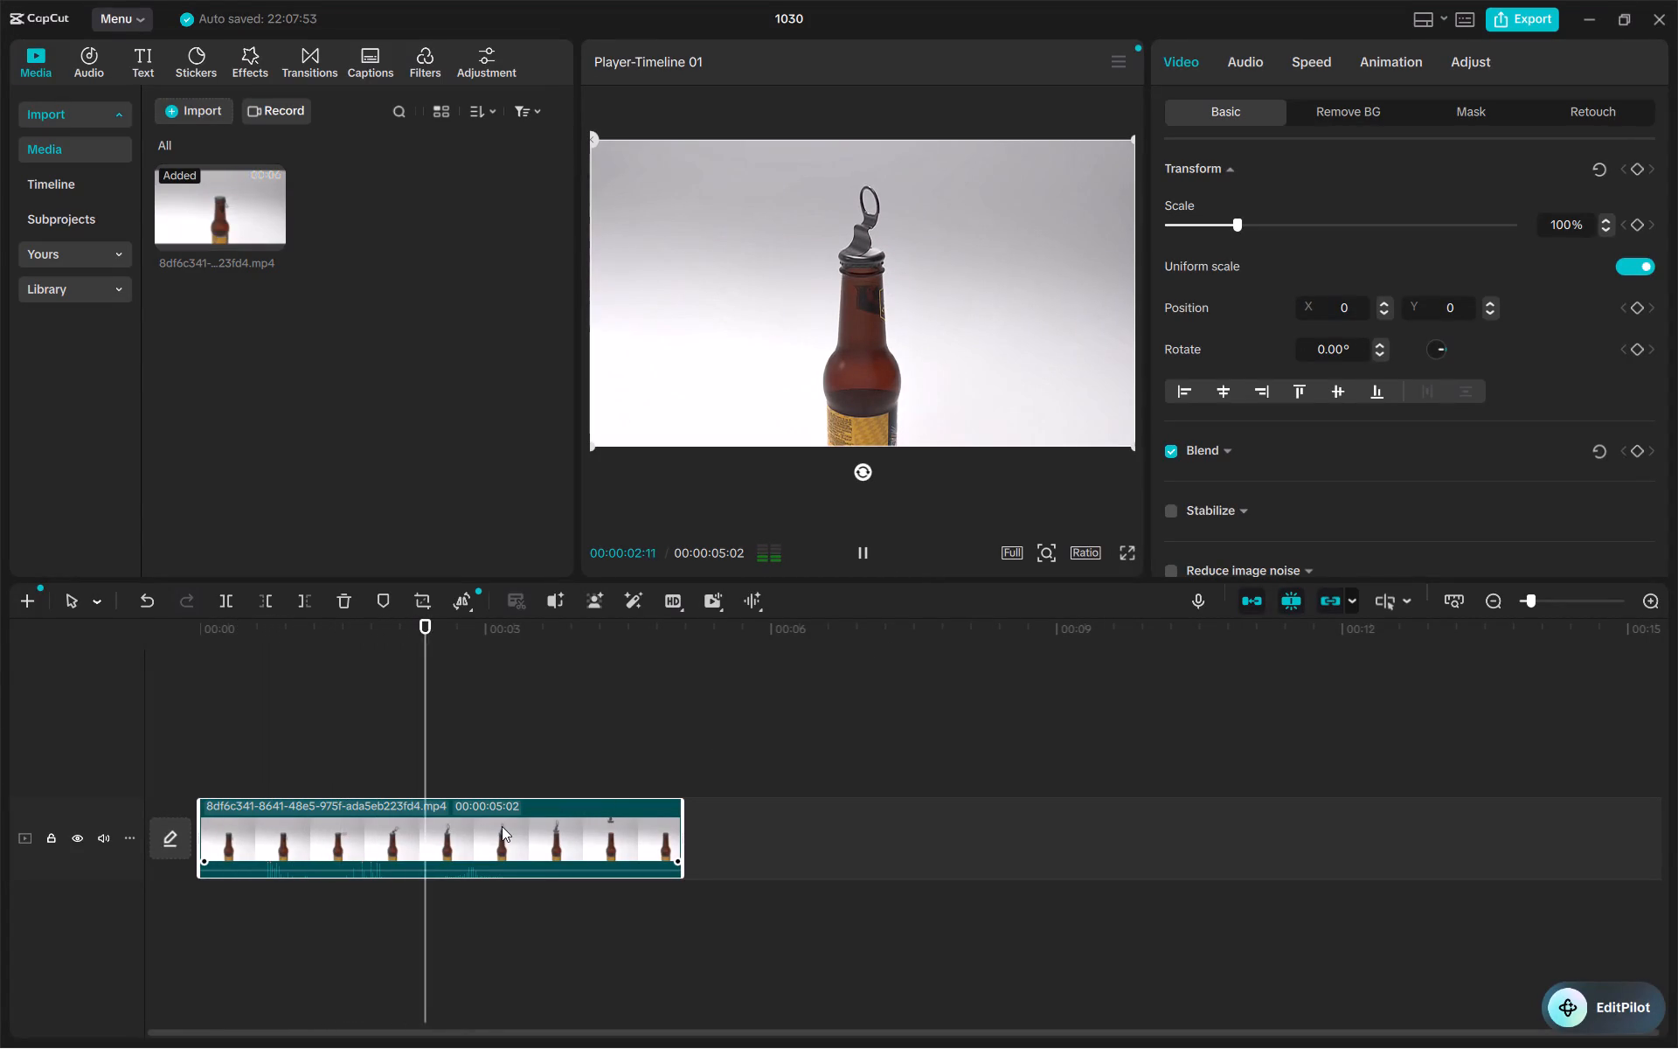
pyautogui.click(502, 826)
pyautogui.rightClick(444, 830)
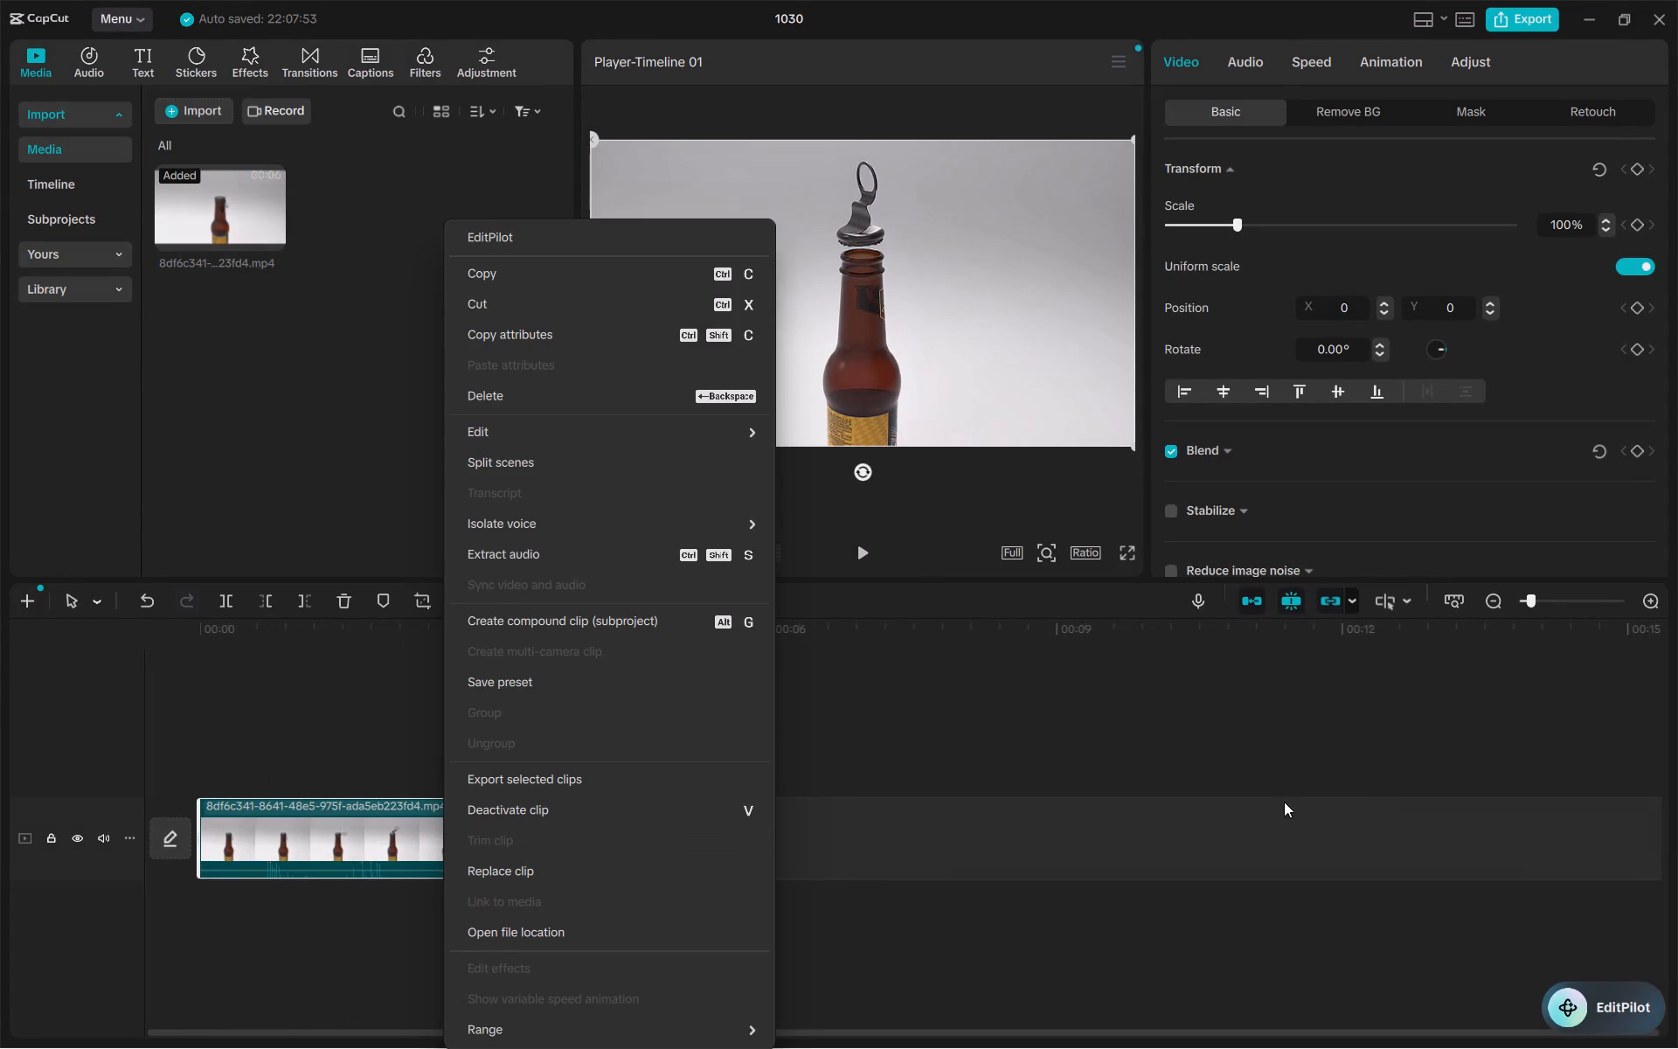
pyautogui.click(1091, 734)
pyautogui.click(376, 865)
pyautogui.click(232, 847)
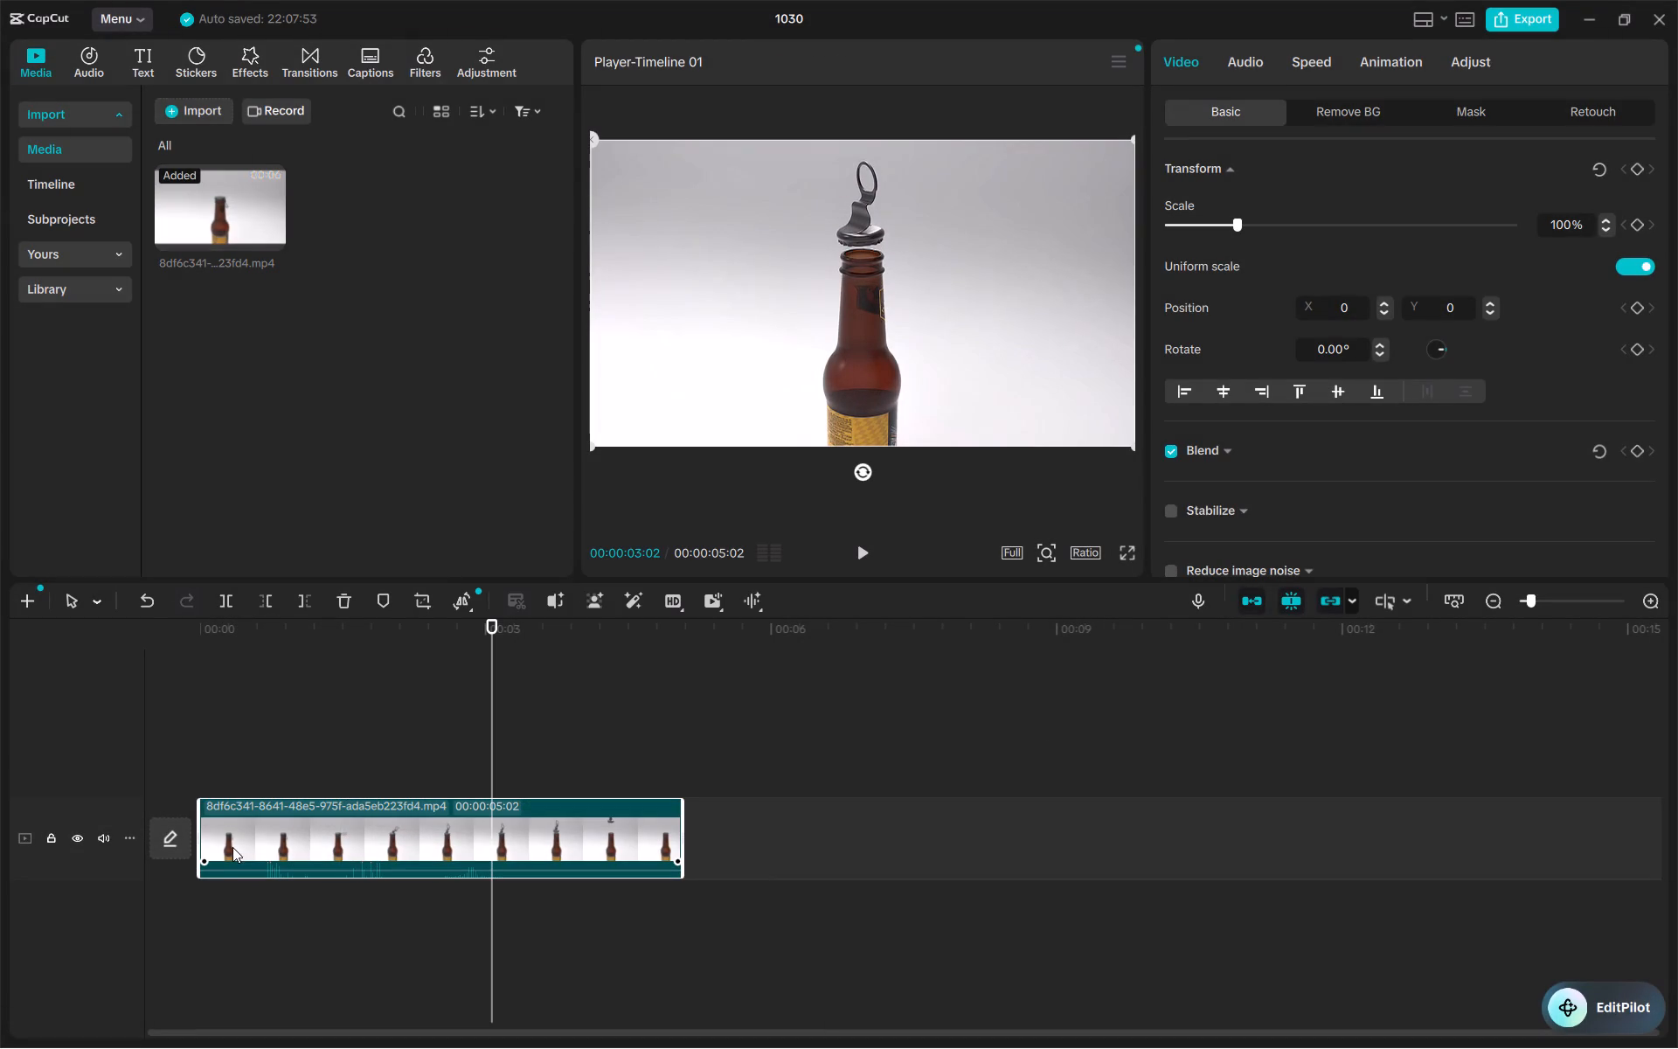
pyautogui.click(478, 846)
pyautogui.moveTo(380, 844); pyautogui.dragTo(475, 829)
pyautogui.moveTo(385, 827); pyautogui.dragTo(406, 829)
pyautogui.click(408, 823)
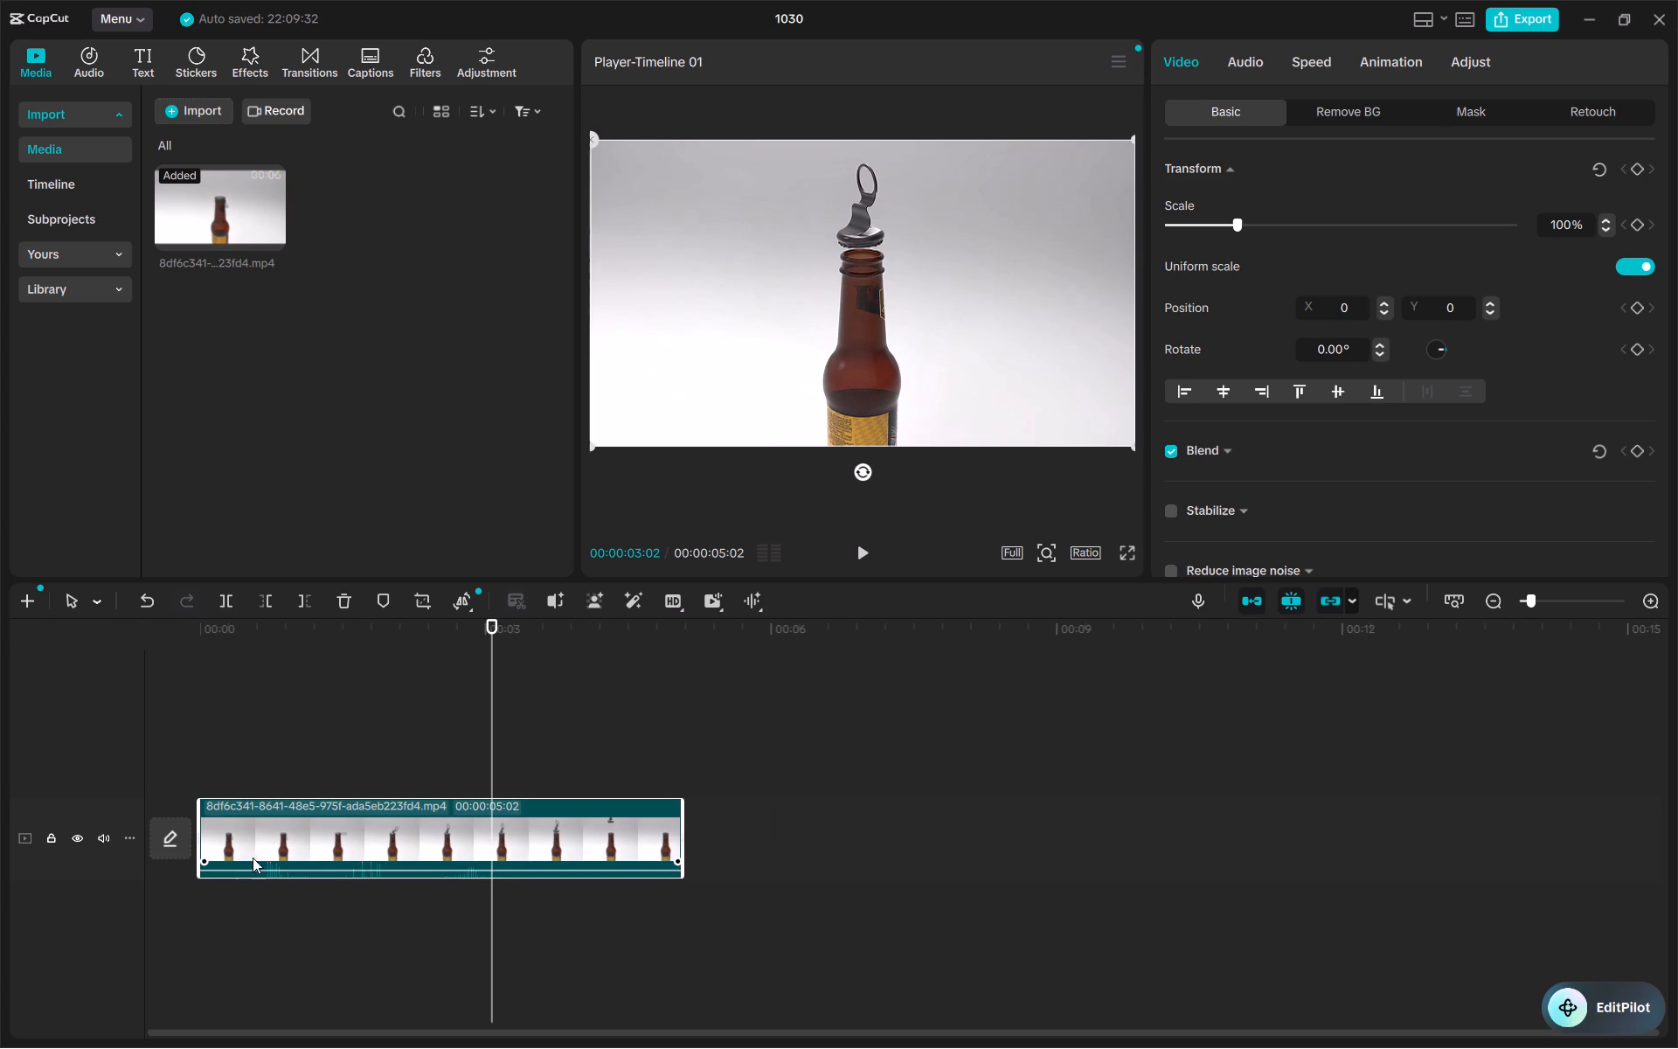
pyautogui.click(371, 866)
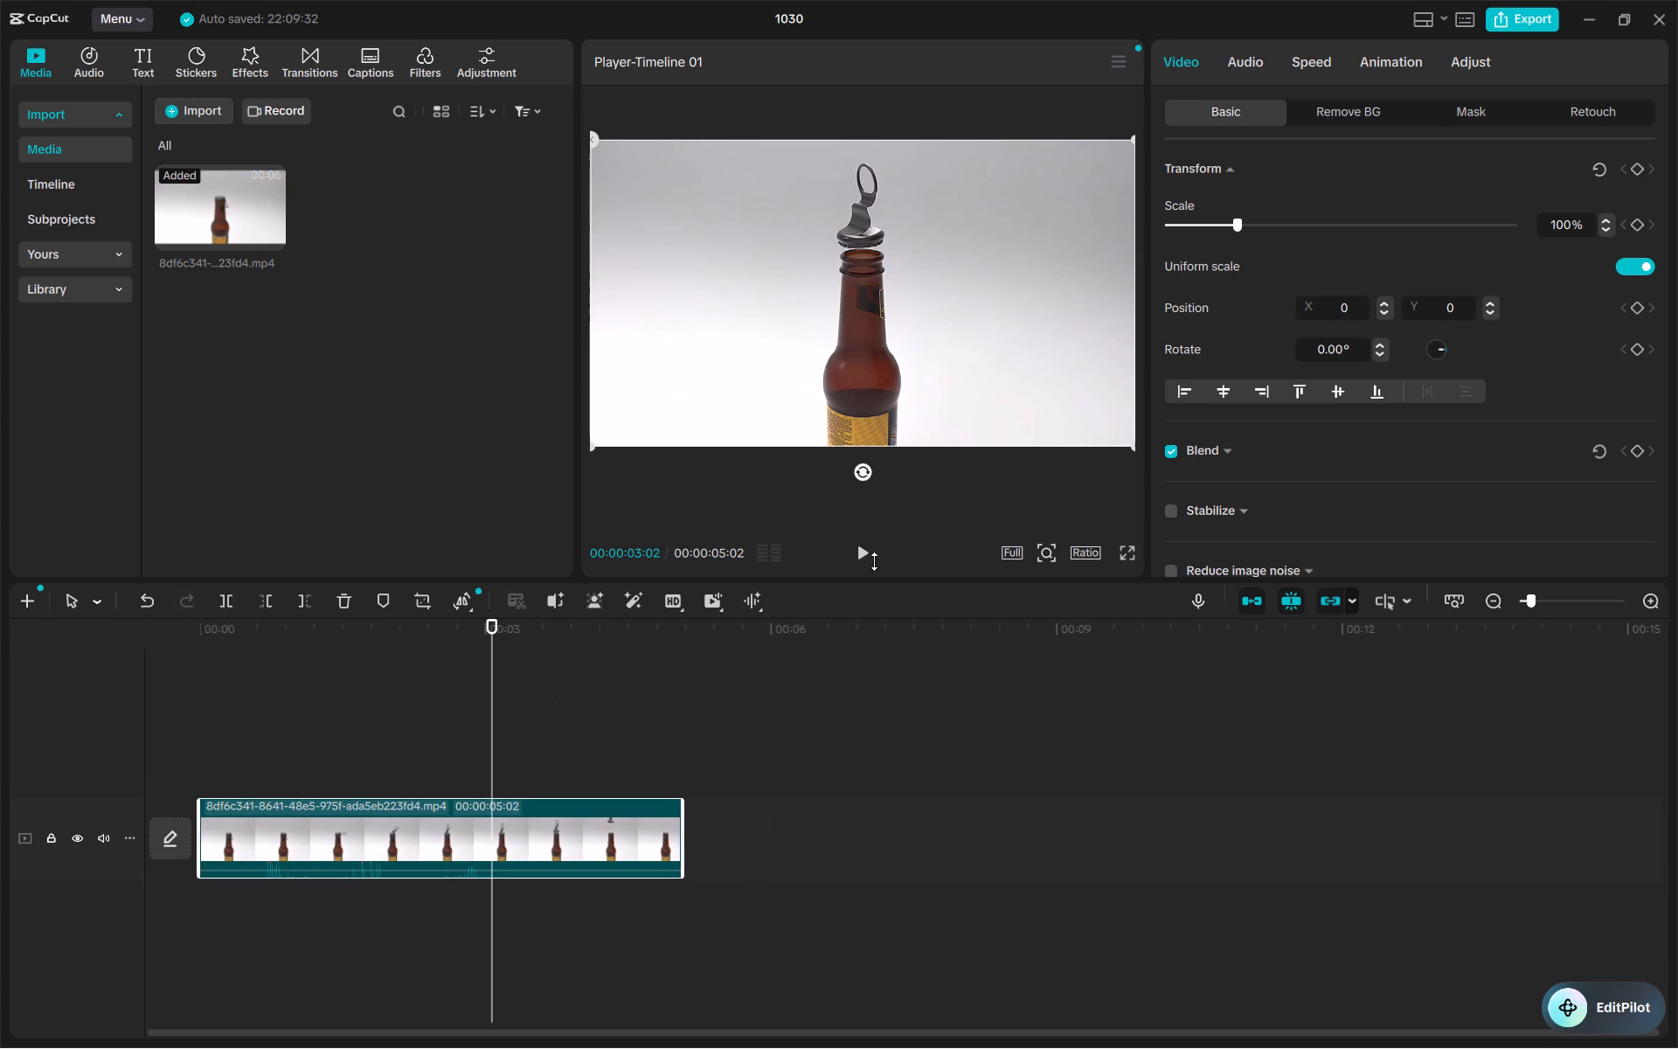
# Play the rest of the bottle clip from the current playhead position through to its end.
pyautogui.click(868, 559)
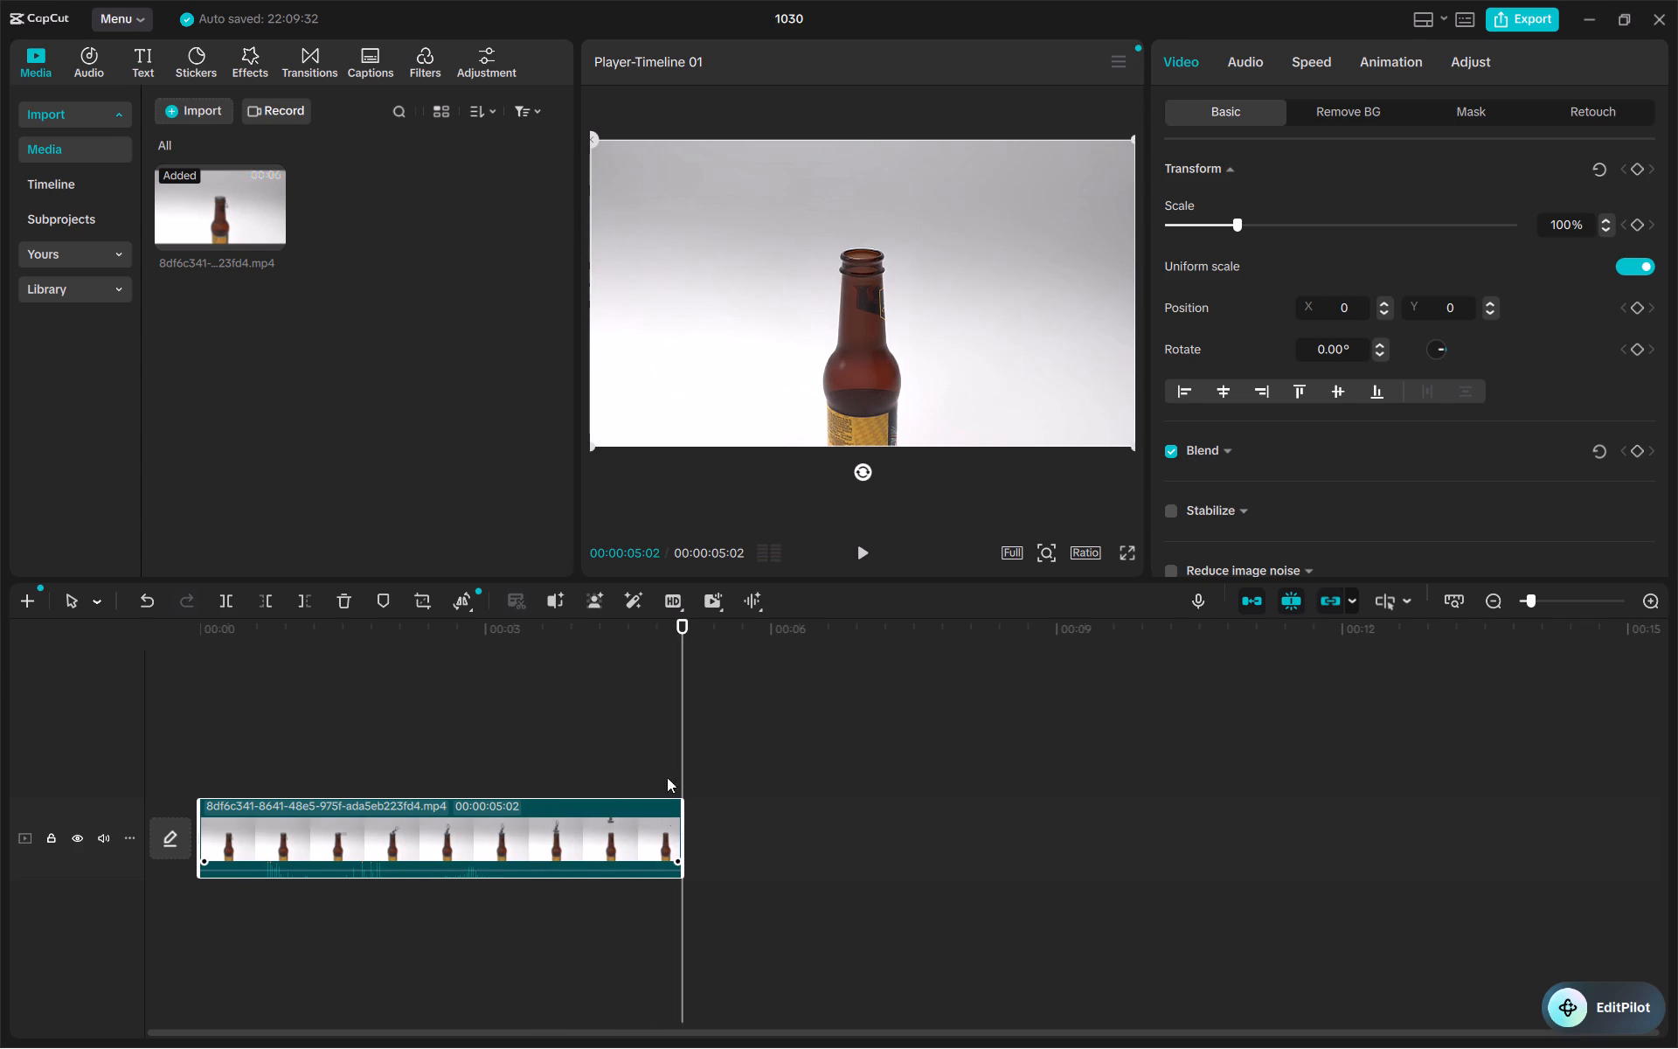
# Move the playhead back to 00:00:01:05 in the bottle clip, keeping the clip selected on the timeline.
pyautogui.moveTo(678, 701); pyautogui.dragTo(314, 719)
pyautogui.click(312, 737)
pyautogui.click(310, 852)
pyautogui.click(310, 852)
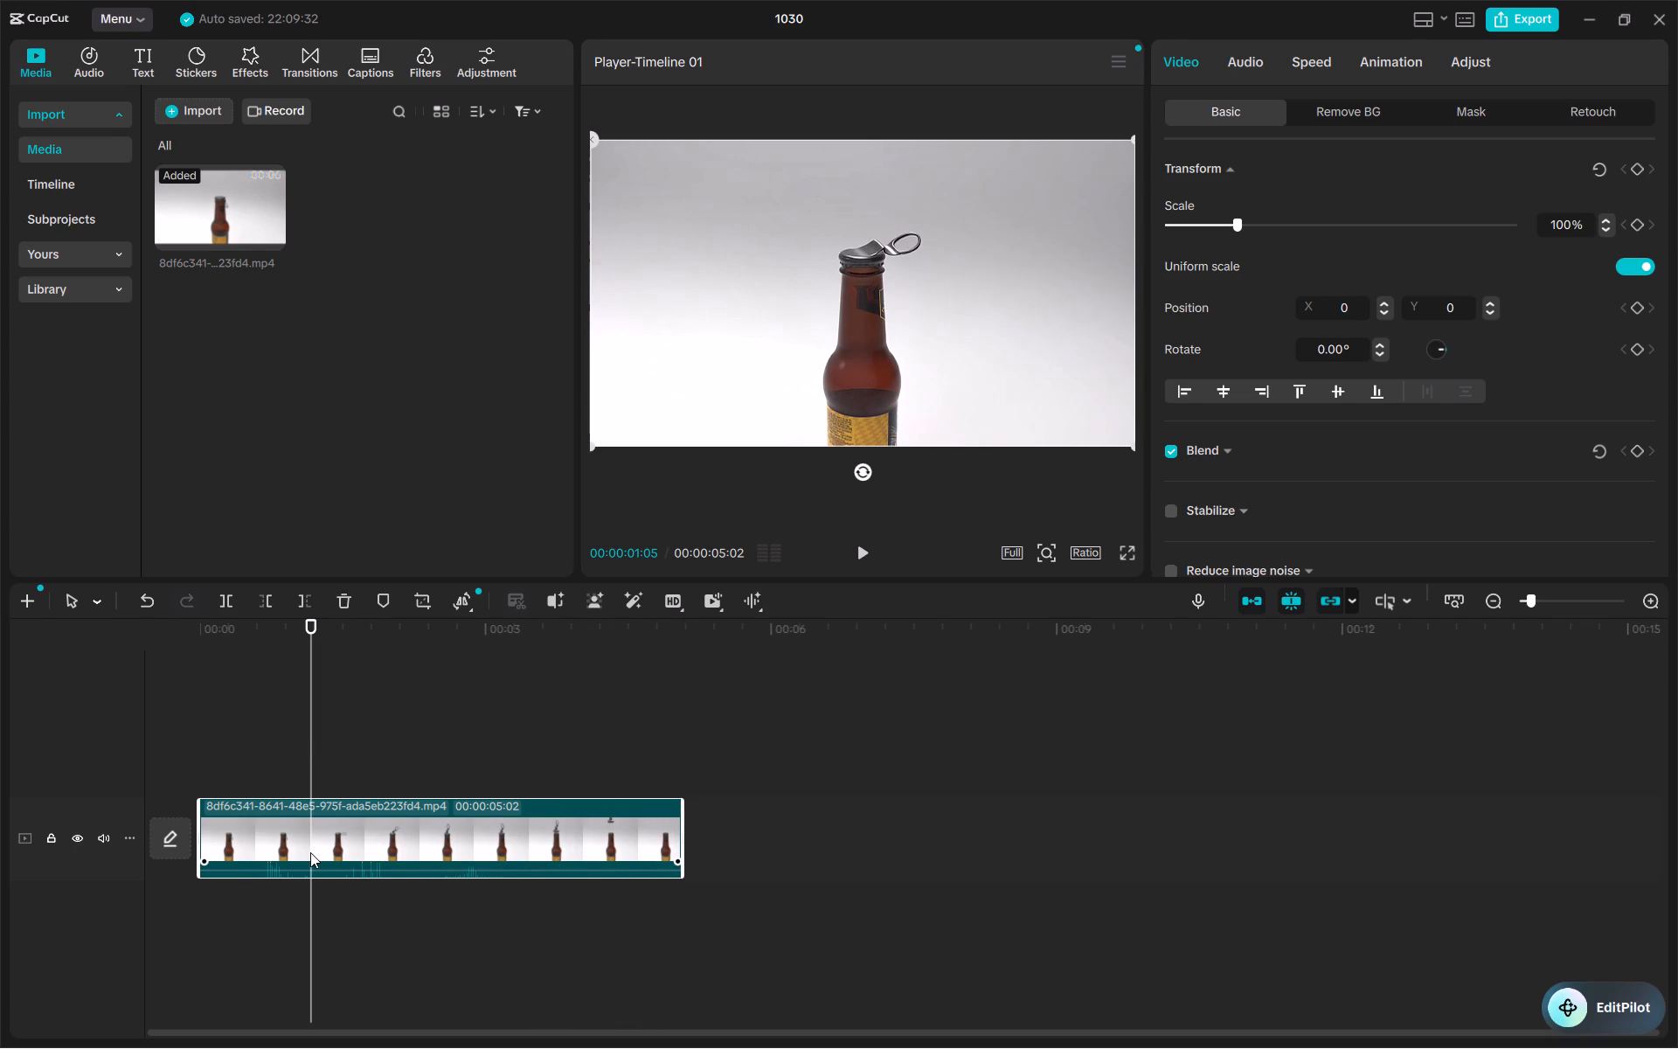
pyautogui.rightClick(310, 852)
pyautogui.click(1004, 761)
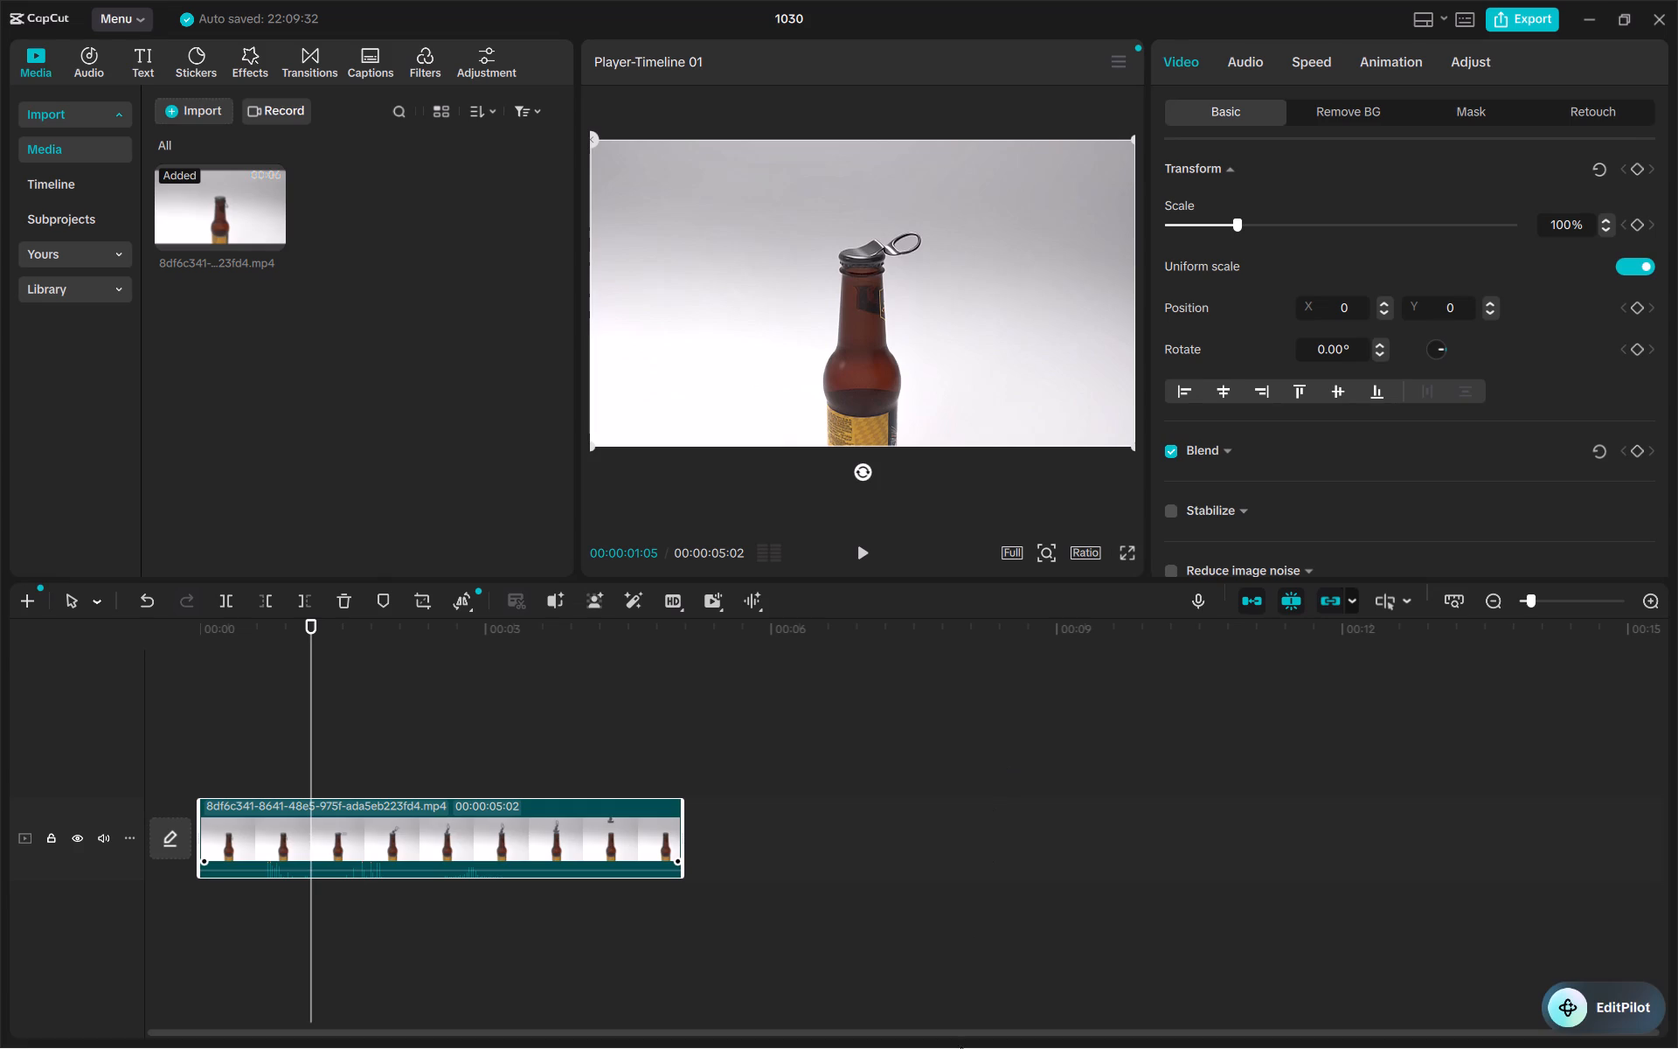
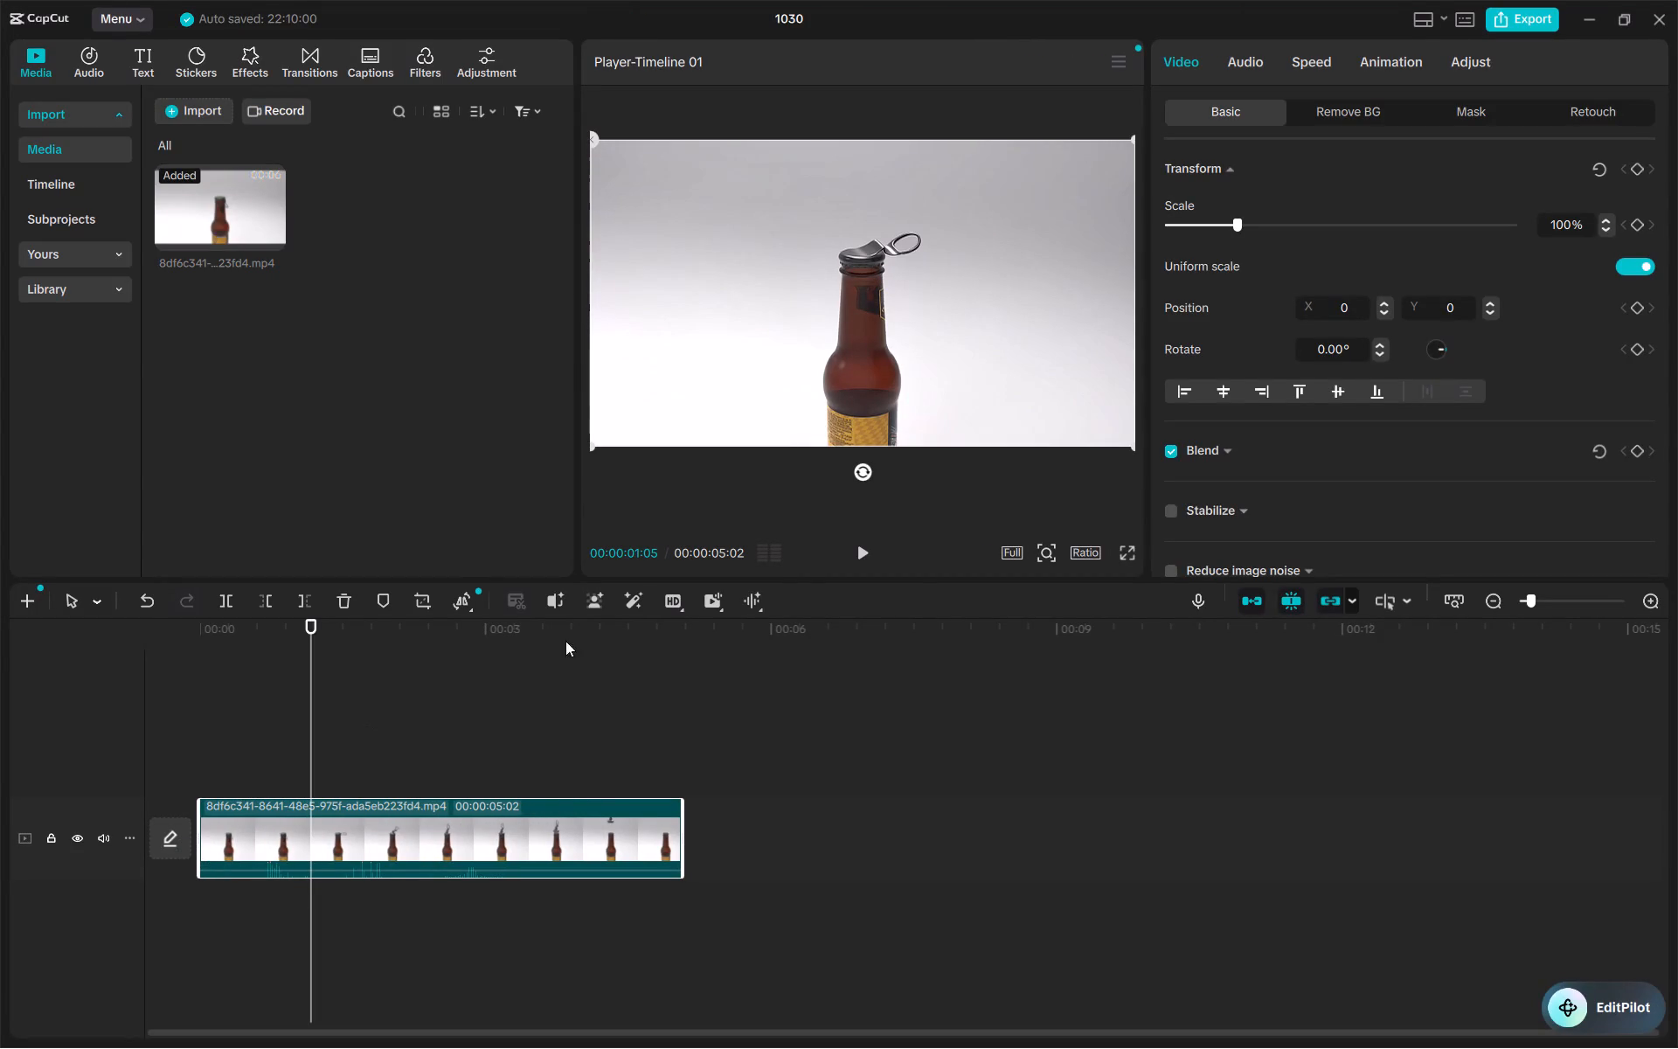
# Return the playhead to the beginning of the timeline and play the bottle clip from there.
pyautogui.moveTo(314, 689); pyautogui.dragTo(151, 711)
pyautogui.click(864, 556)
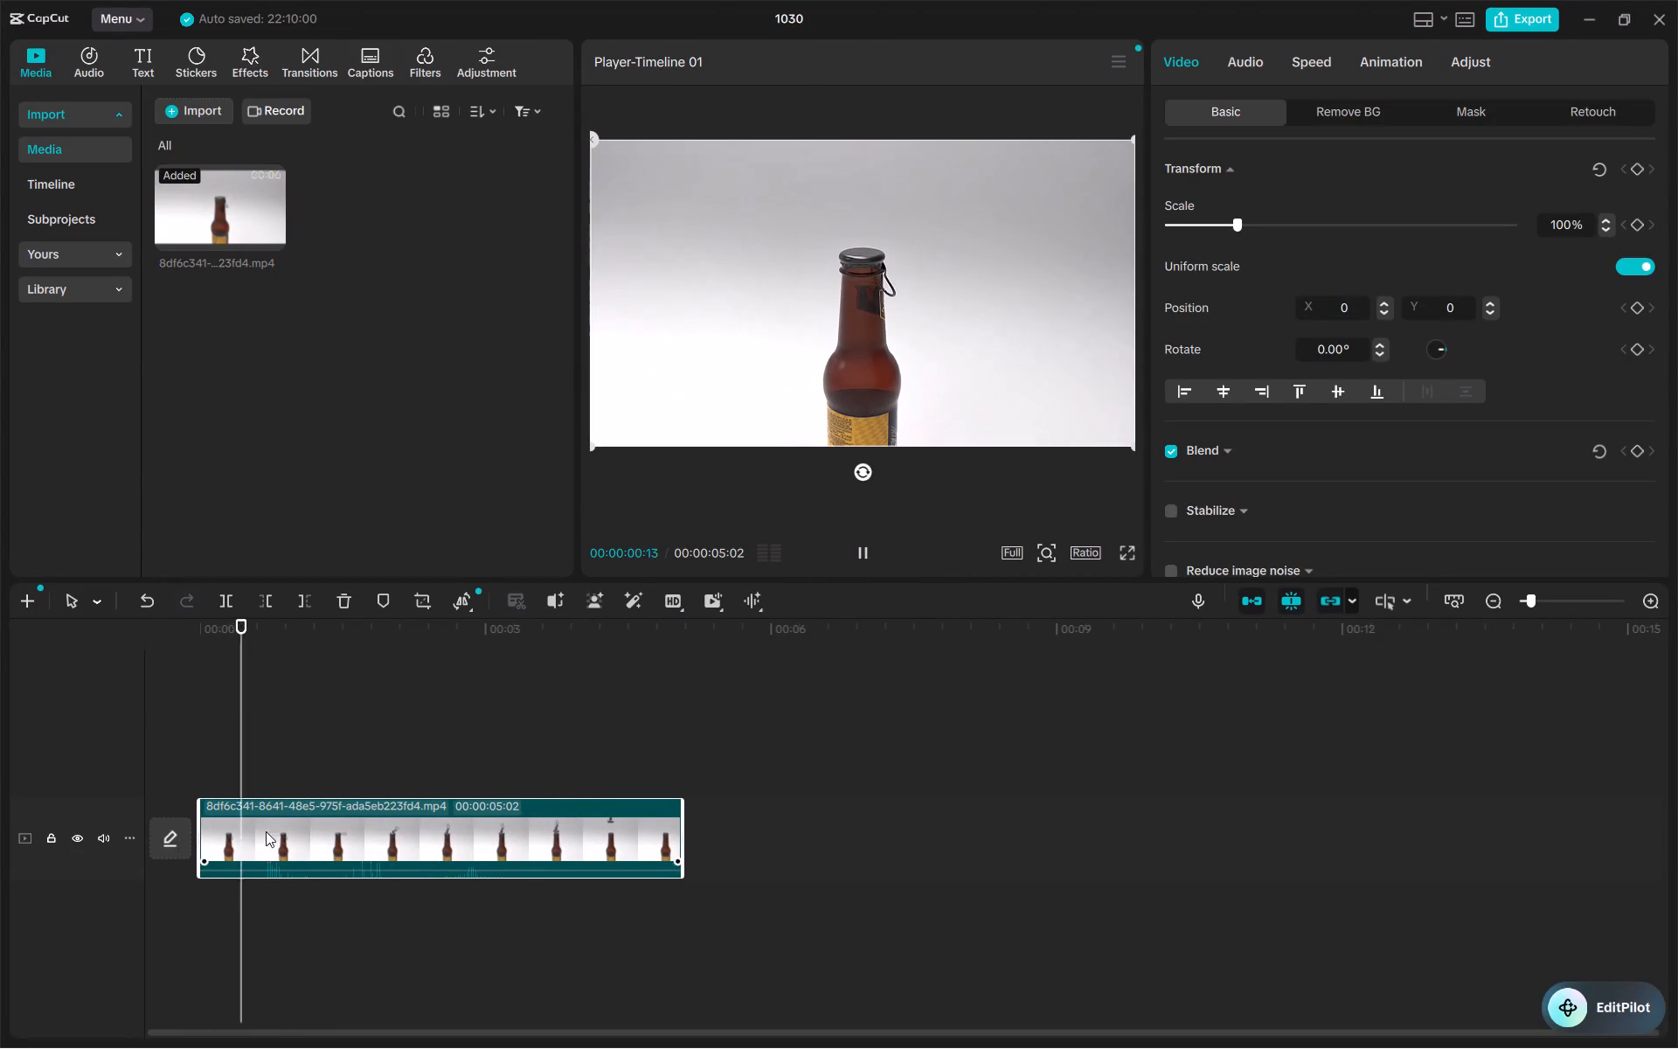
# Trim the beginning off the bottle clip on the timeline so that it lasts 00:00:03:18.
pyautogui.moveTo(193, 835); pyautogui.dragTo(251, 837)
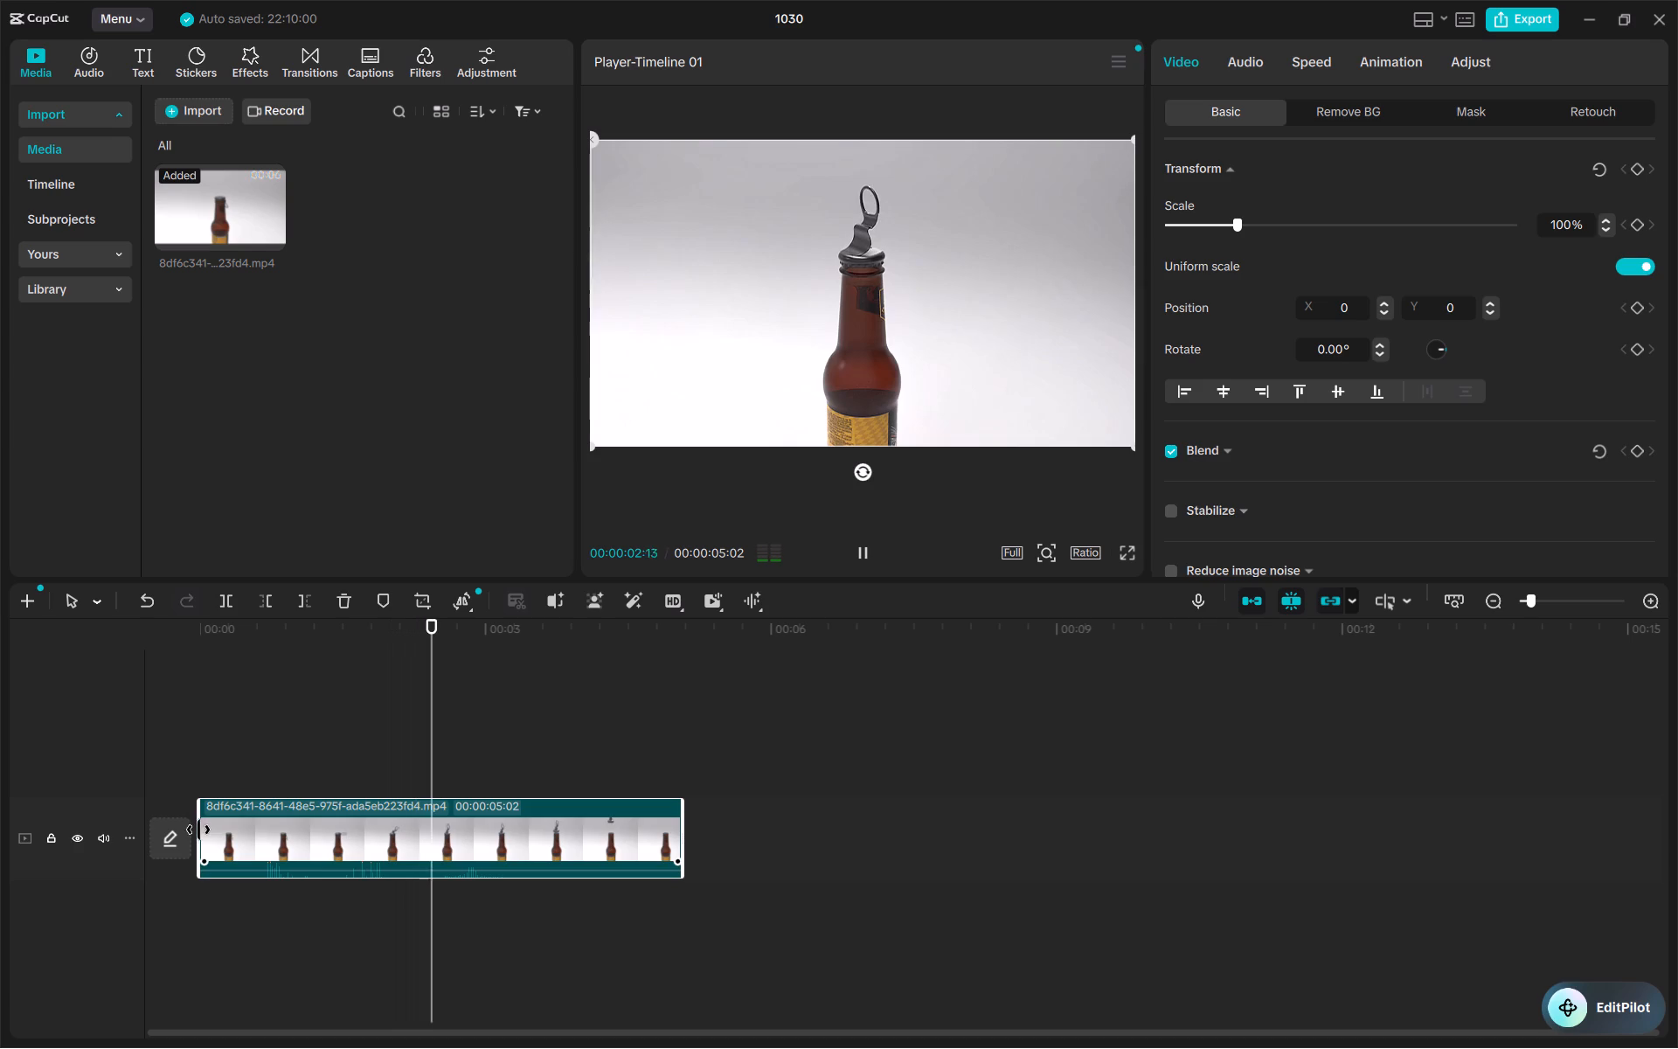
pyautogui.moveTo(195, 830); pyautogui.dragTo(339, 826)
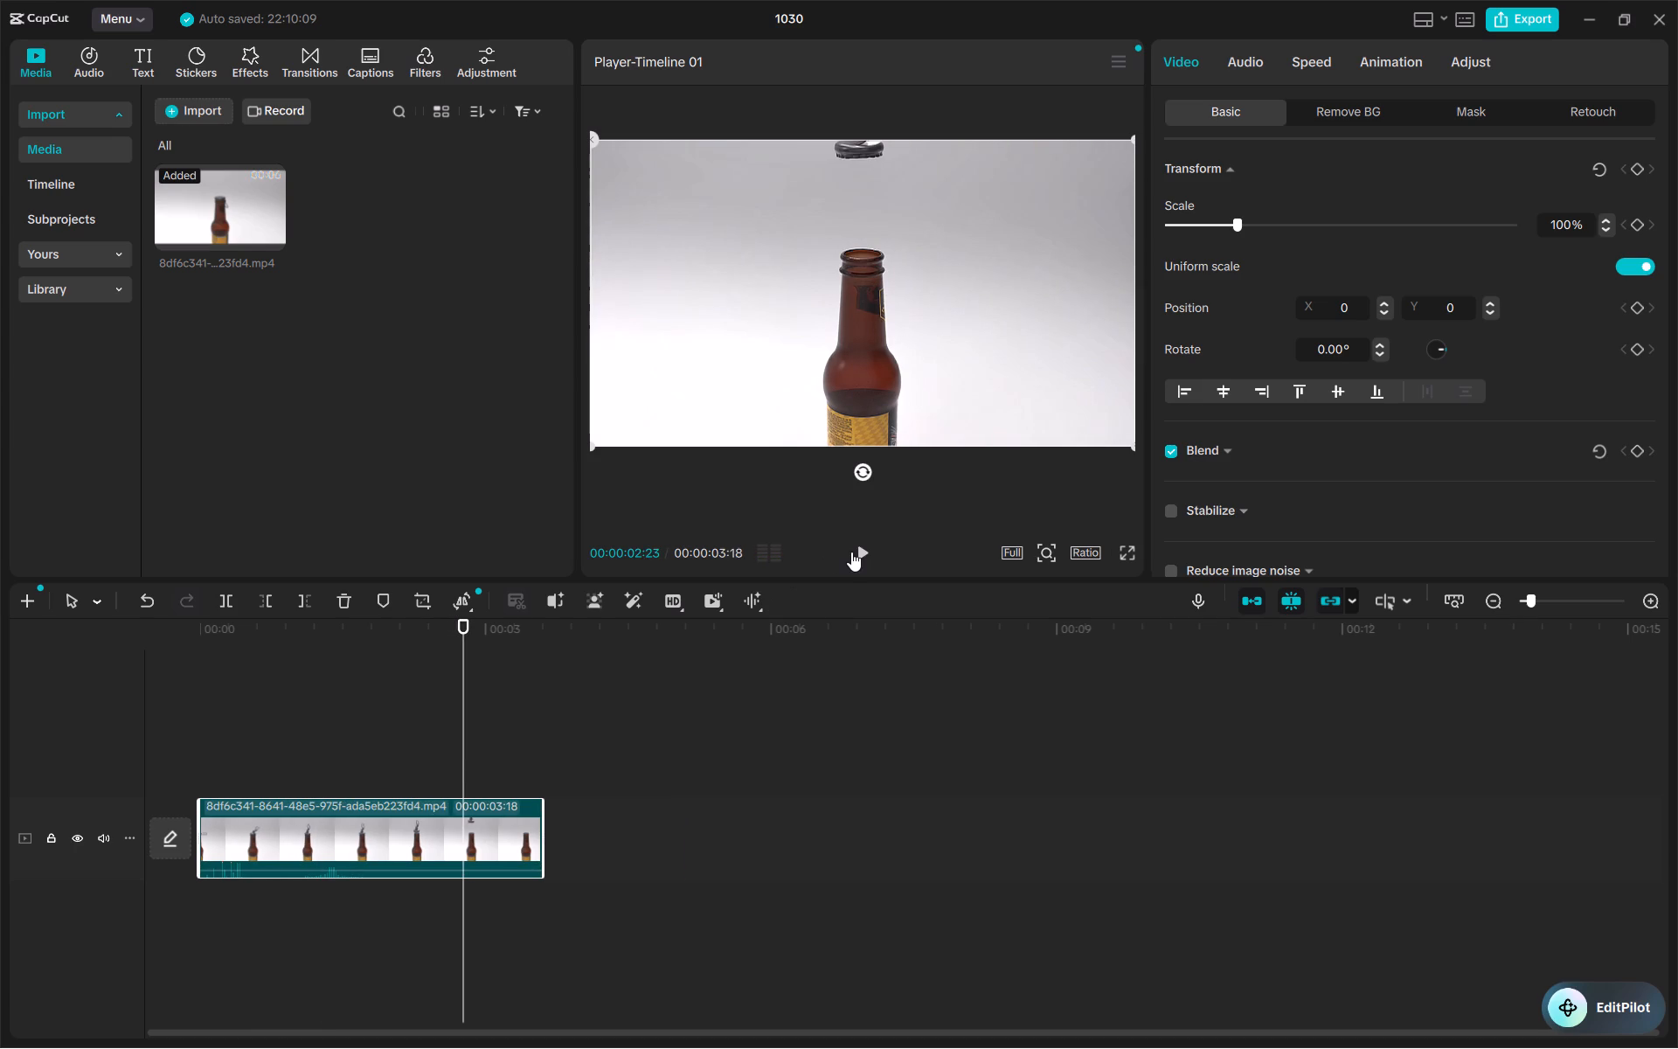
# Play the trimmed bottle clip from the current playhead position through to its end.
pyautogui.click(859, 549)
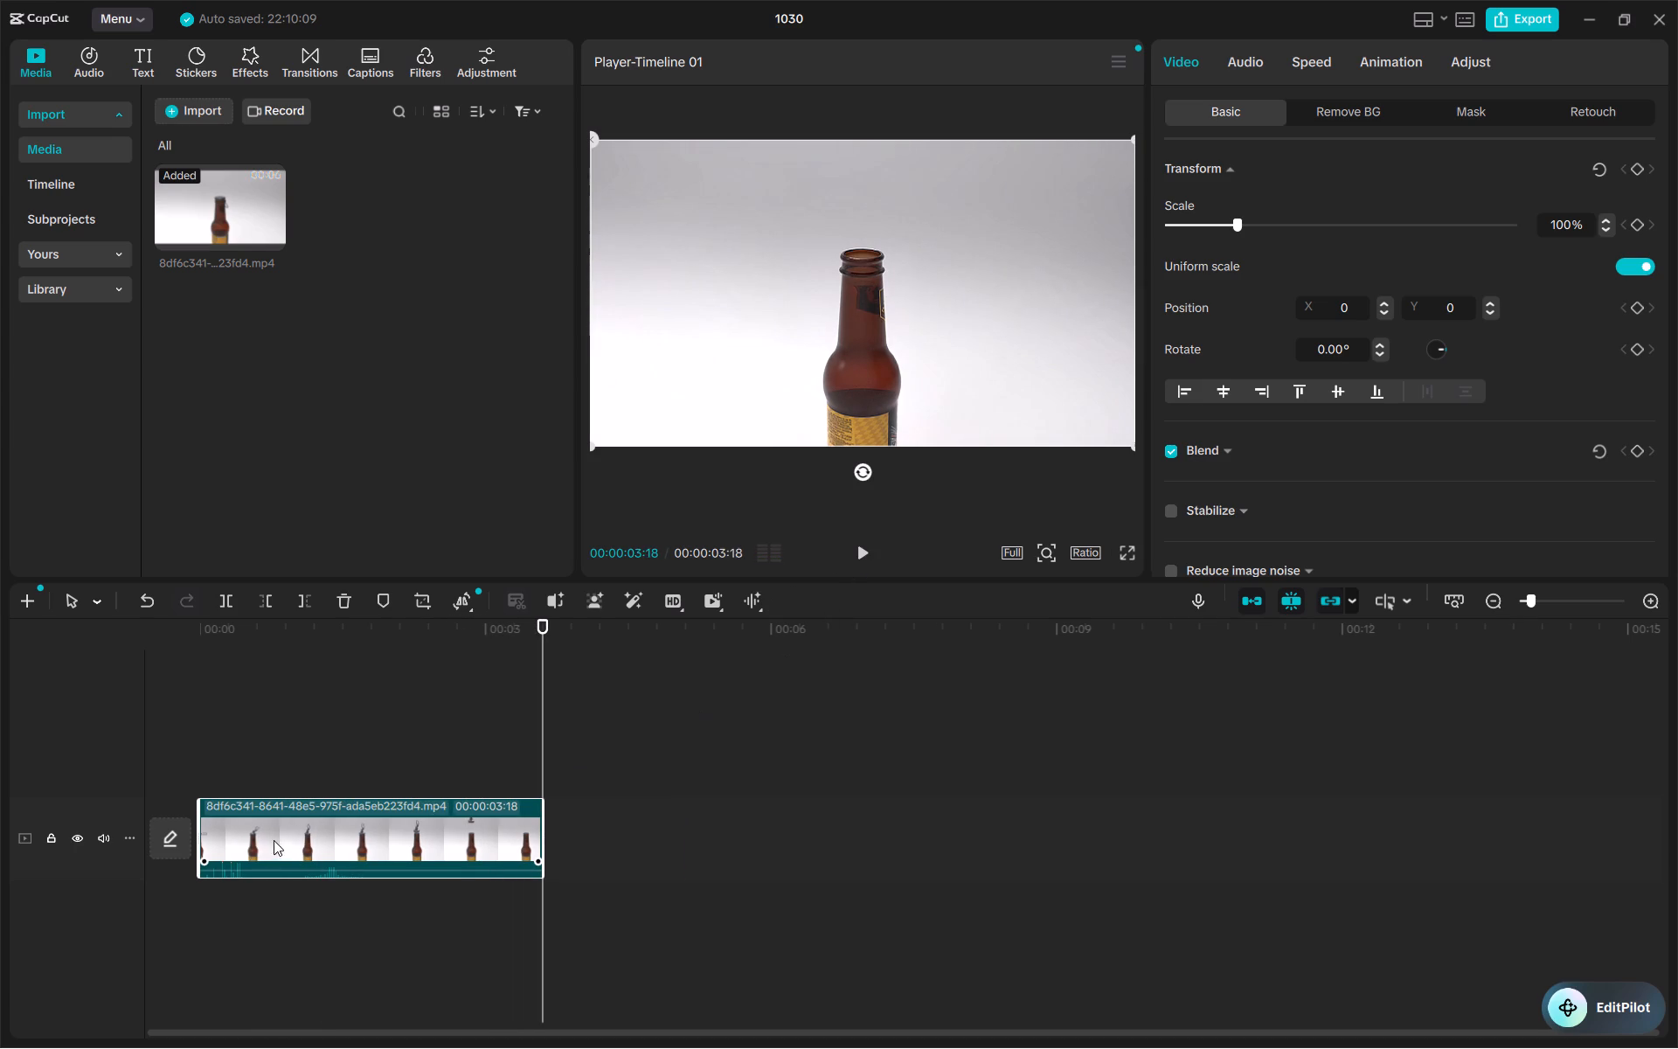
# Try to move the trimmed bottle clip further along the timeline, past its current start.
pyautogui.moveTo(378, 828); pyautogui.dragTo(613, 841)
# Return the playhead to 00:00:00:00 and play the trimmed bottle clip from its new start.
pyautogui.moveTo(549, 703); pyautogui.dragTo(216, 744)
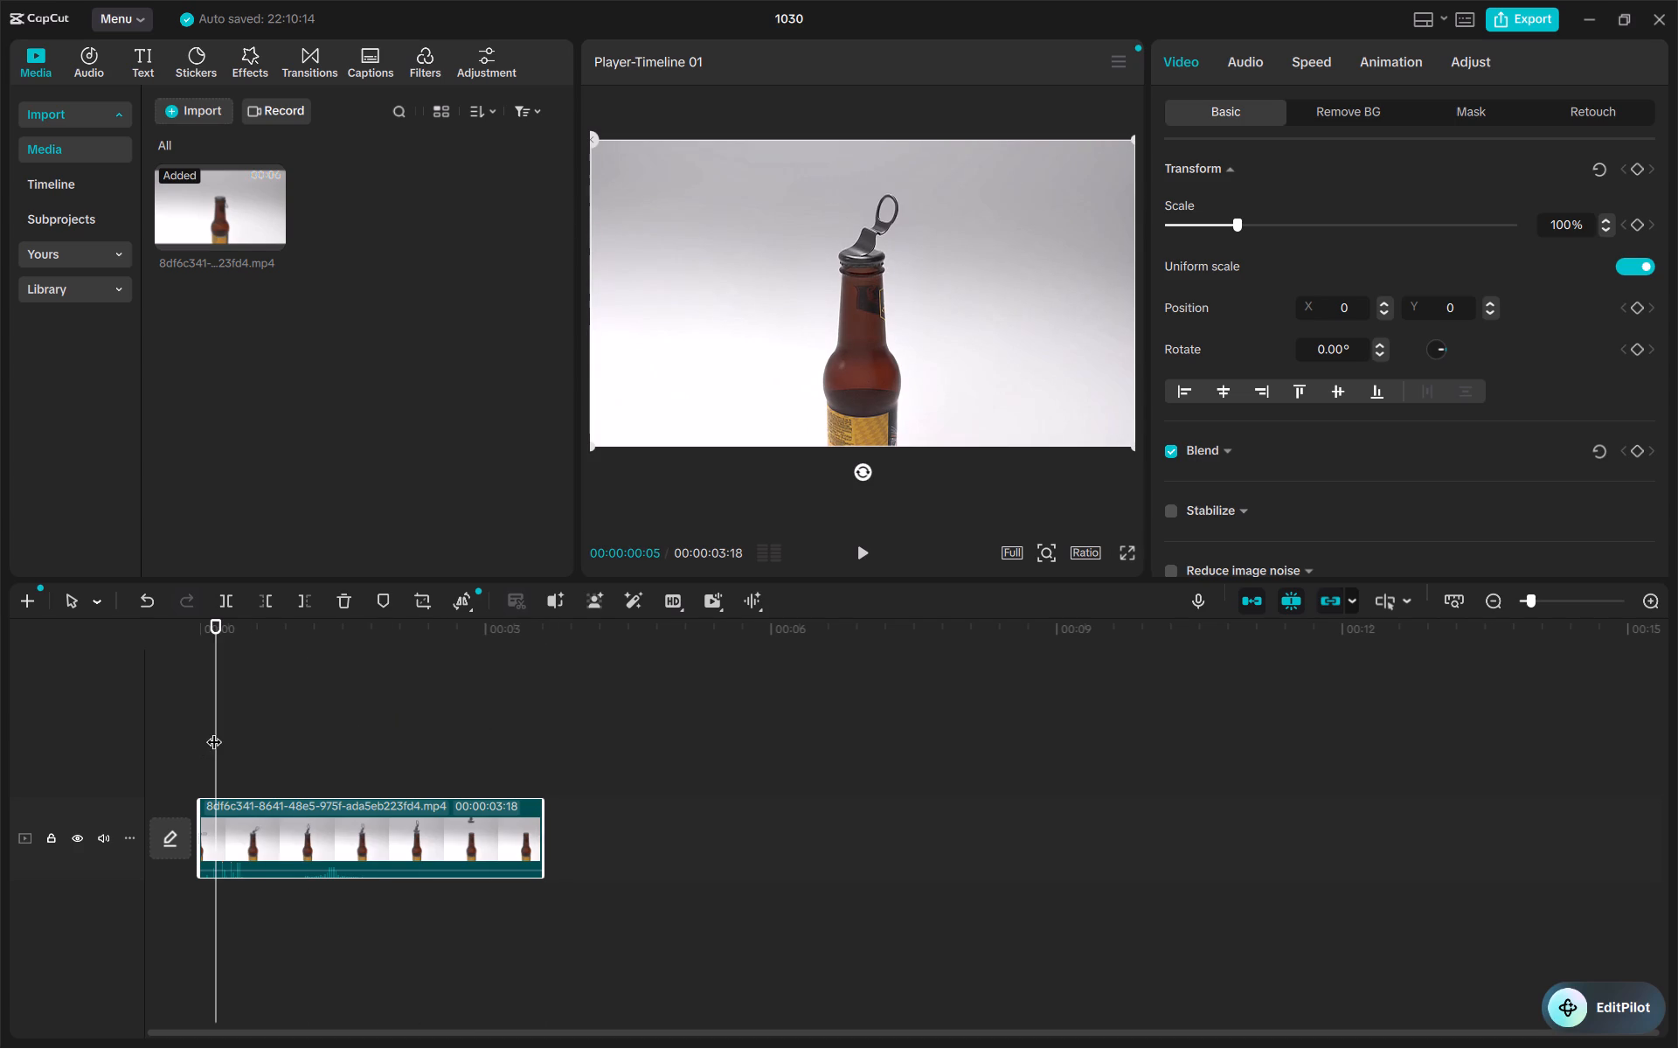
pyautogui.moveTo(216, 731); pyautogui.dragTo(188, 734)
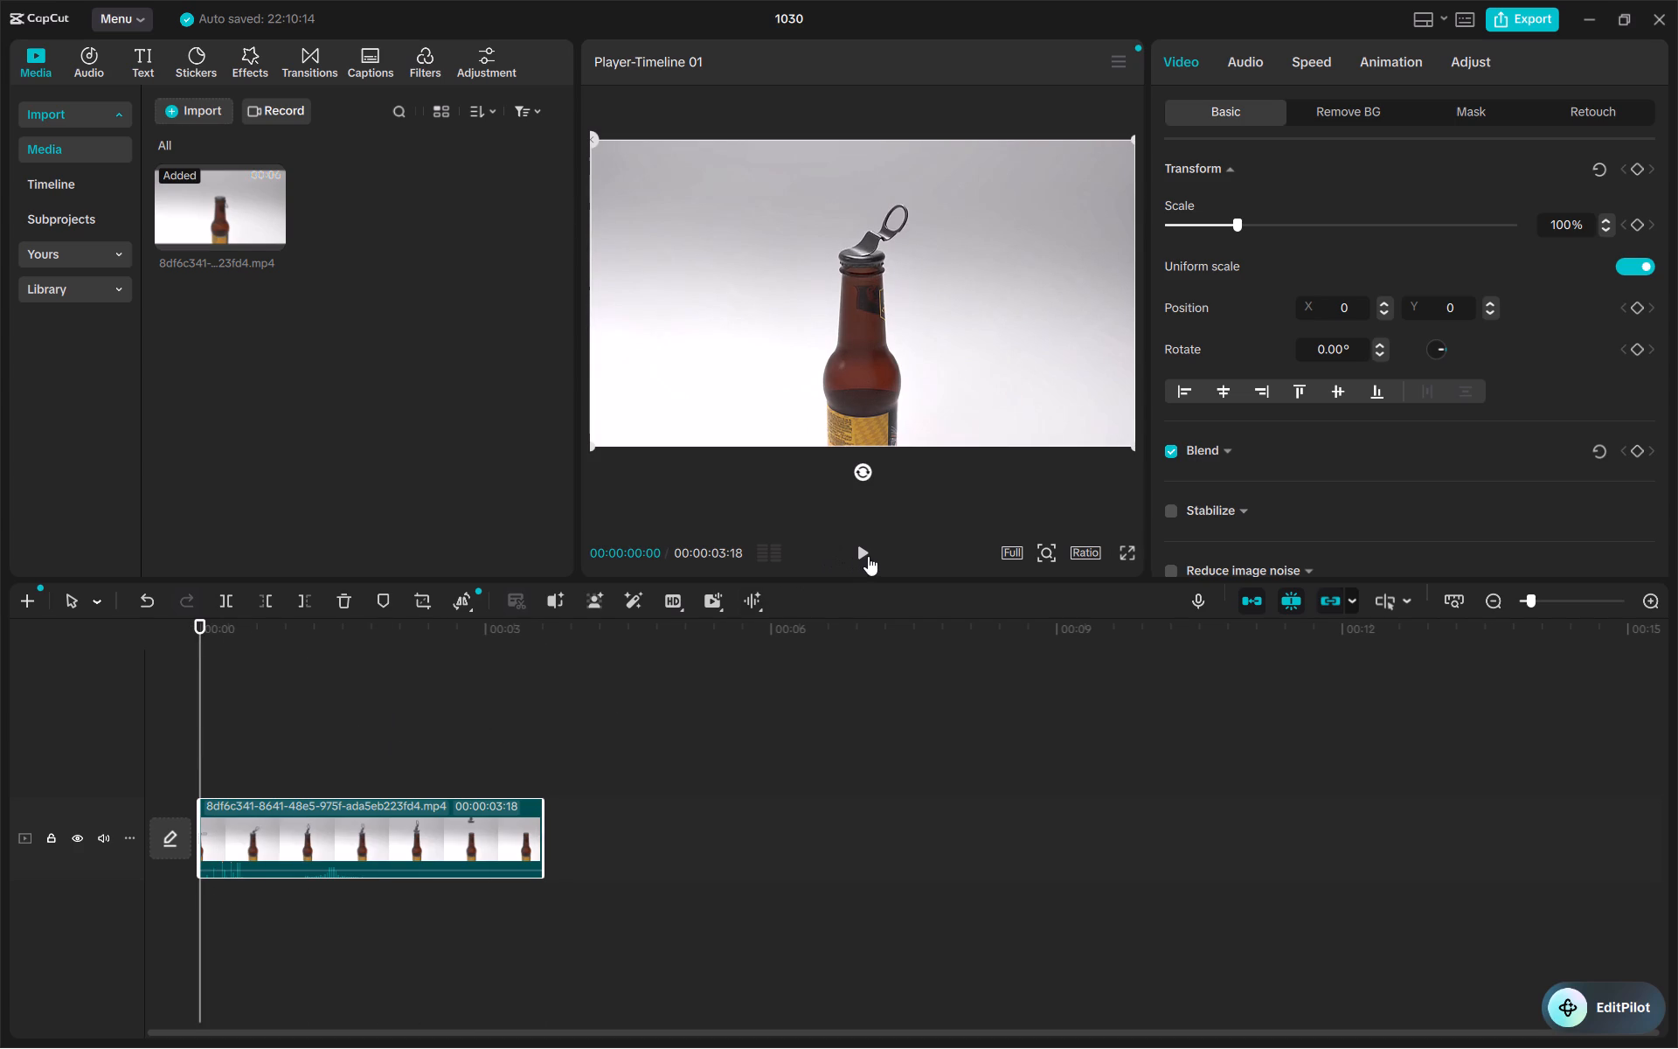
pyautogui.click(867, 552)
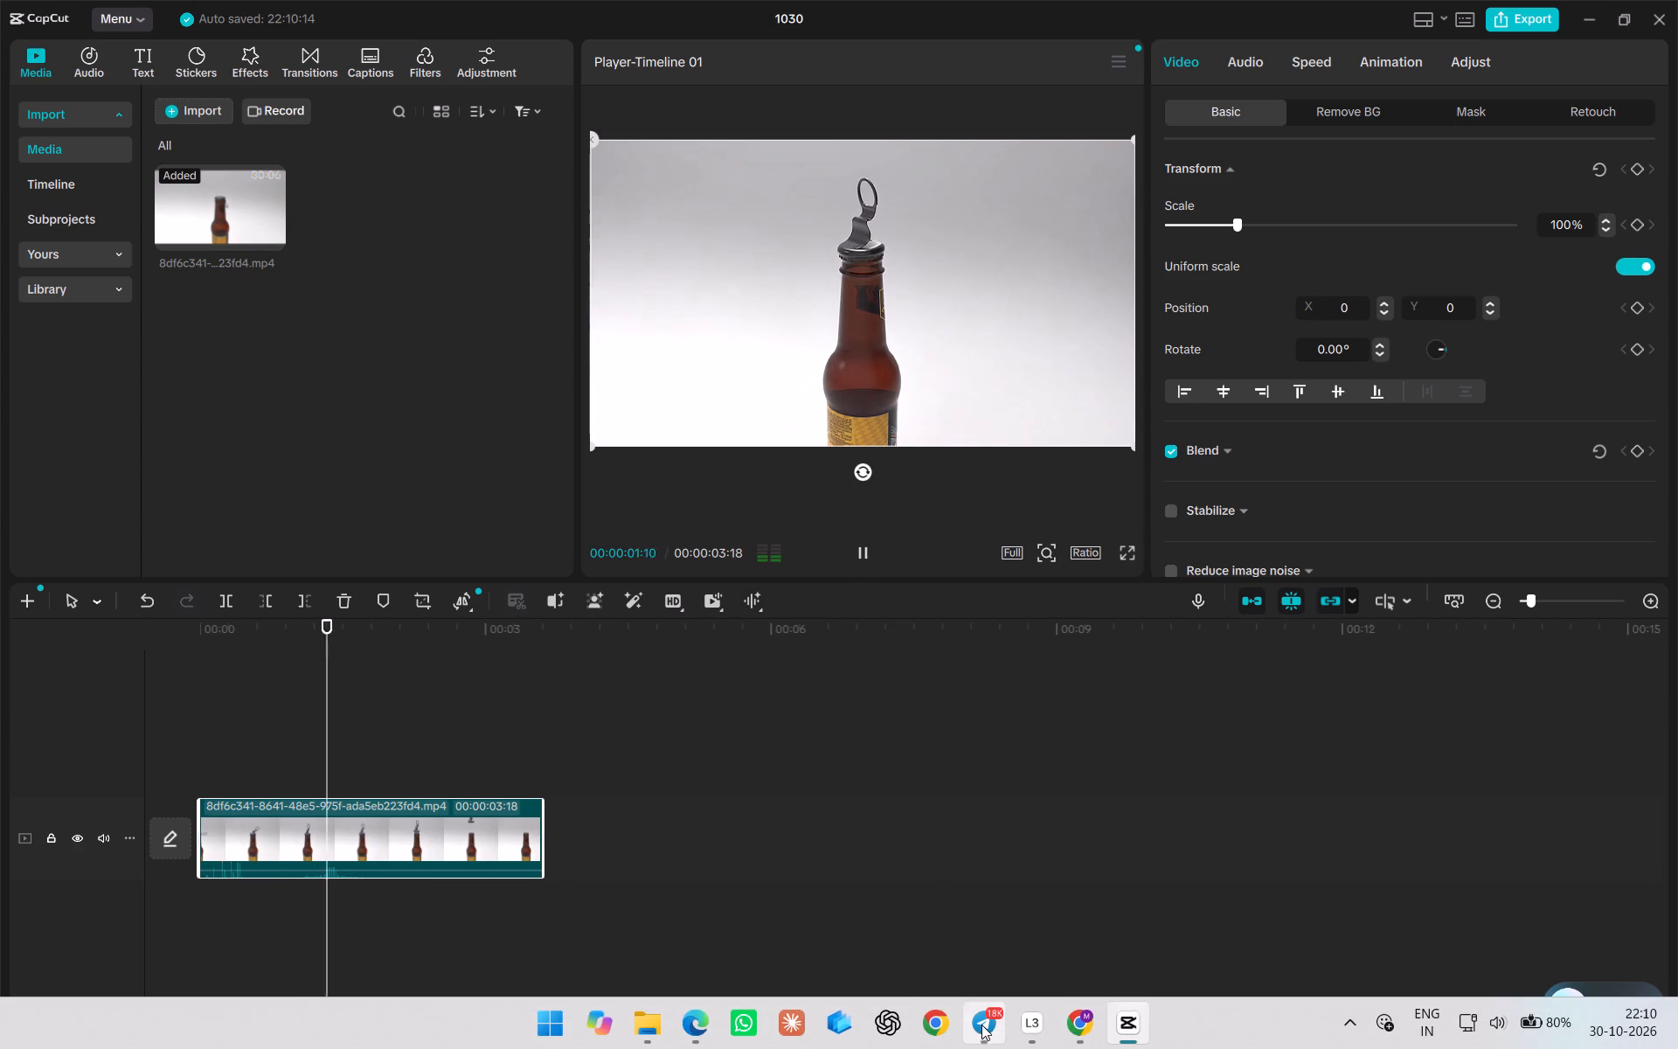
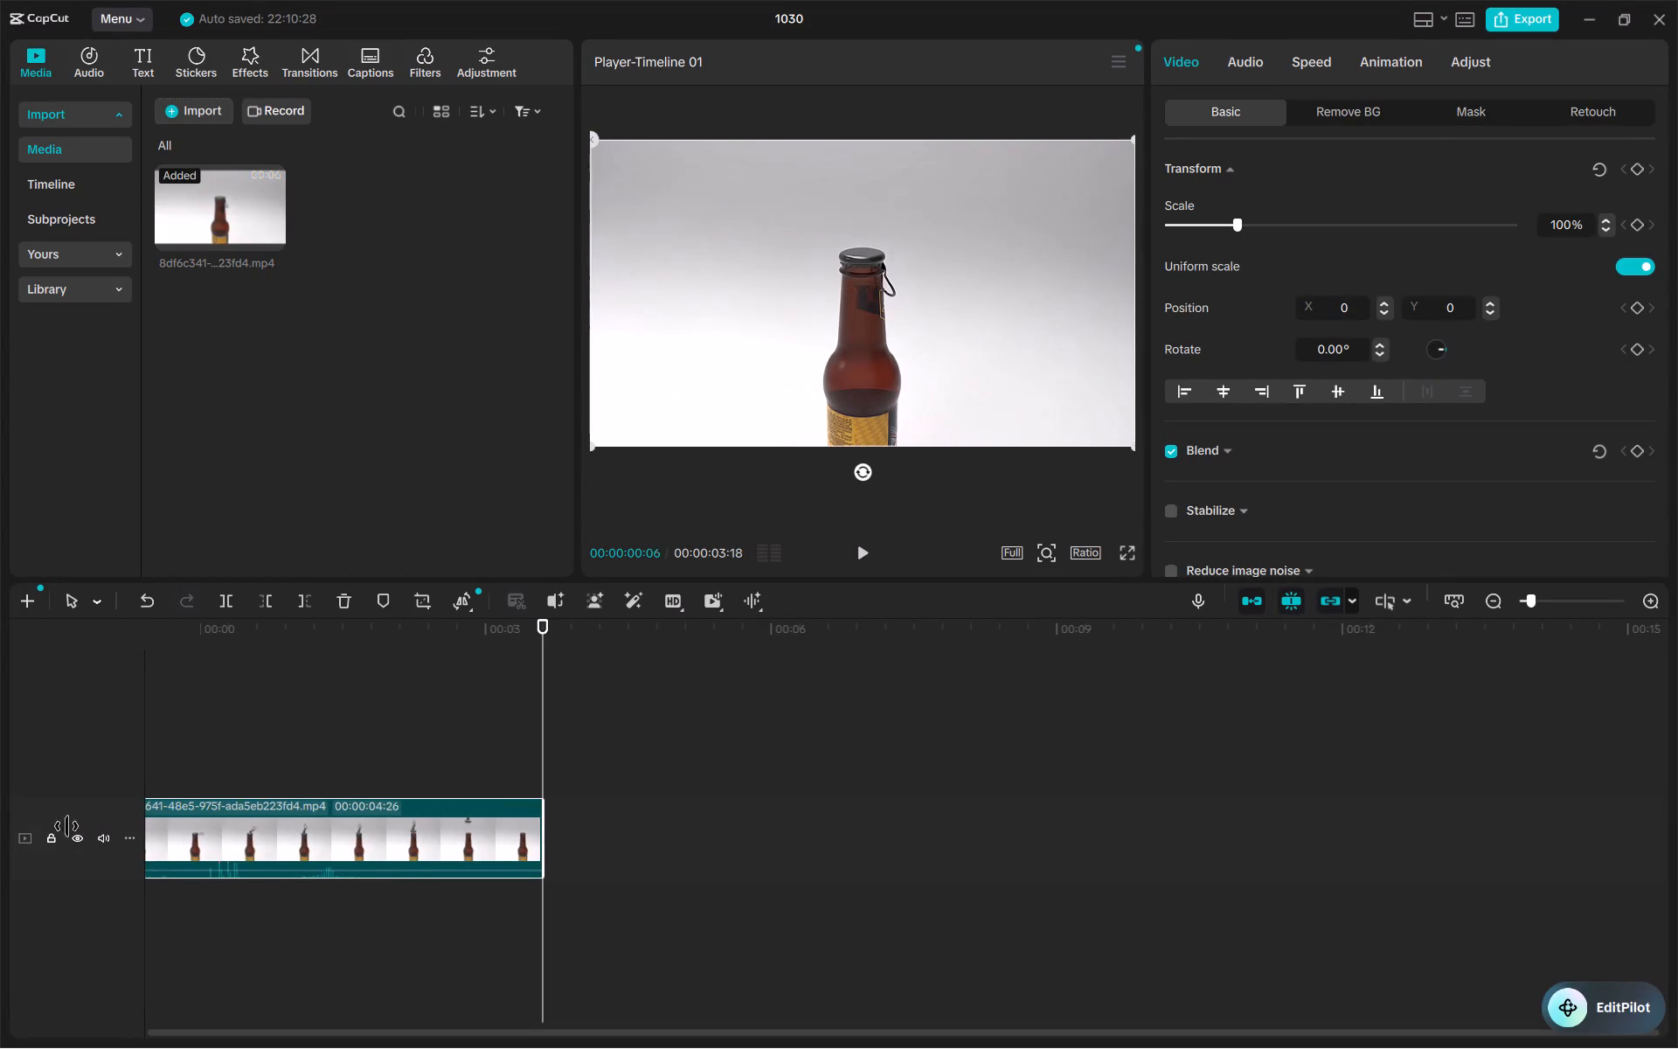
# Extend the beginning of the bottle clip on the timeline so that it lasts 00:00:05:02.
pyautogui.click(192, 827)
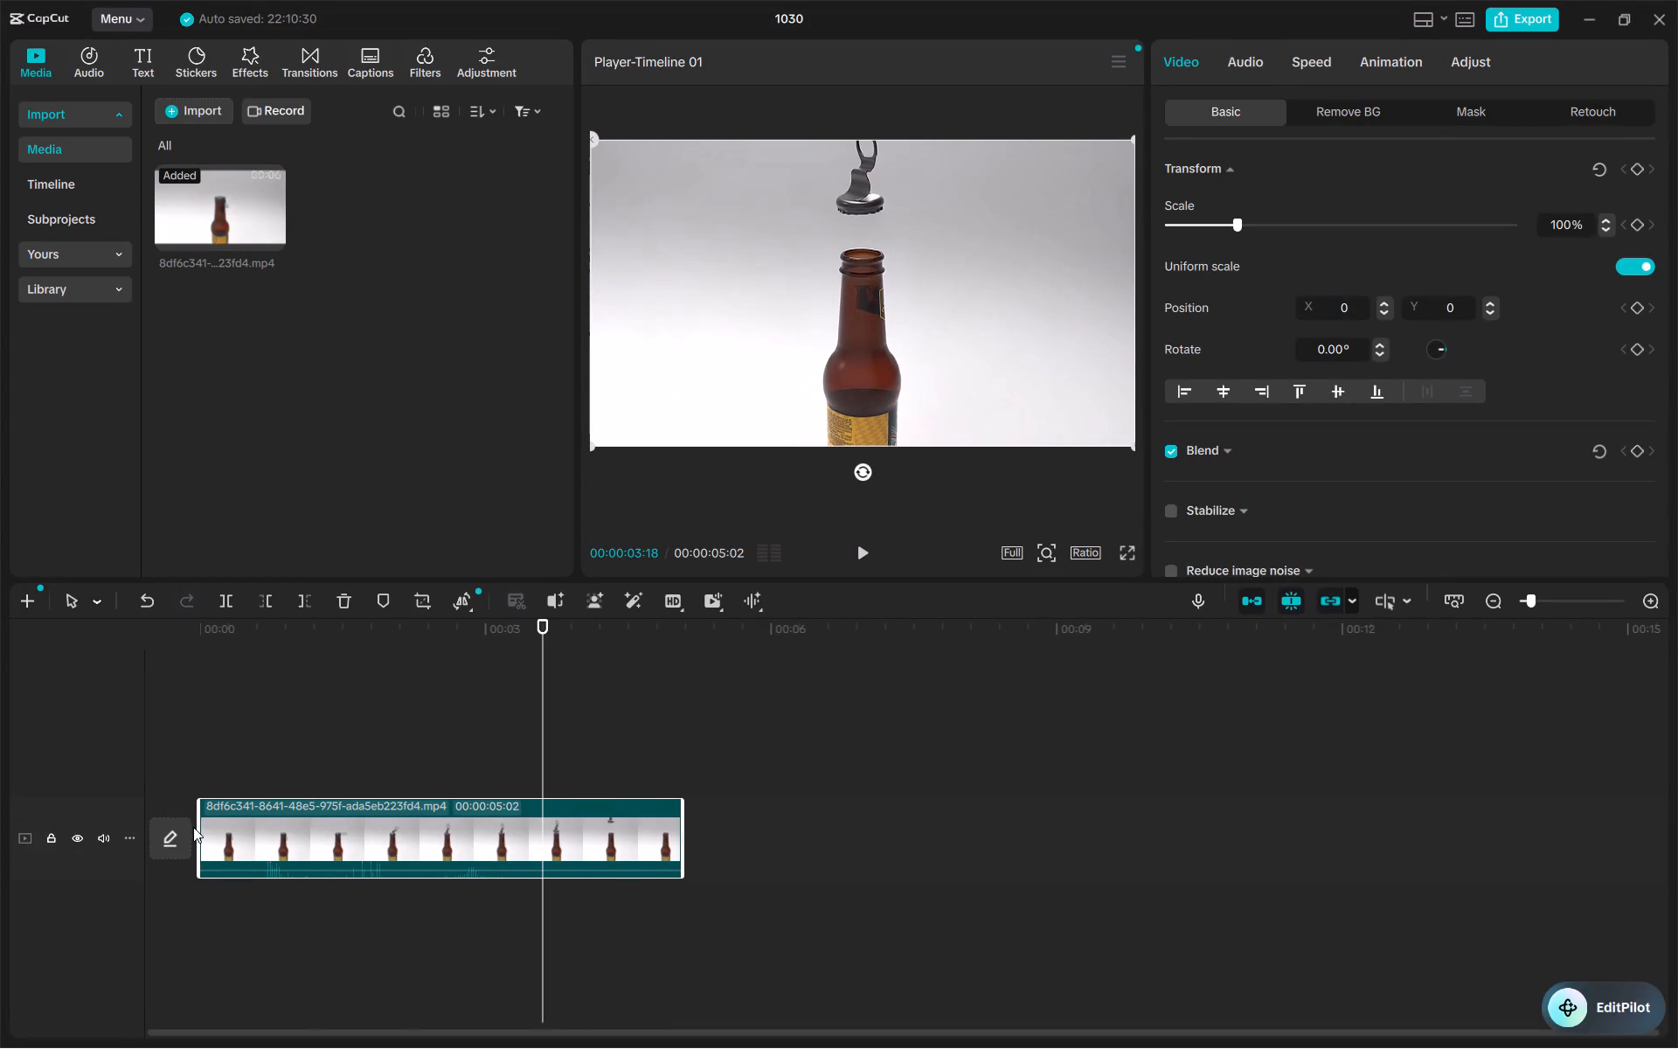
pyautogui.moveTo(197, 826); pyautogui.dragTo(155, 820)
pyautogui.click(435, 831)
# Move the playhead back to 00:00:02:07 to view that frame of the bottle clip.
pyautogui.moveTo(543, 621); pyautogui.dragTo(413, 633)
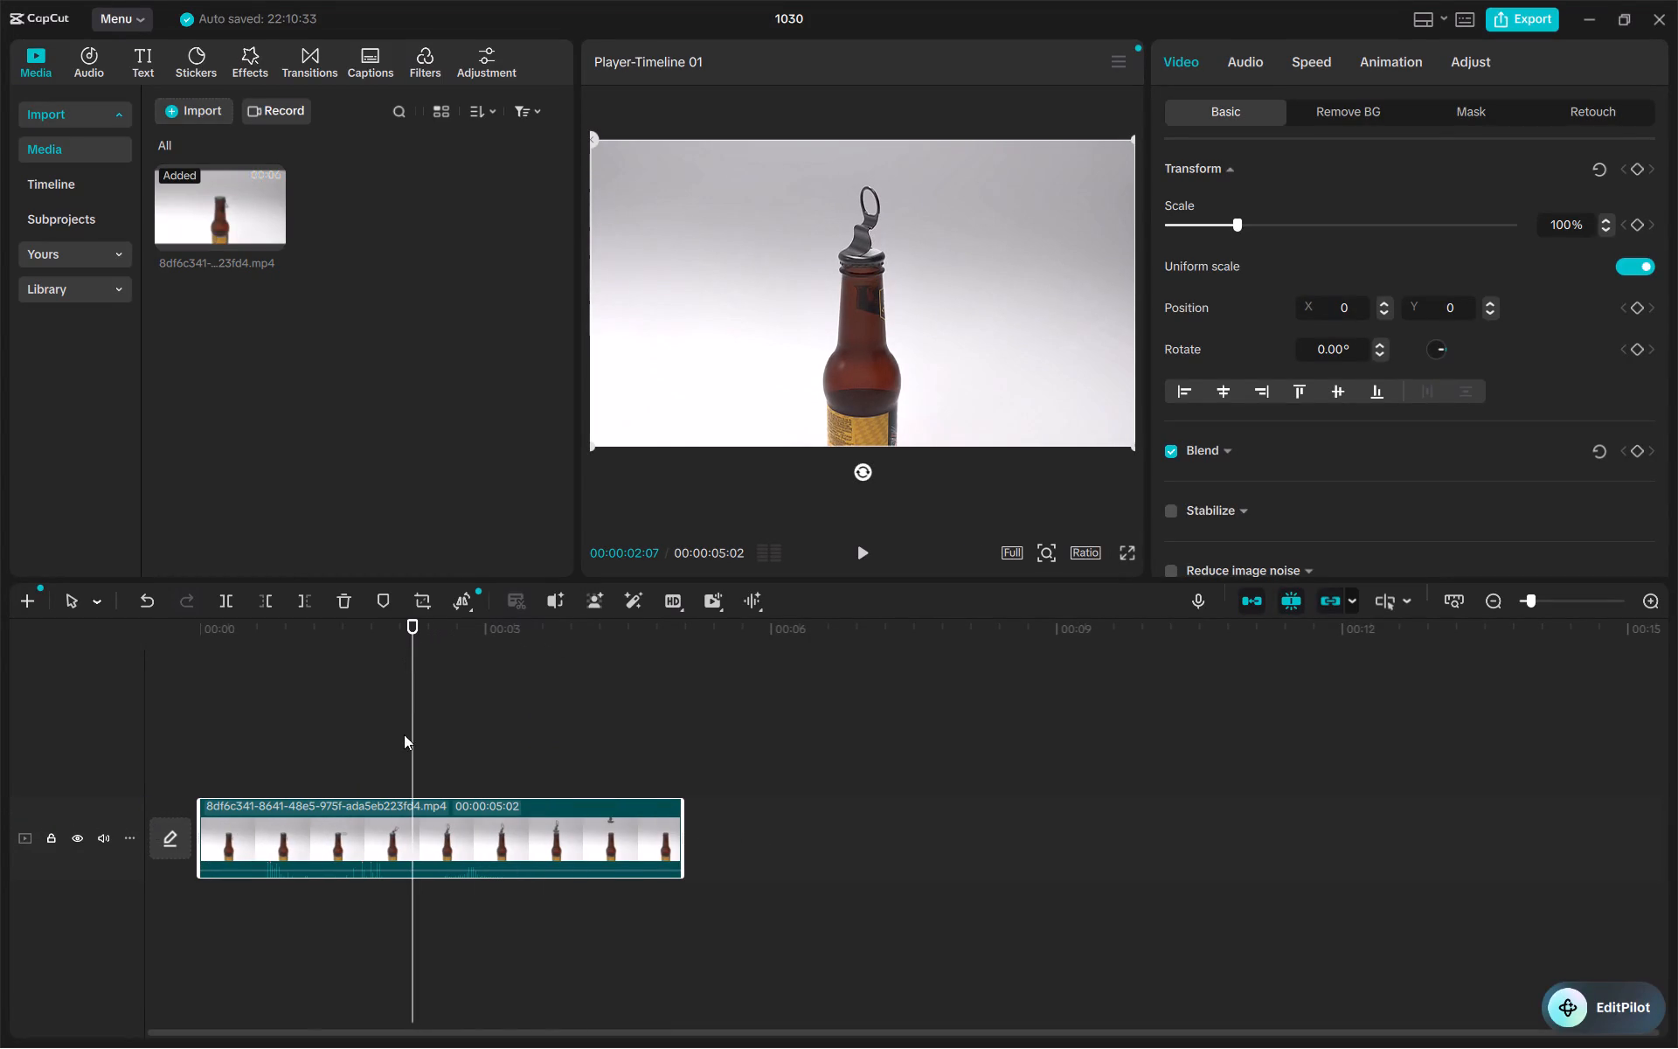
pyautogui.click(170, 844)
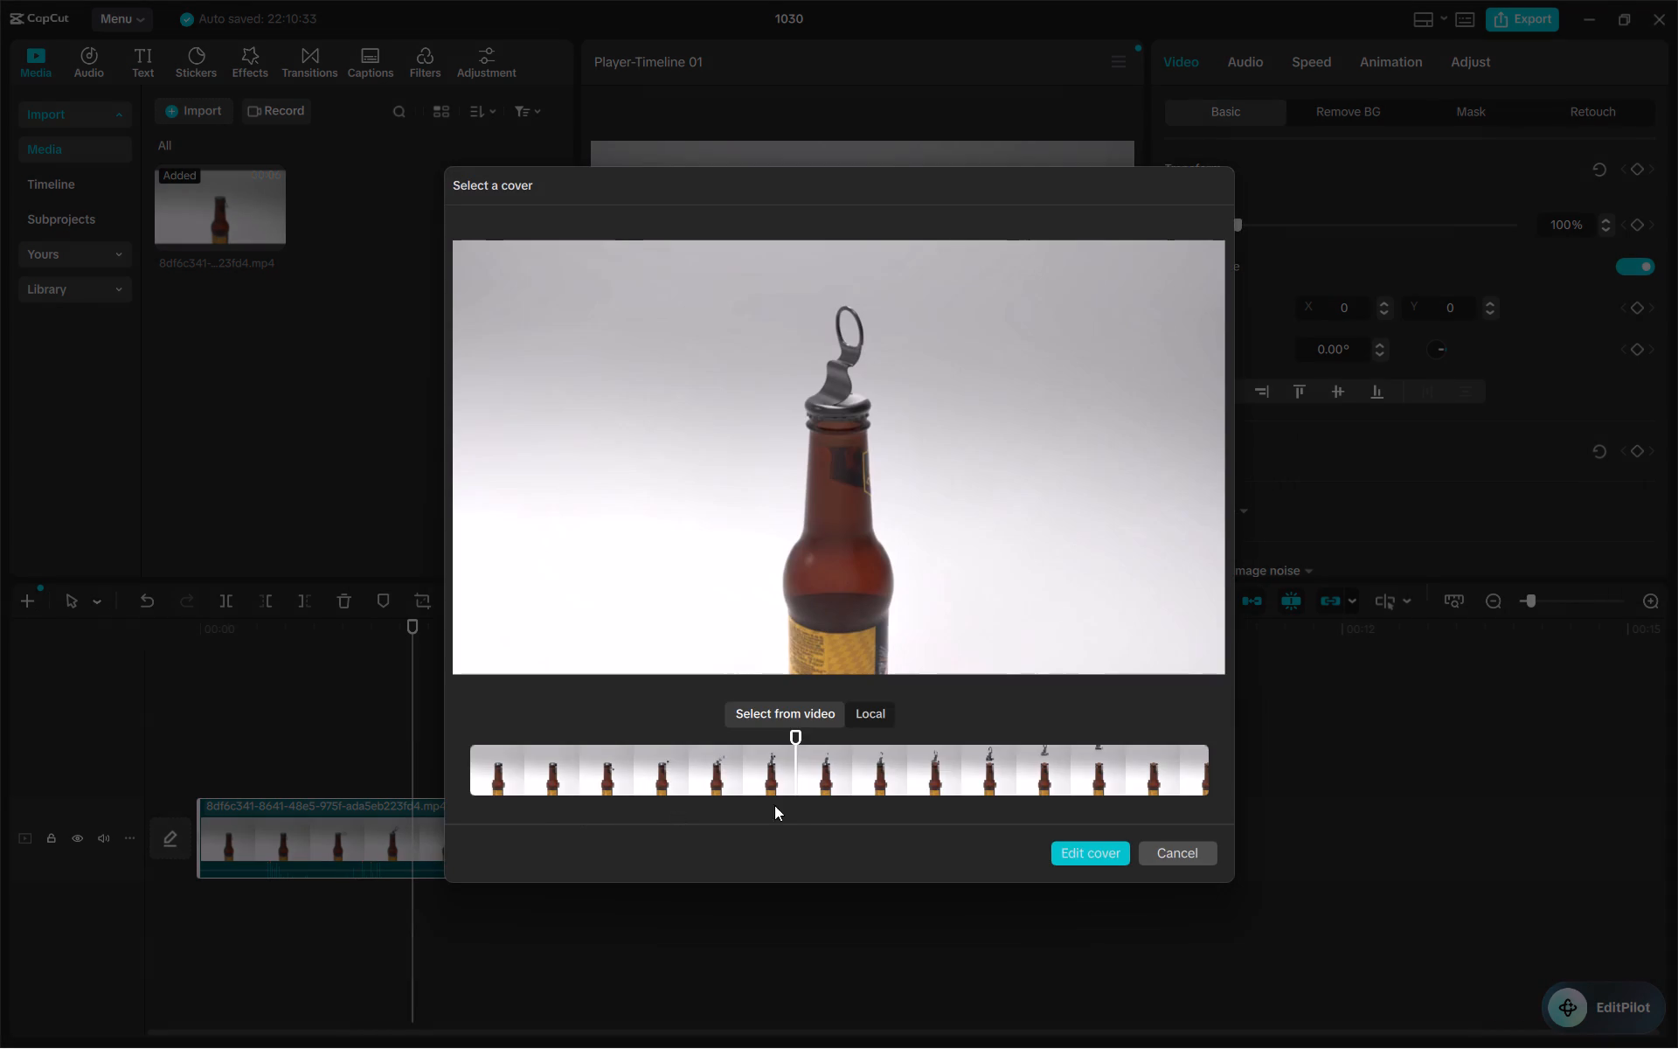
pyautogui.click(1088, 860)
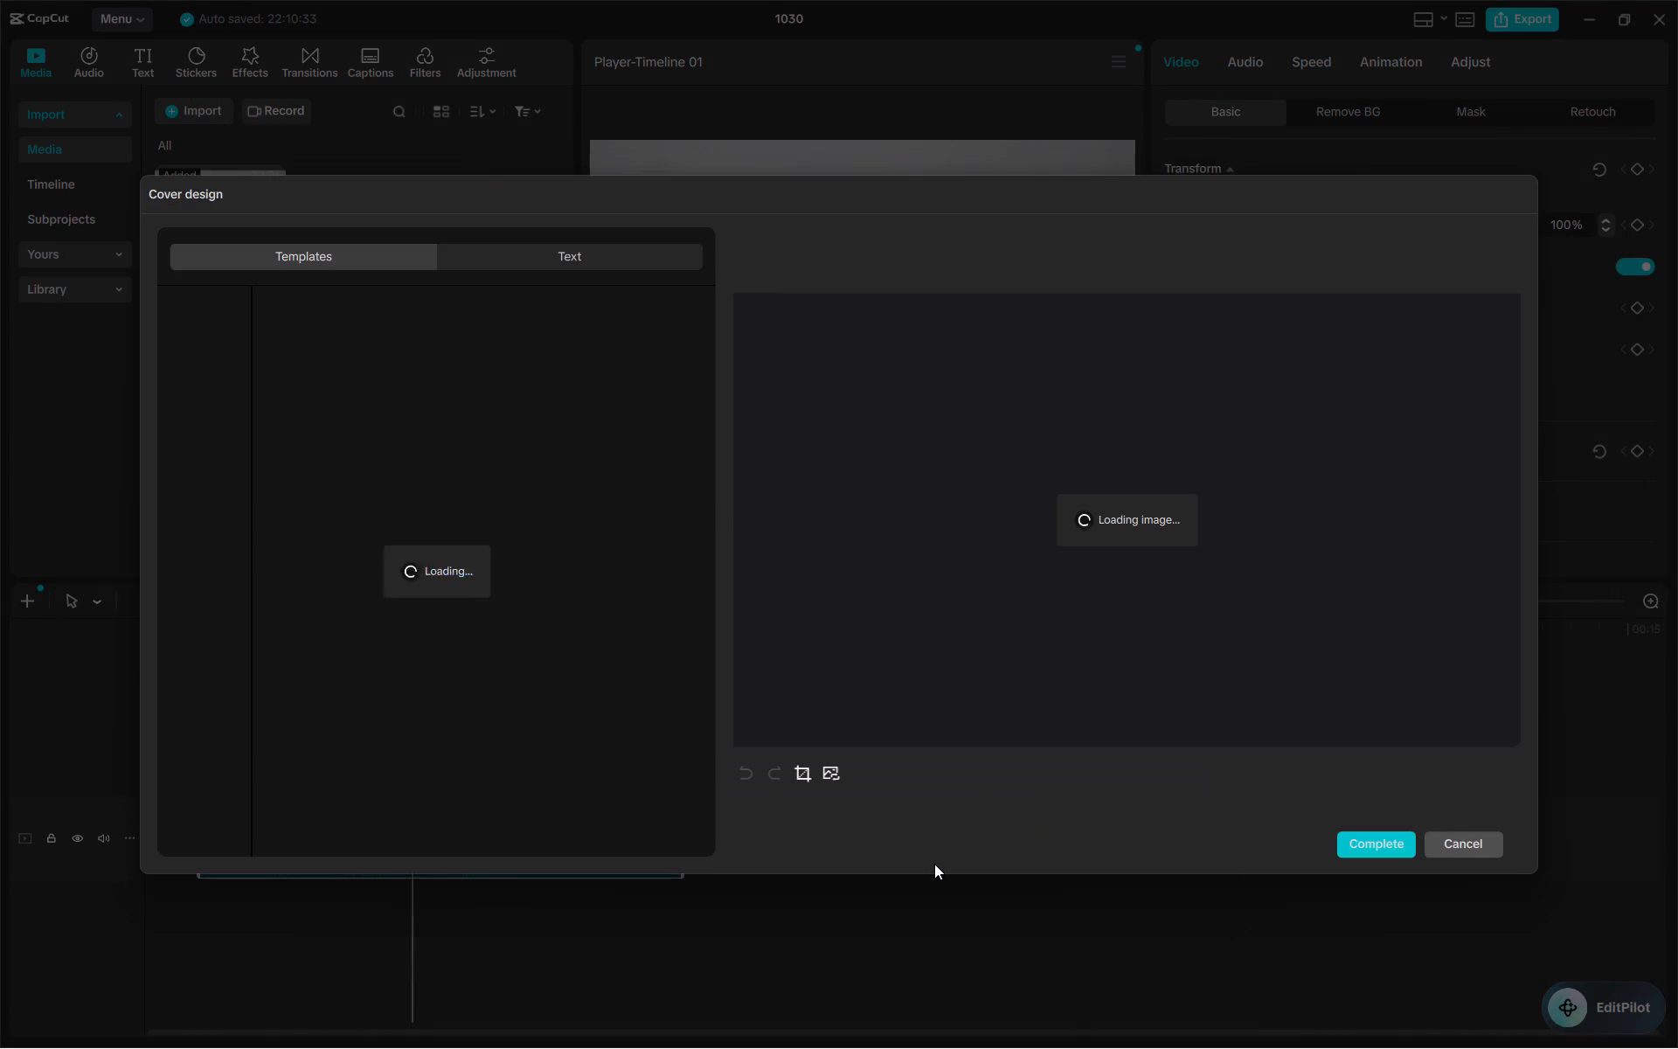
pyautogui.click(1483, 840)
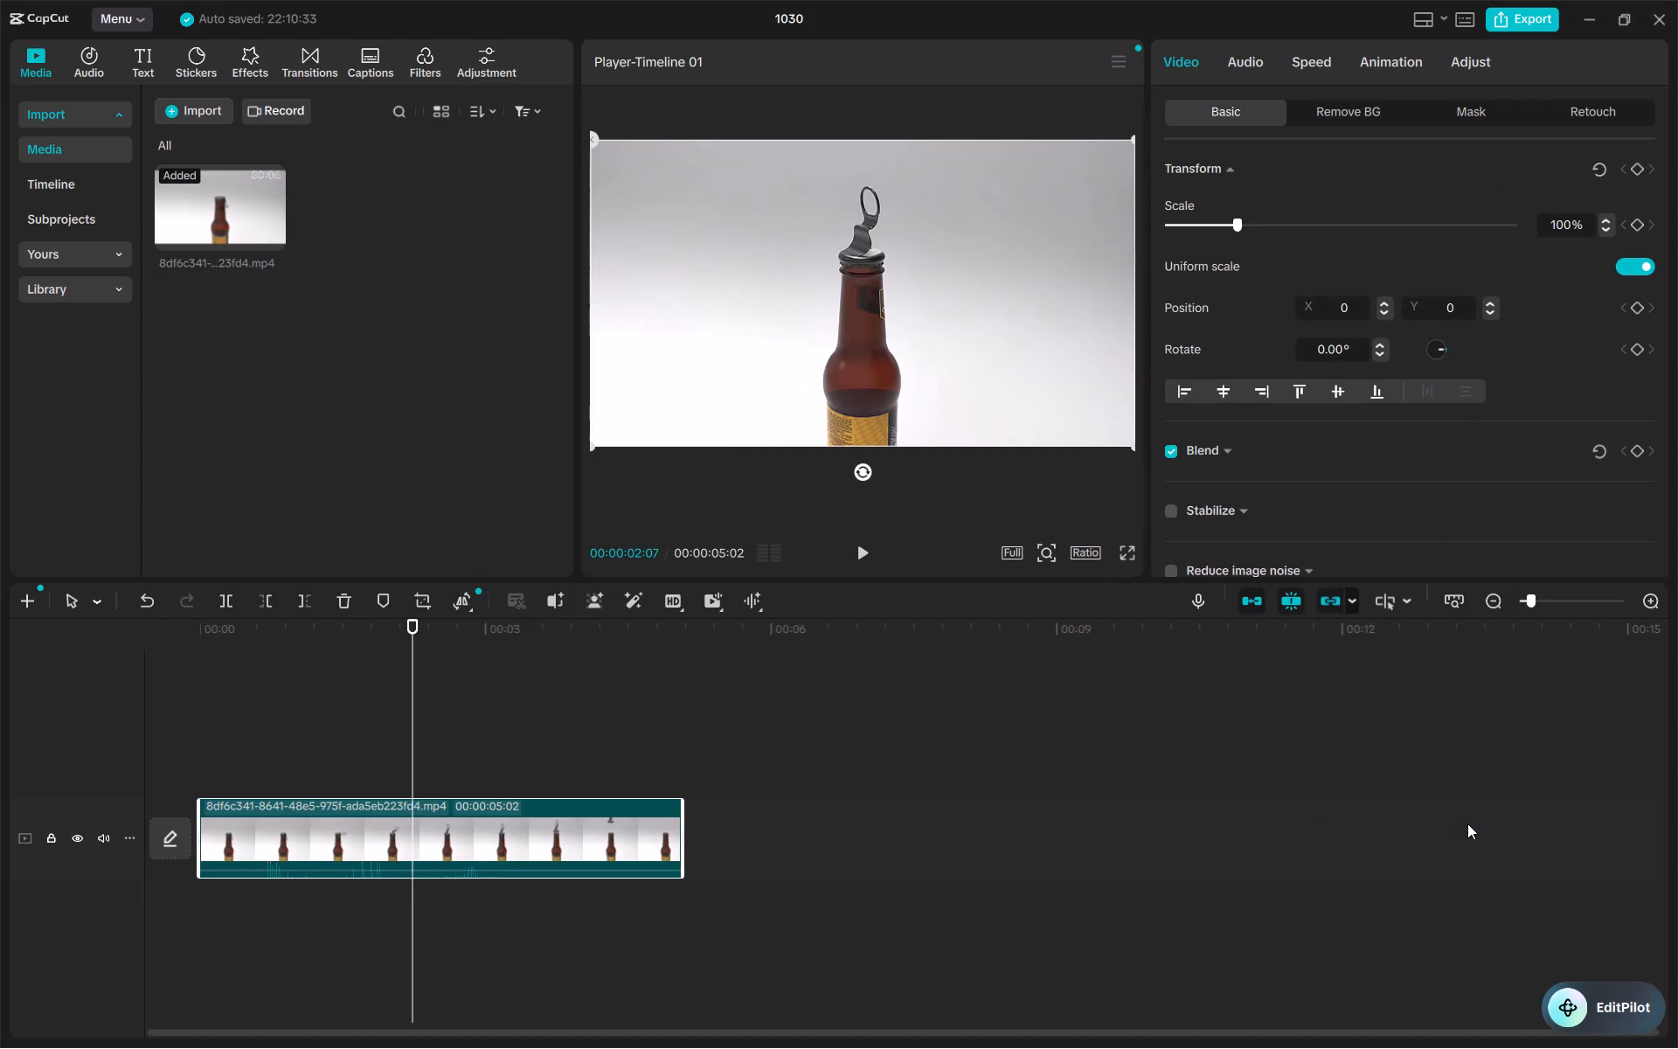
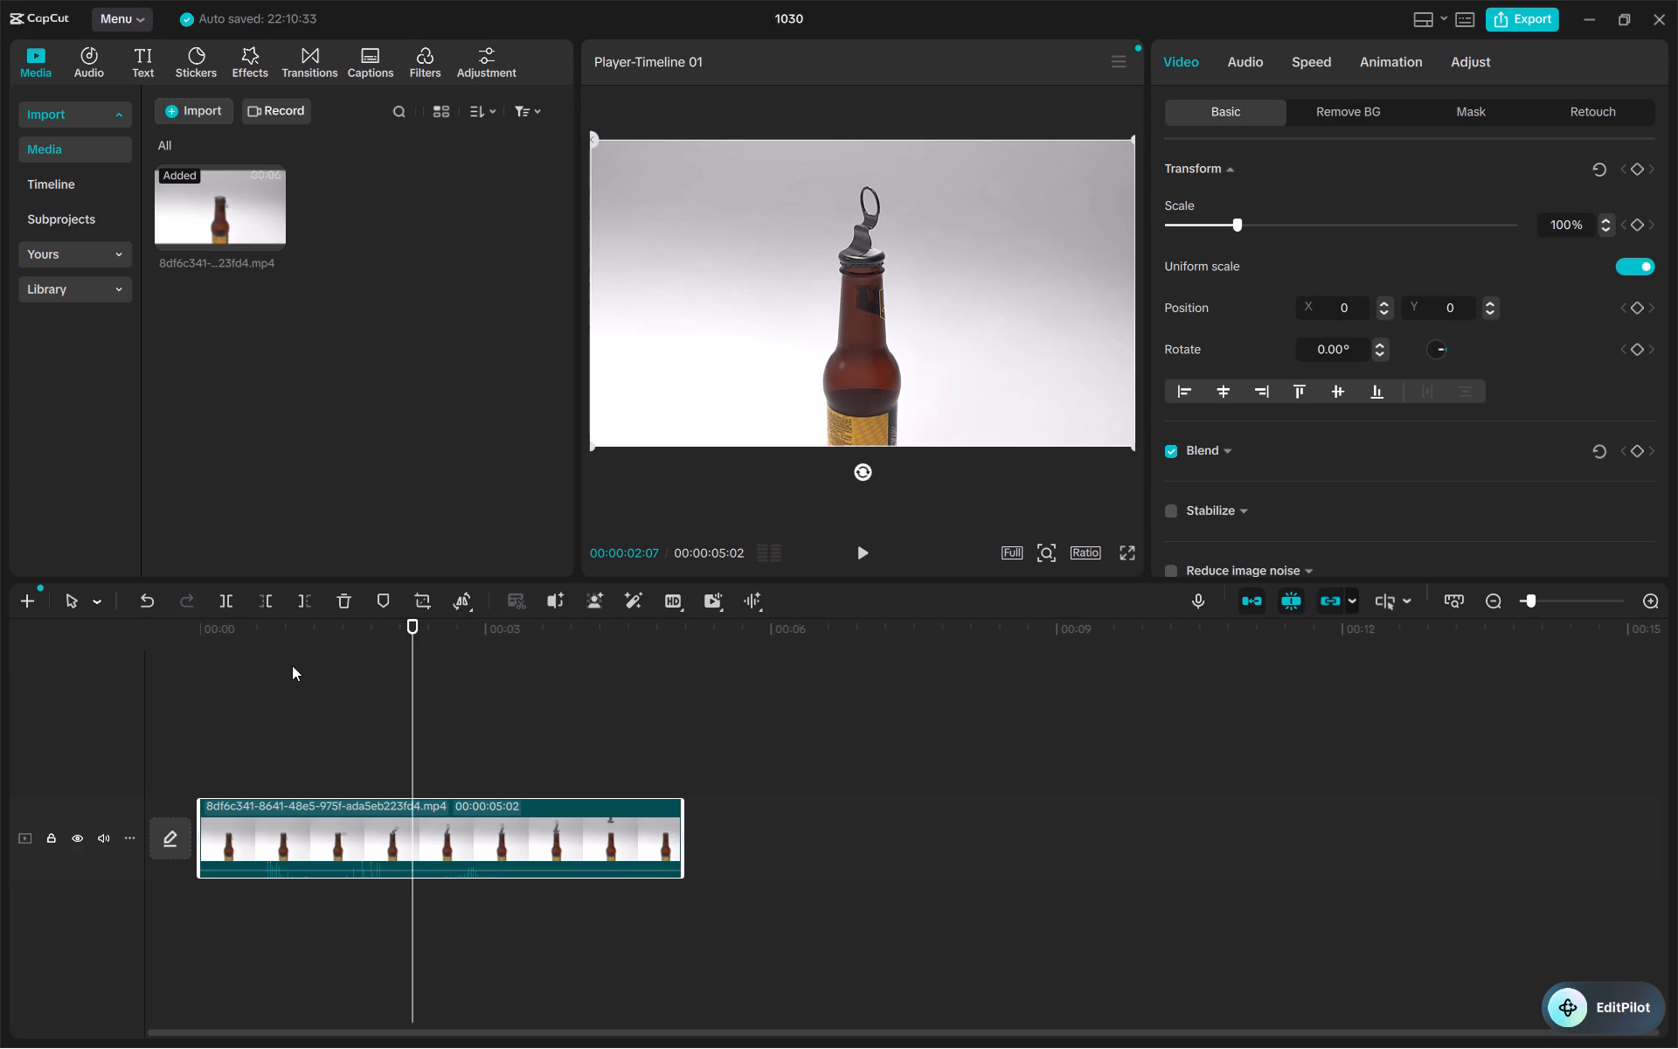
# Capture a full-screen screenshot of the editor with the bottle clip on the timeline using Snipping Tool.
pyautogui.press('Print')
pyautogui.moveTo(0, 0); pyautogui.dragTo(1677, 1048)
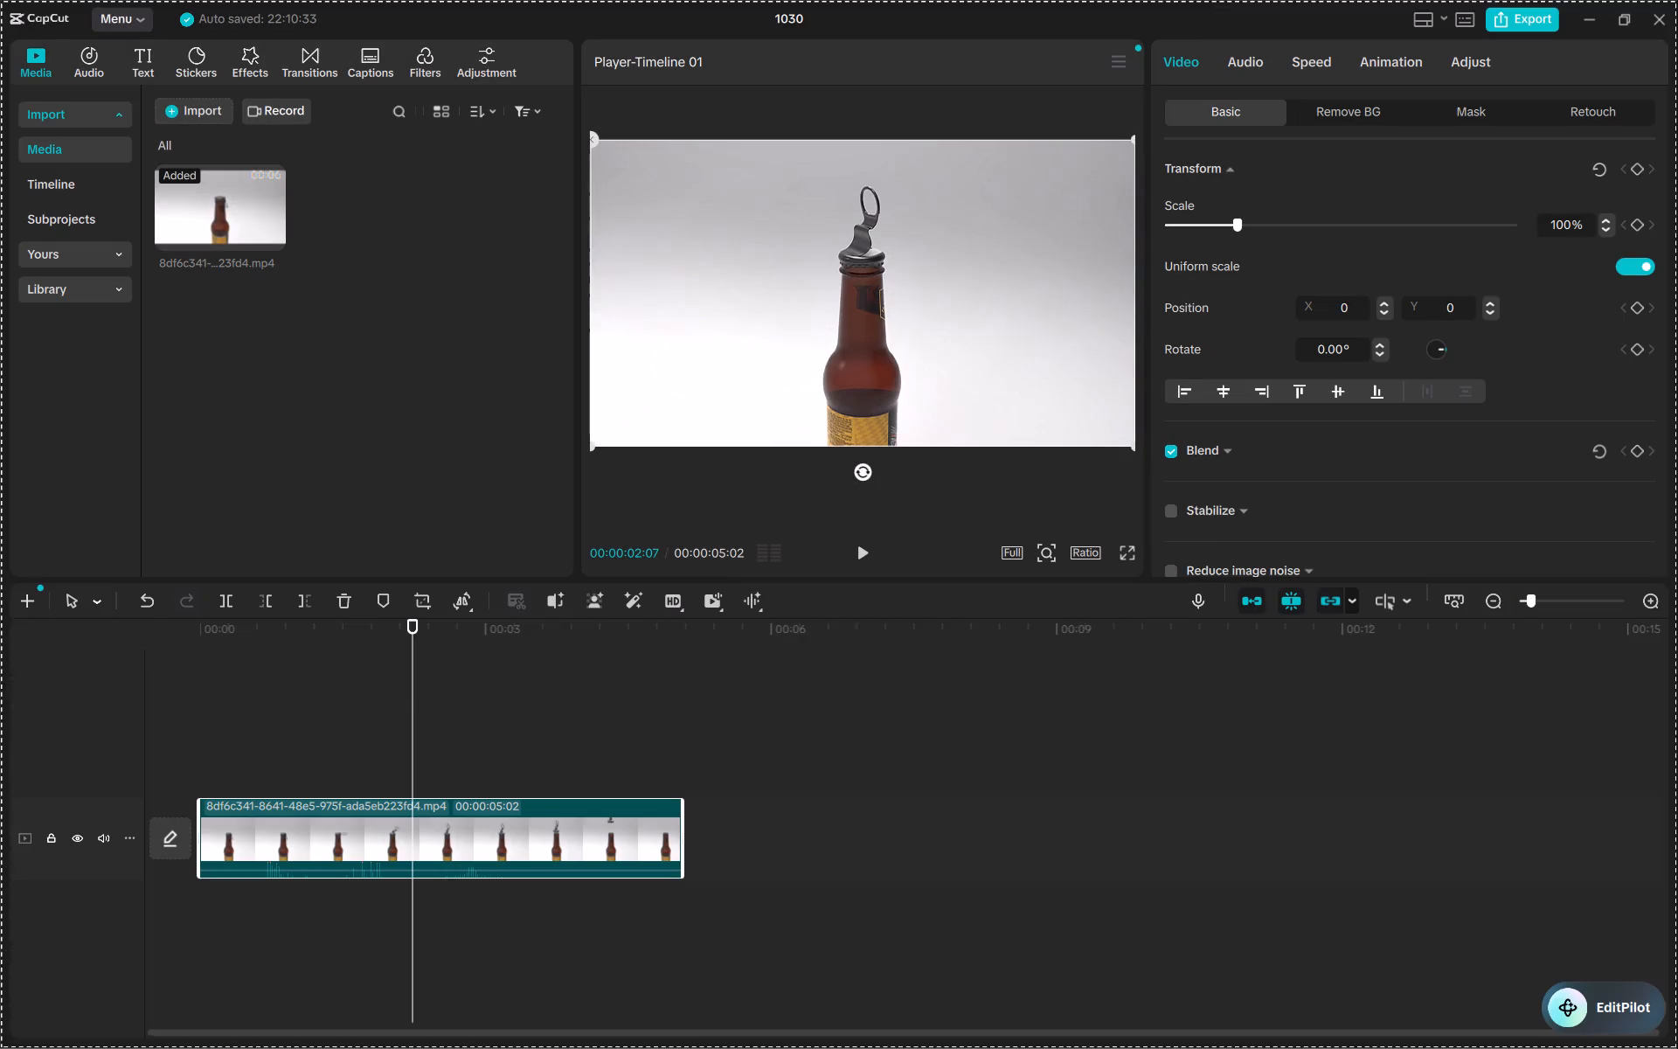
pyautogui.moveTo(1677, 1048); pyautogui.dragTo(1677, 1046)
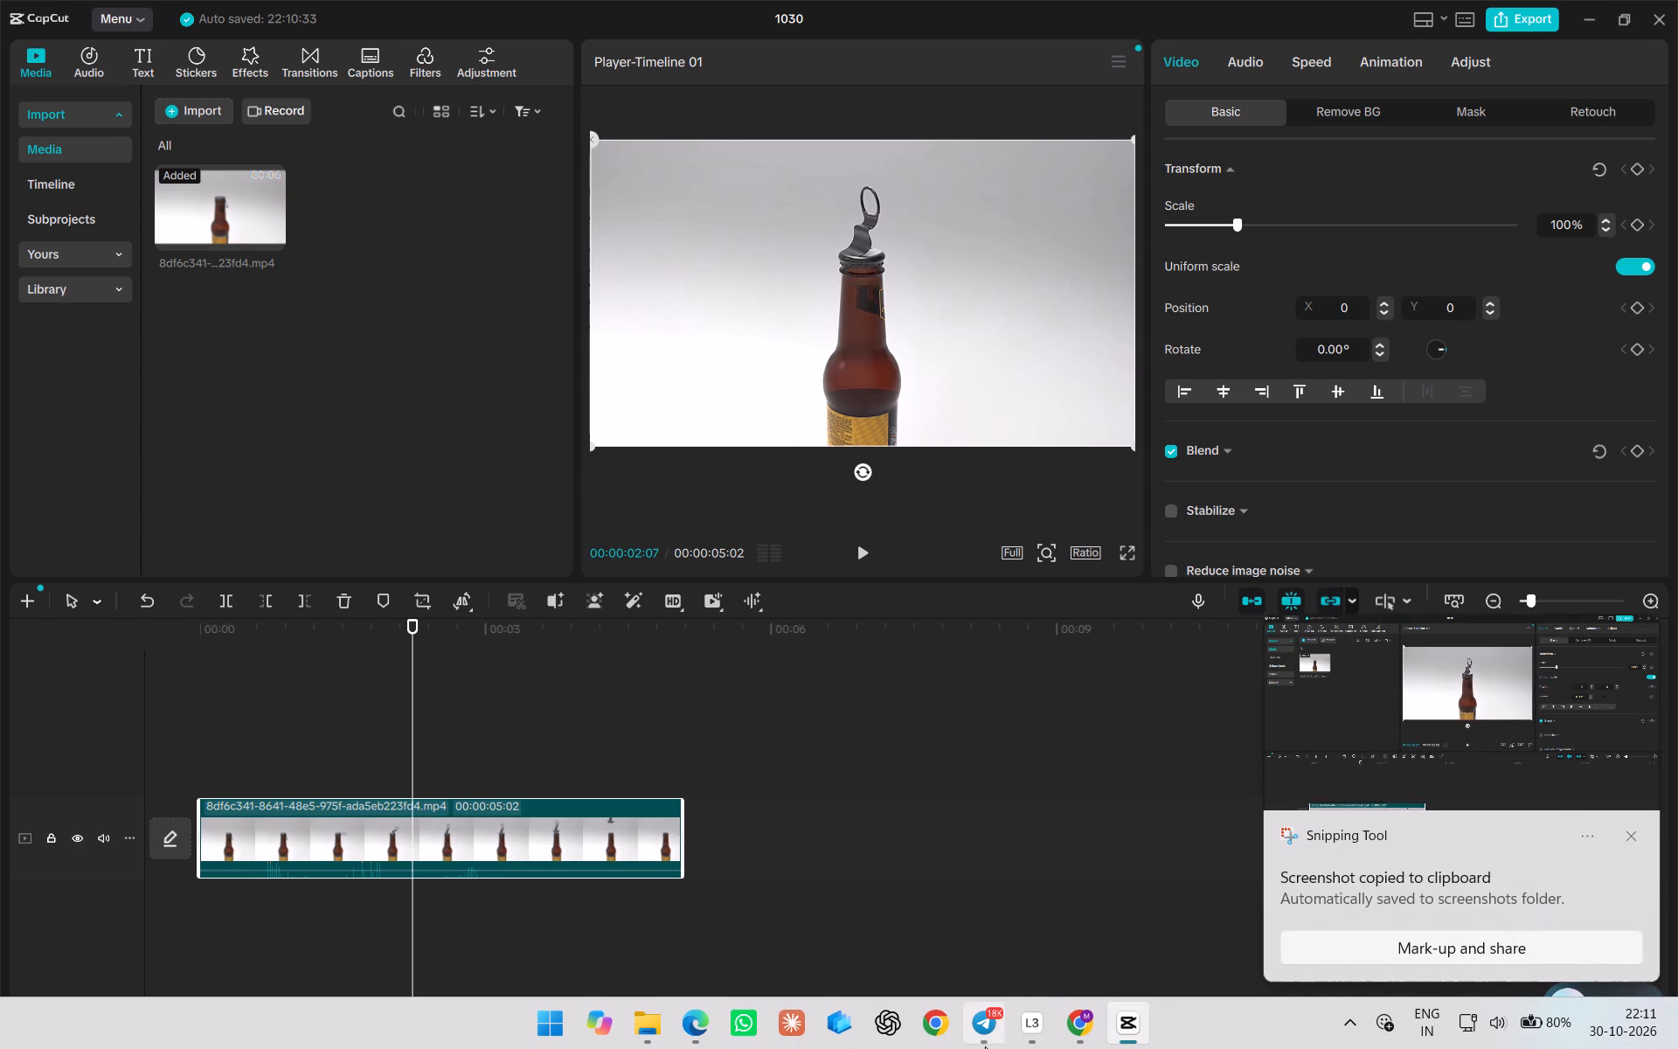
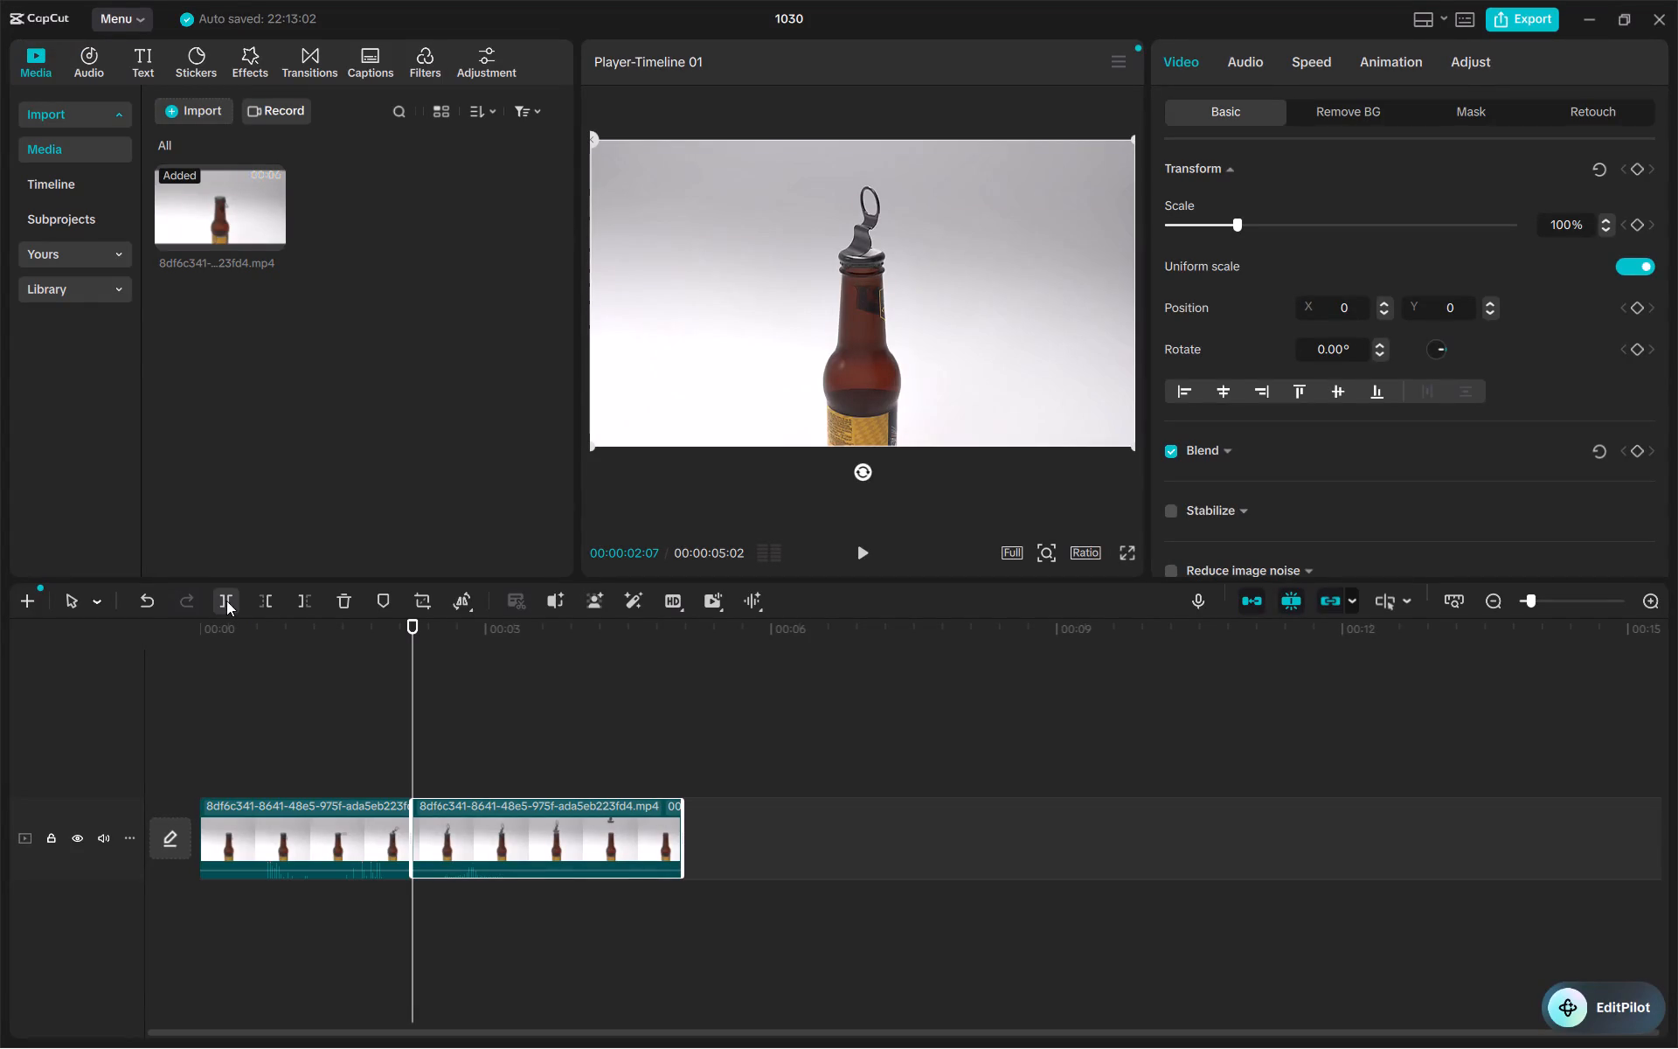
# Return the playhead to the beginning of the timeline and play back the split bottle video.
pyautogui.moveTo(686, 737); pyautogui.dragTo(786, 746)
pyautogui.moveTo(811, 842); pyautogui.dragTo(921, 841)
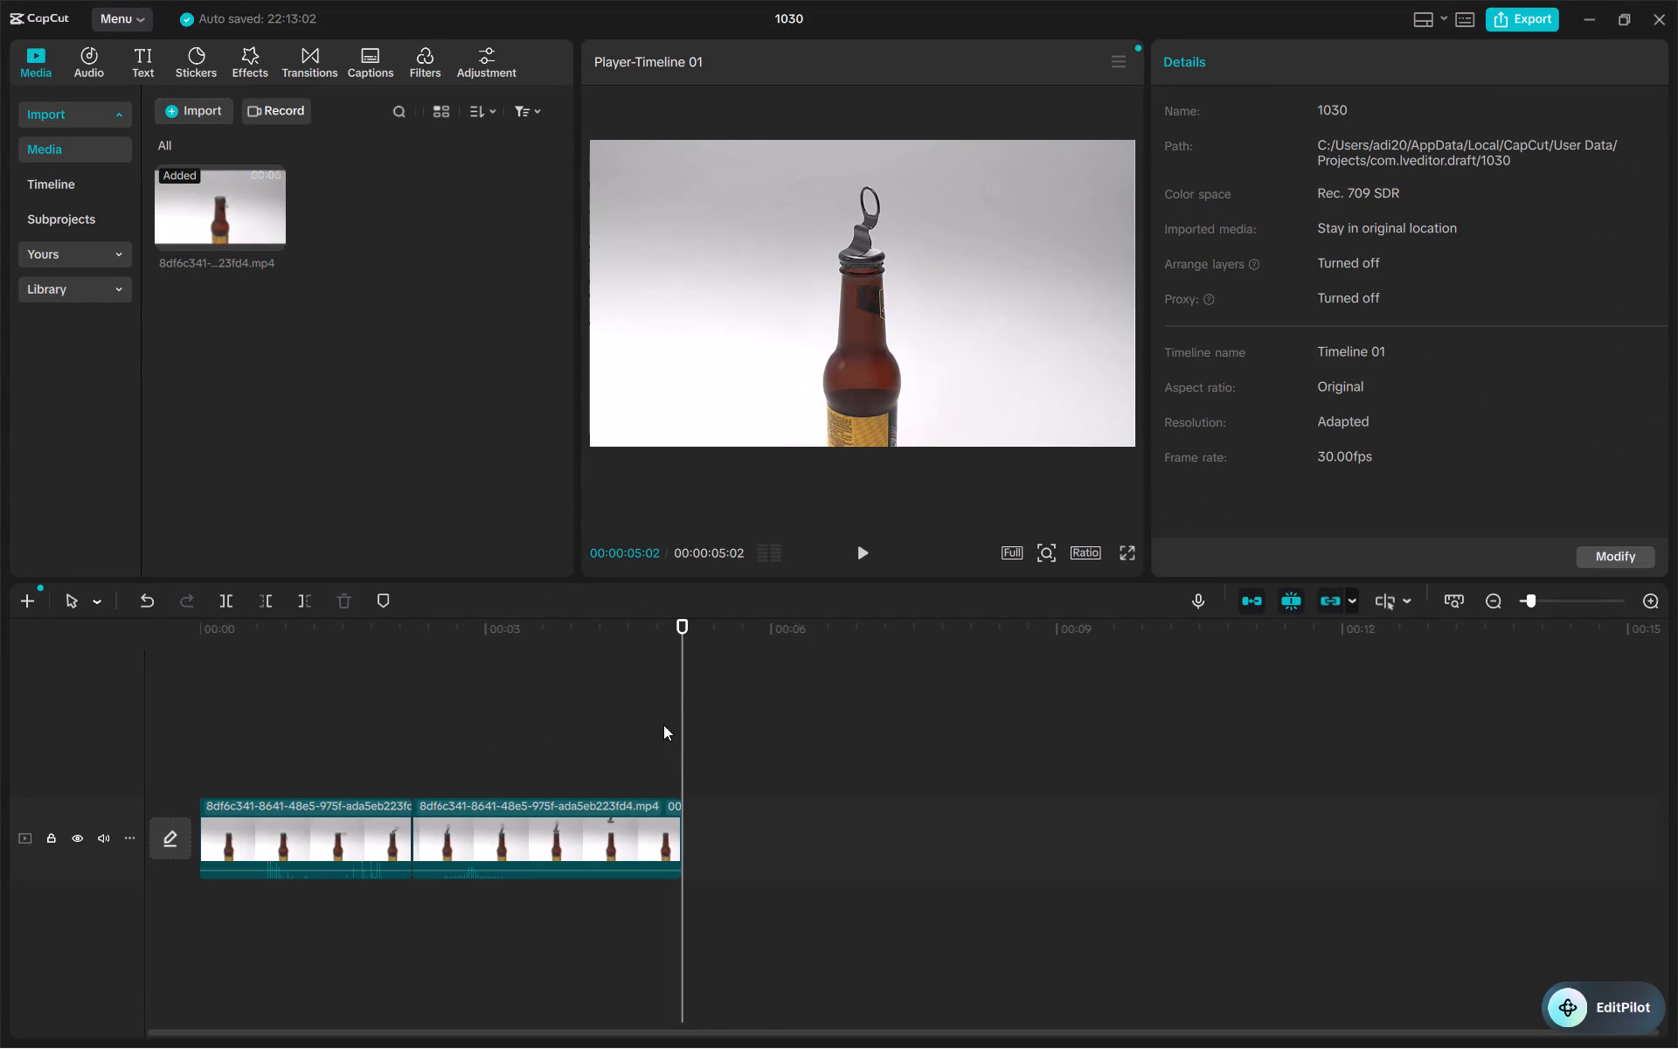
pyautogui.moveTo(684, 670); pyautogui.dragTo(146, 703)
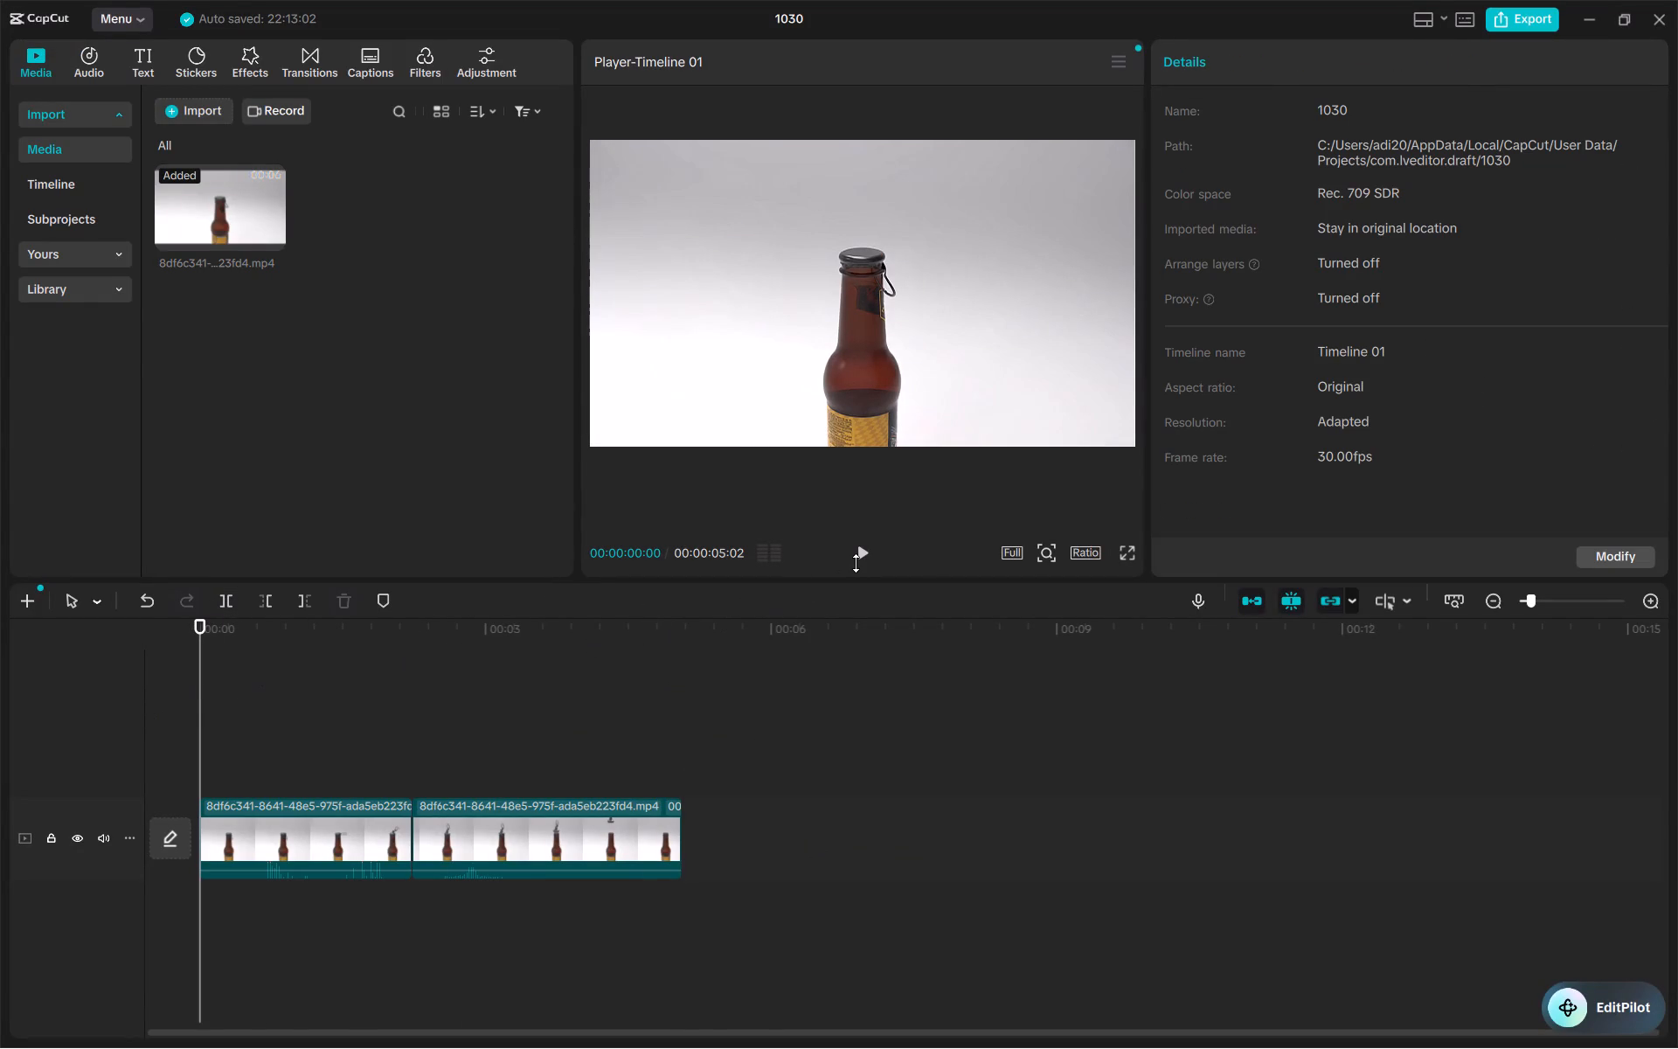
pyautogui.press('space')
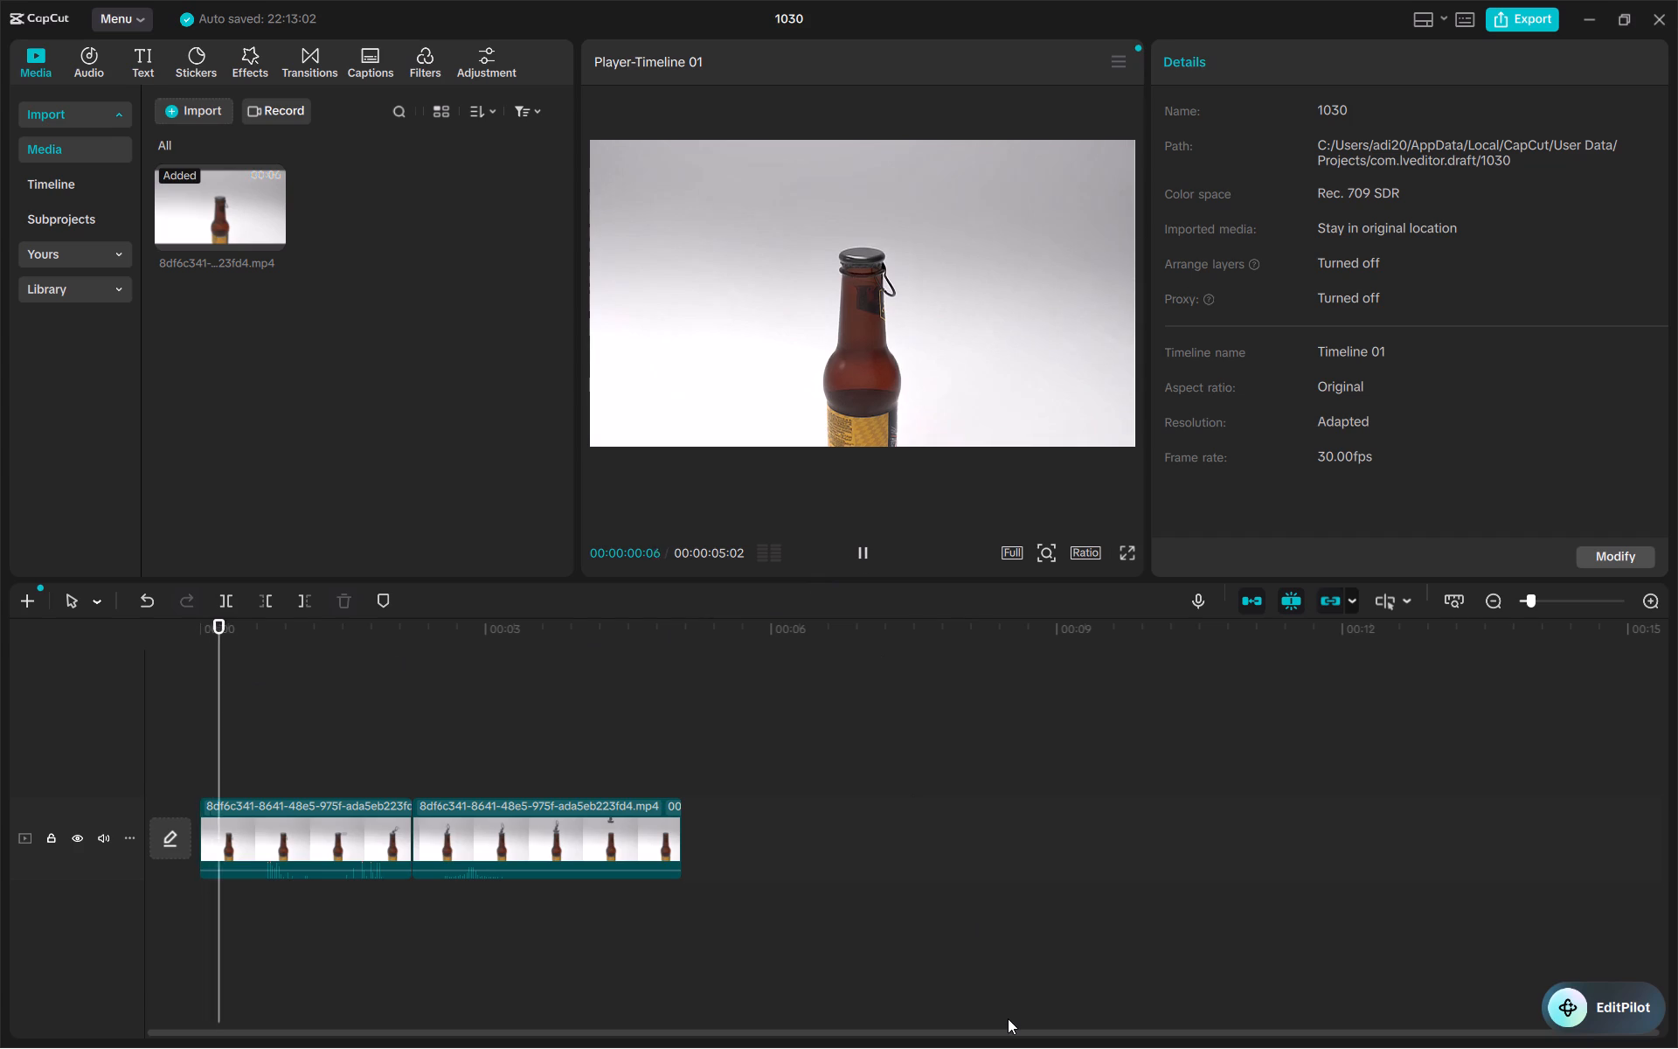
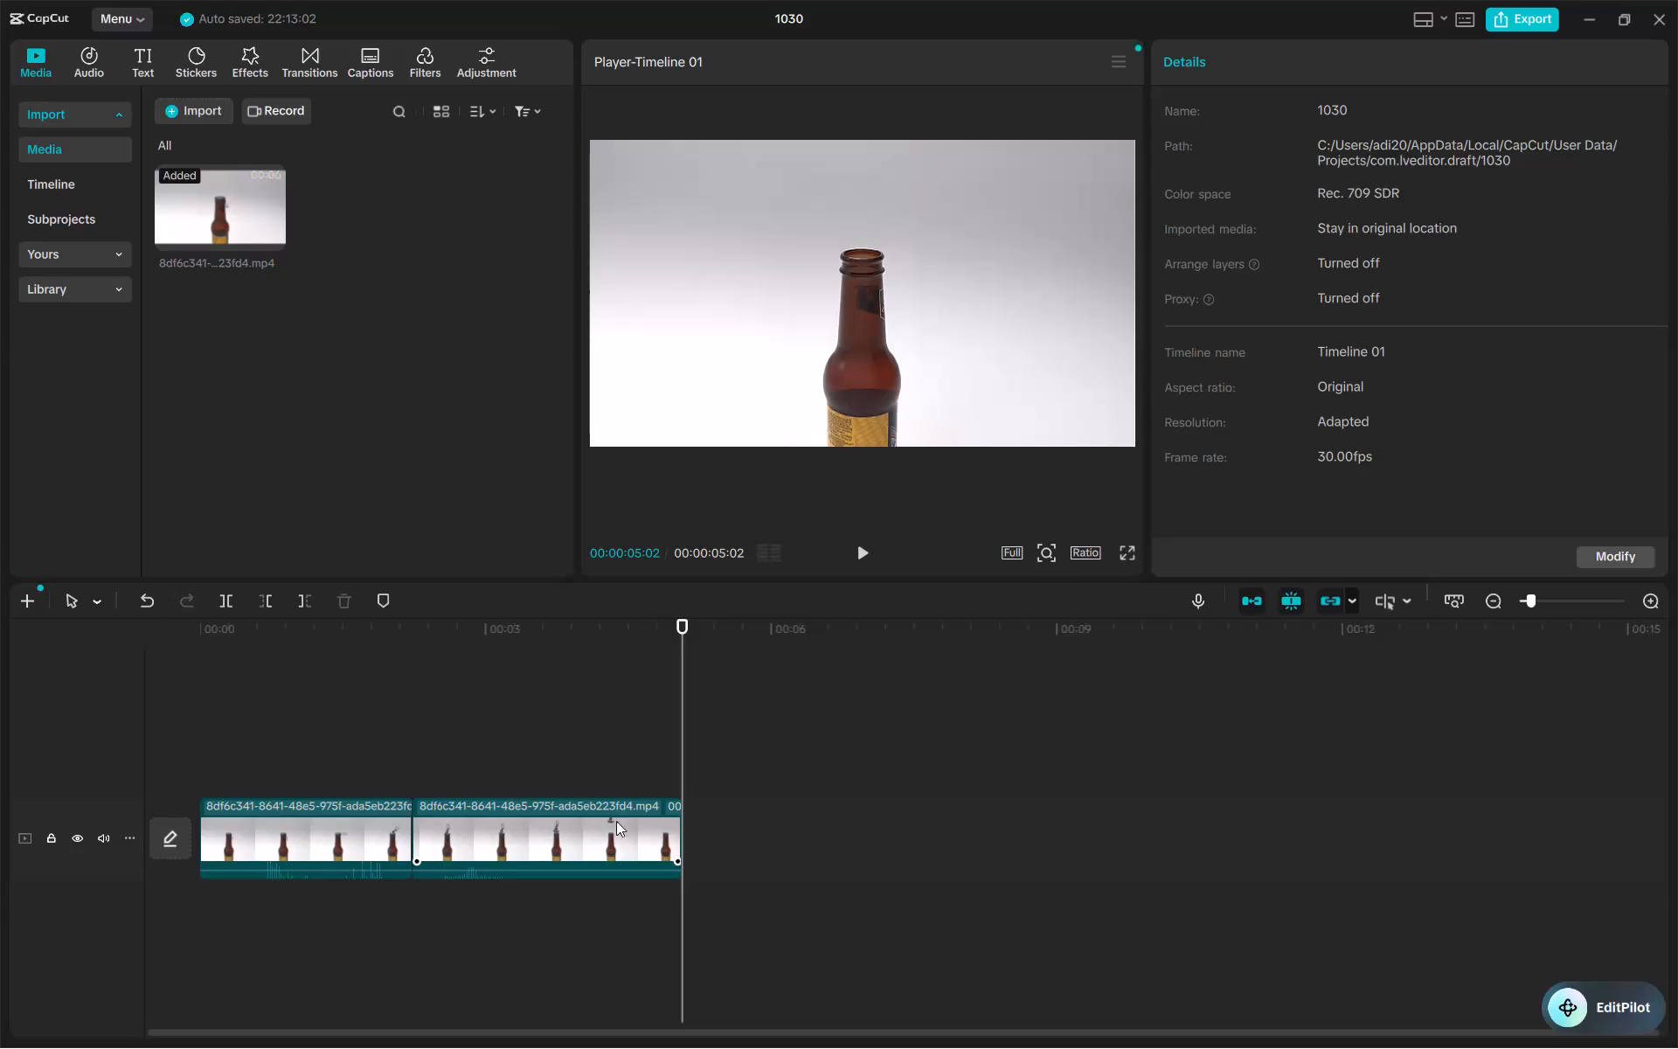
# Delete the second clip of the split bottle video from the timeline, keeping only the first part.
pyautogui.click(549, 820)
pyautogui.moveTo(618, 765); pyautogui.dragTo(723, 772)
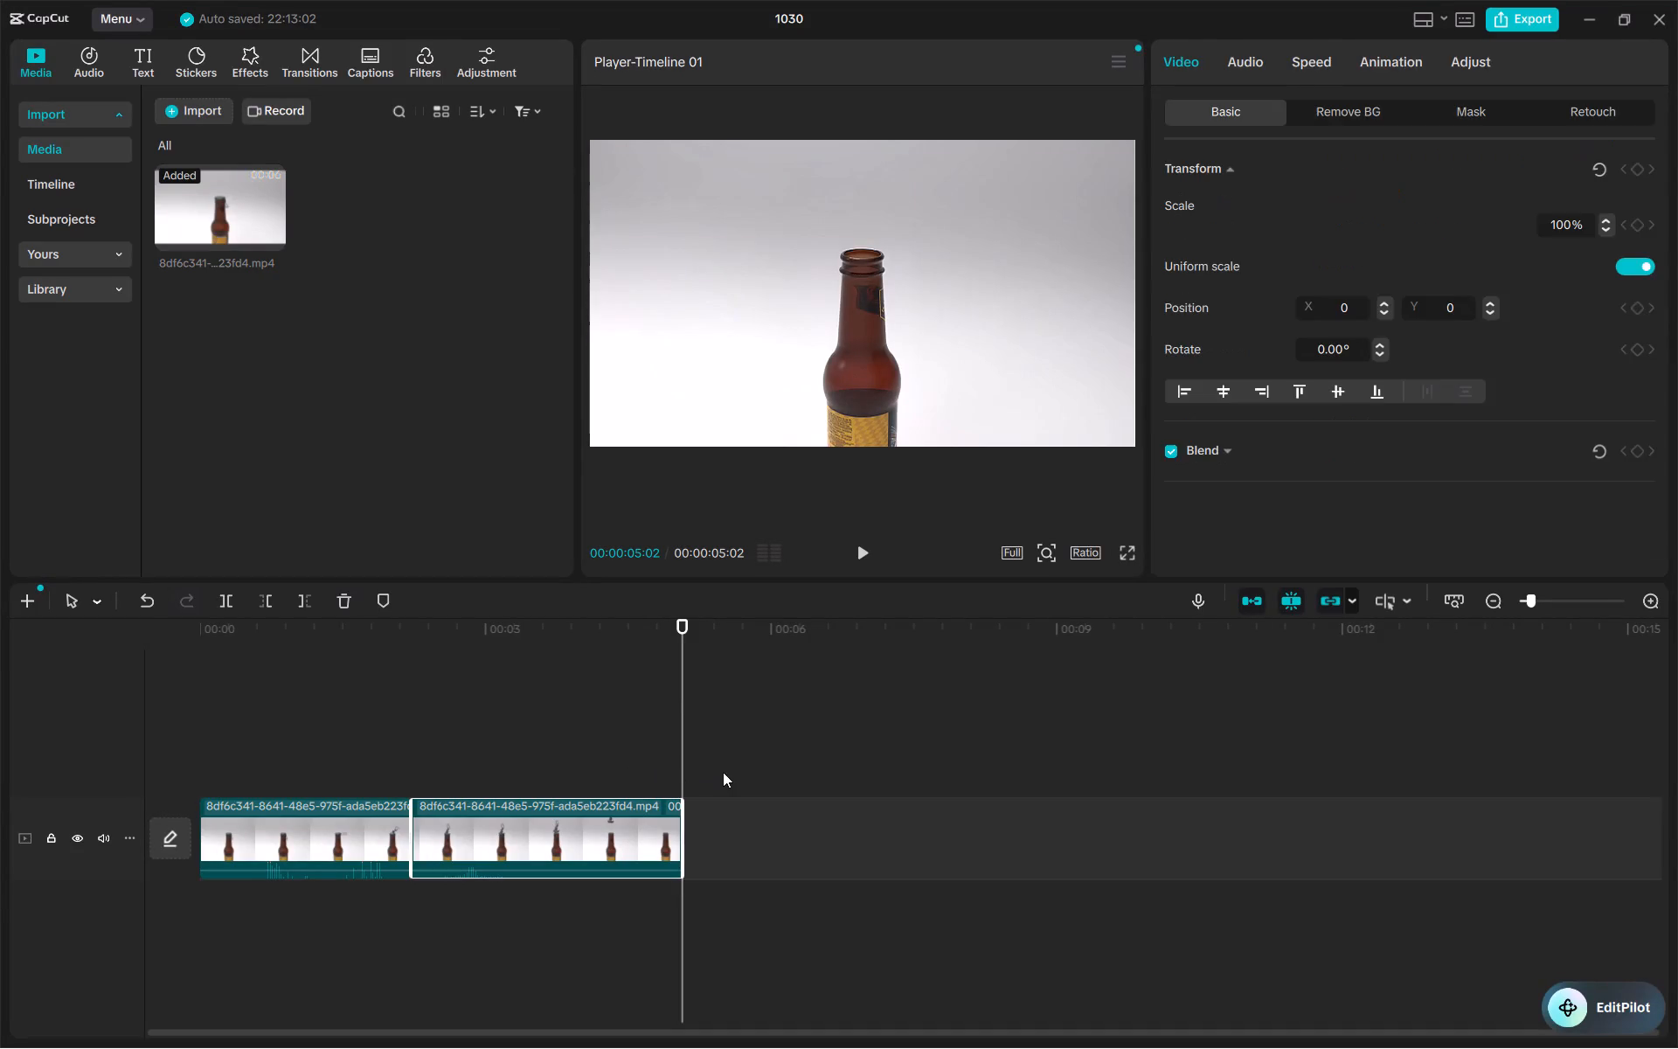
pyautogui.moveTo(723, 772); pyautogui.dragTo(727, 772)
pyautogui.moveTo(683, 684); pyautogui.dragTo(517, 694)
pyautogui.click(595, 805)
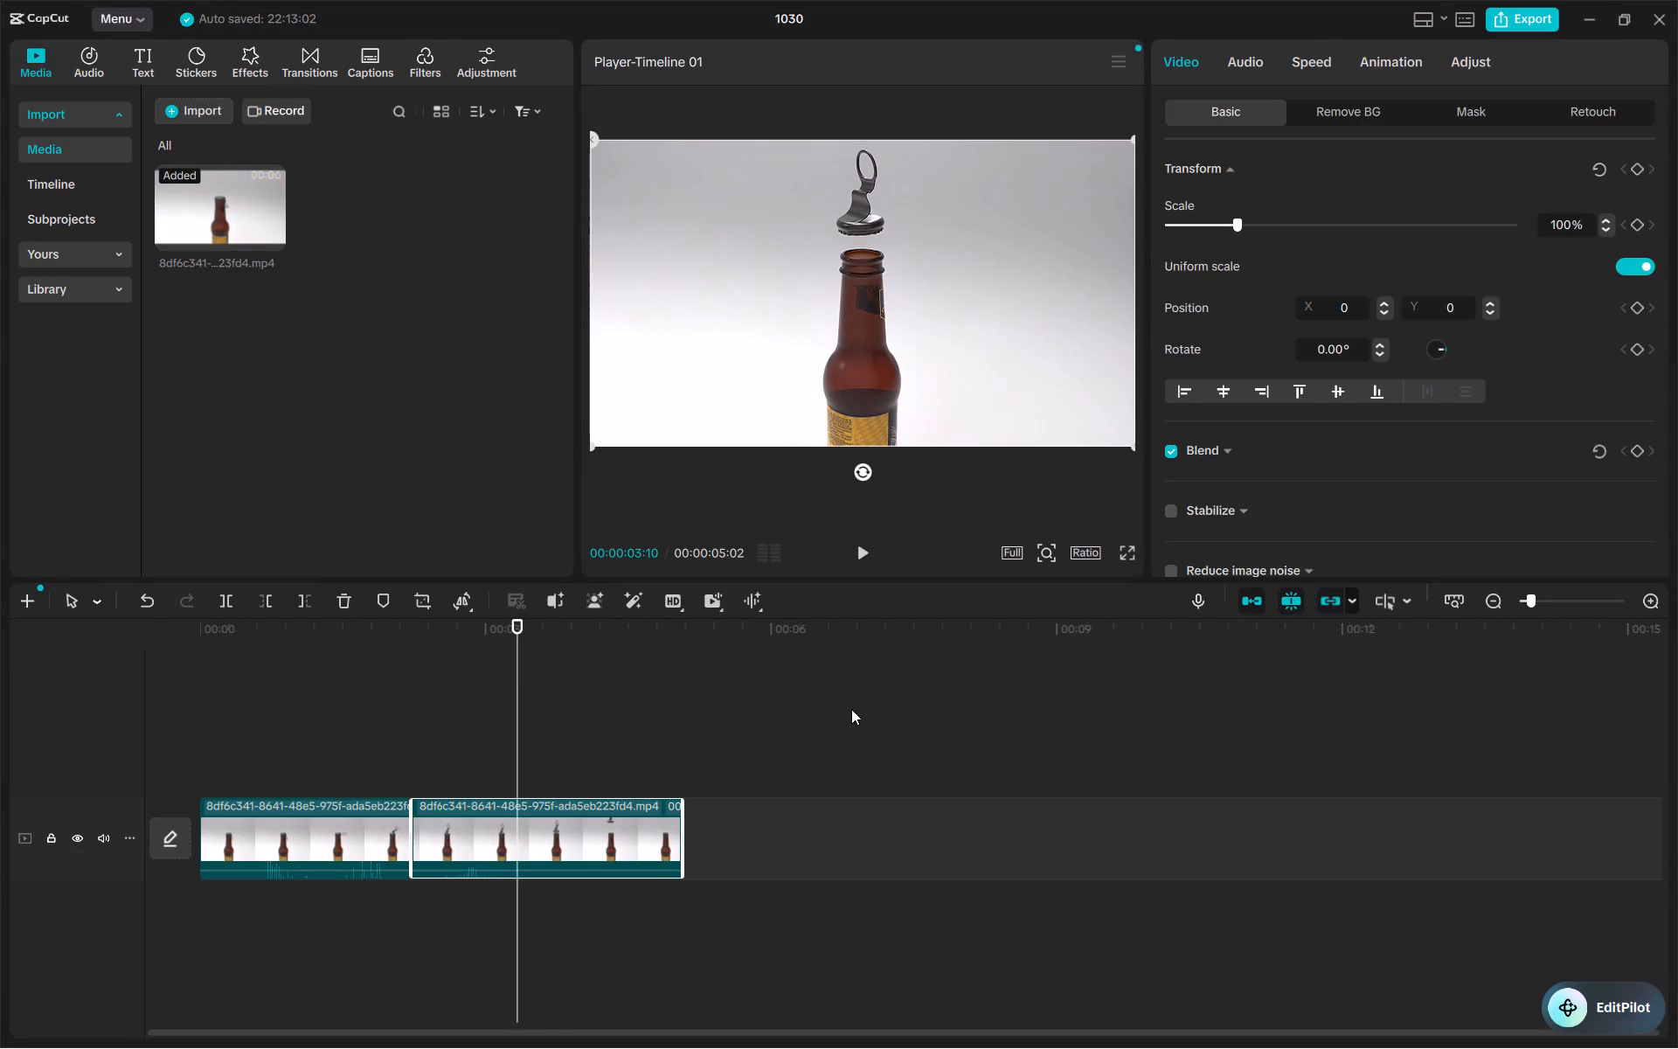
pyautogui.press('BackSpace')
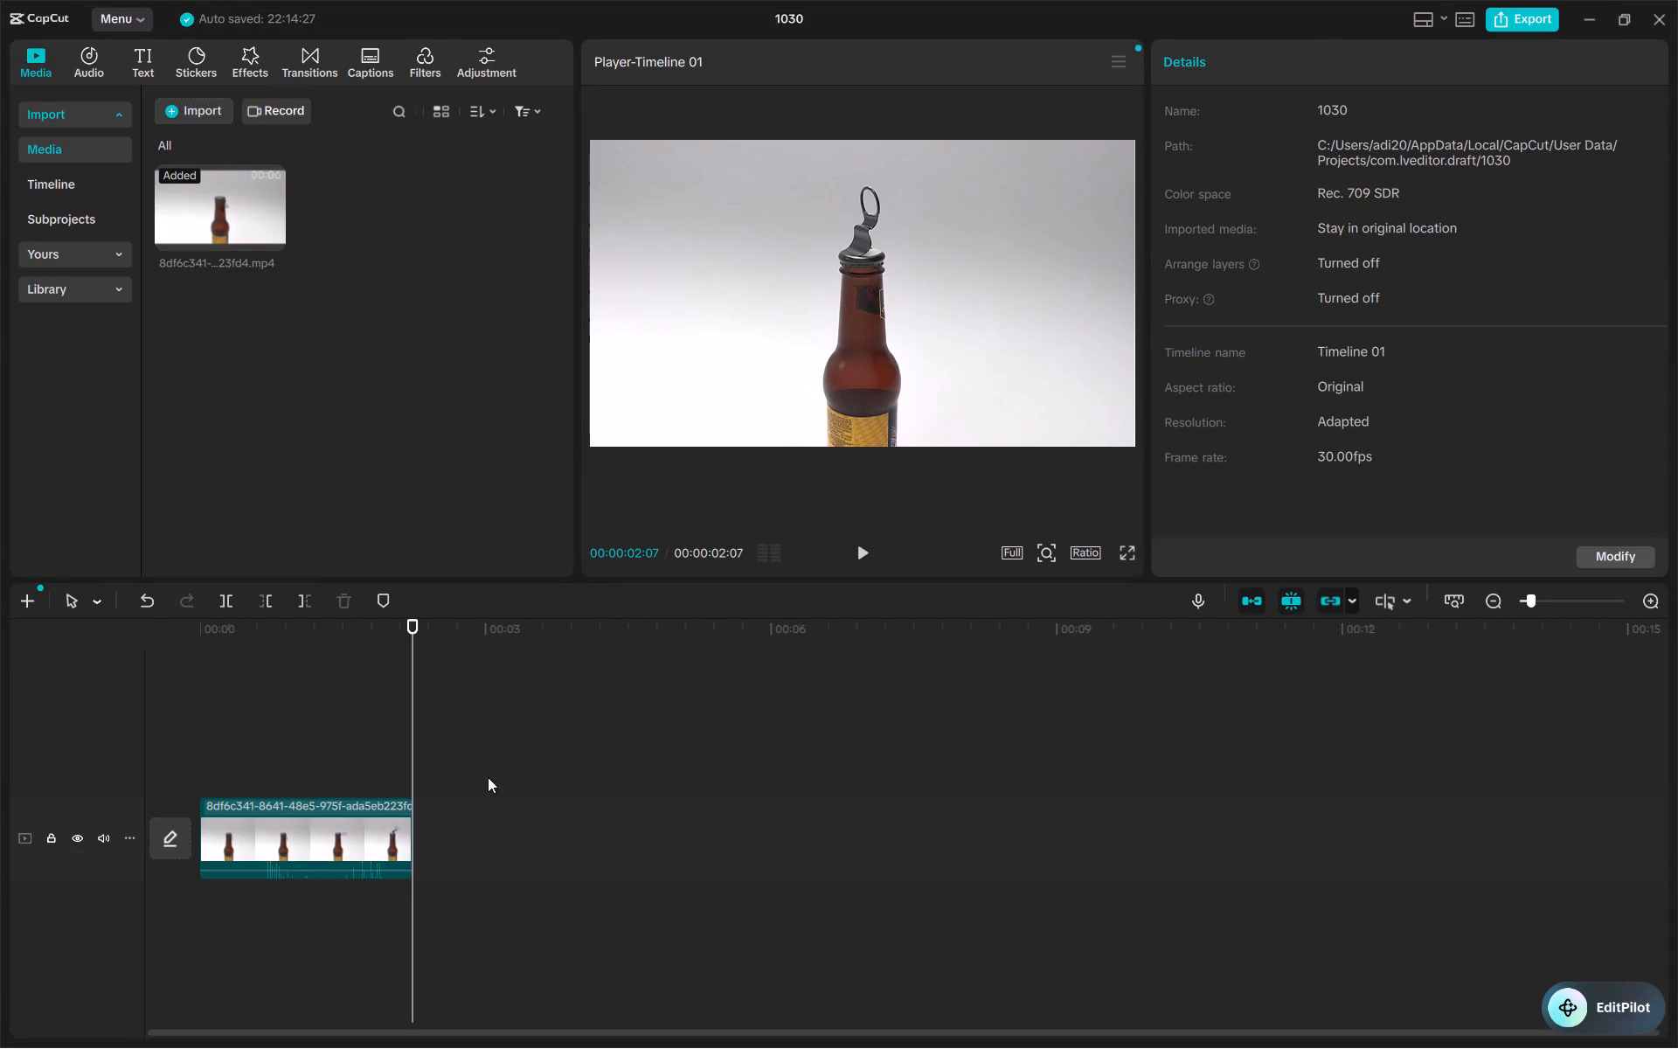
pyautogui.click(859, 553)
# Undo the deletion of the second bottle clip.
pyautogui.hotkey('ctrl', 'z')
# Play the bottle video from the split point and pause it at about 00:00:04:02.
pyautogui.click(863, 558)
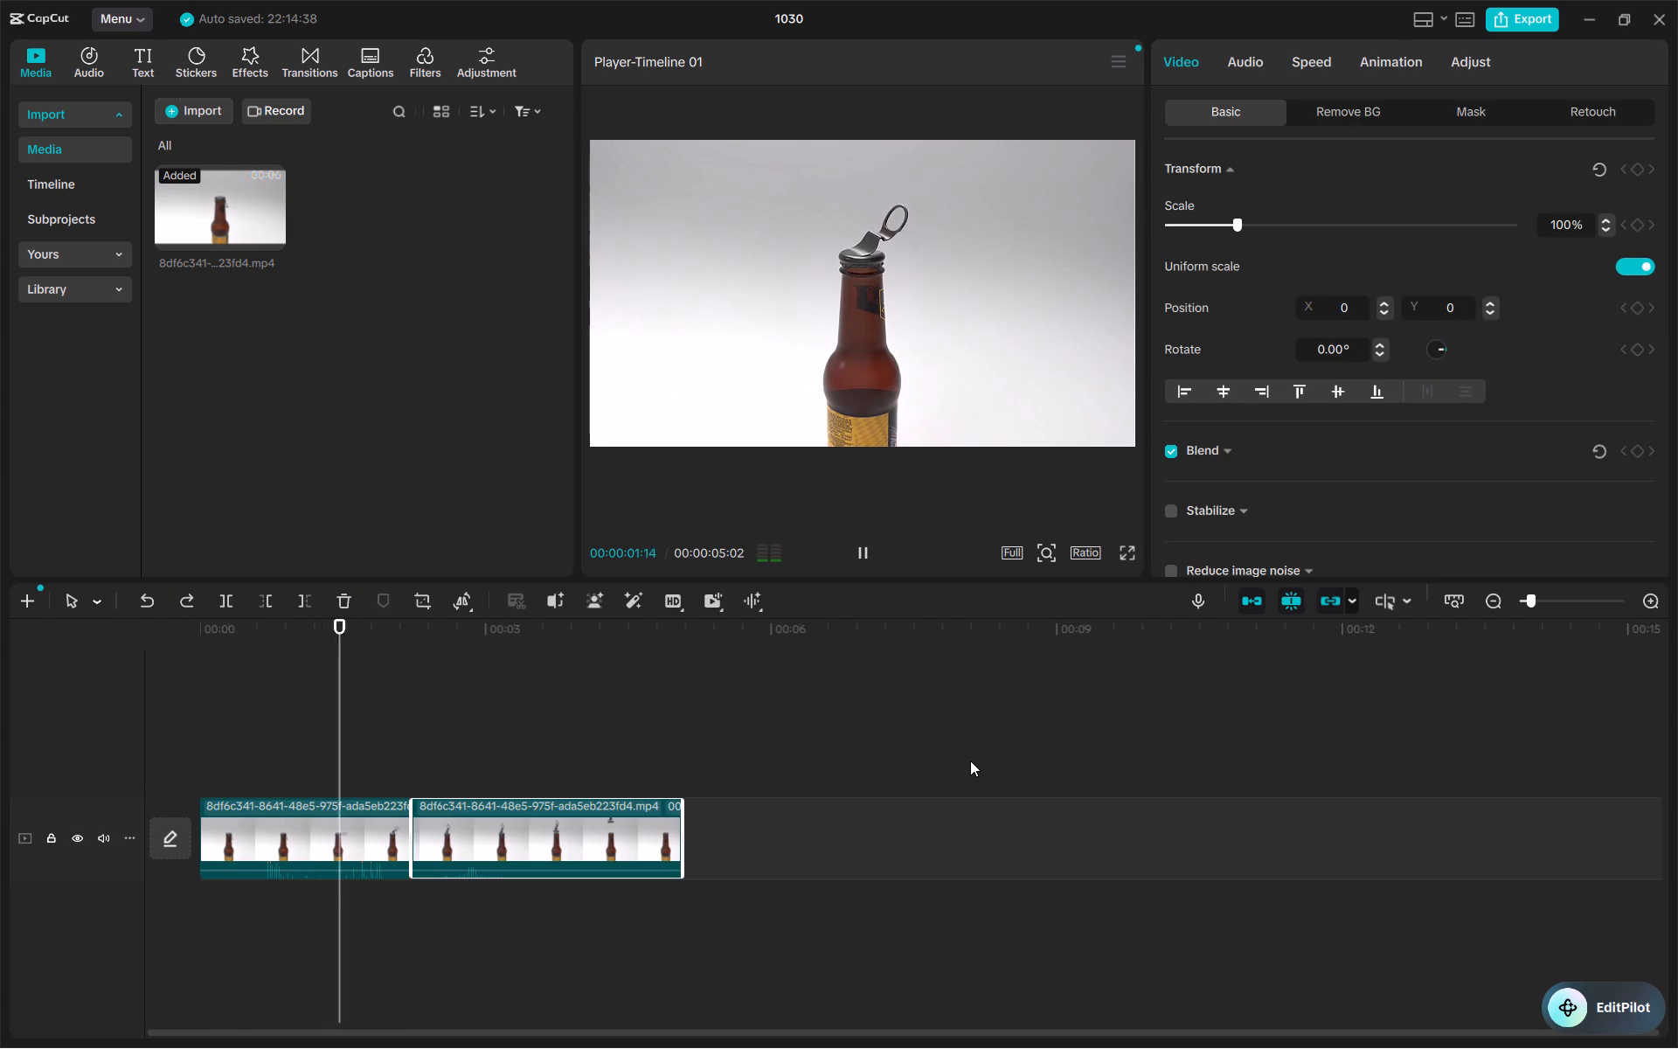
pyautogui.click(861, 550)
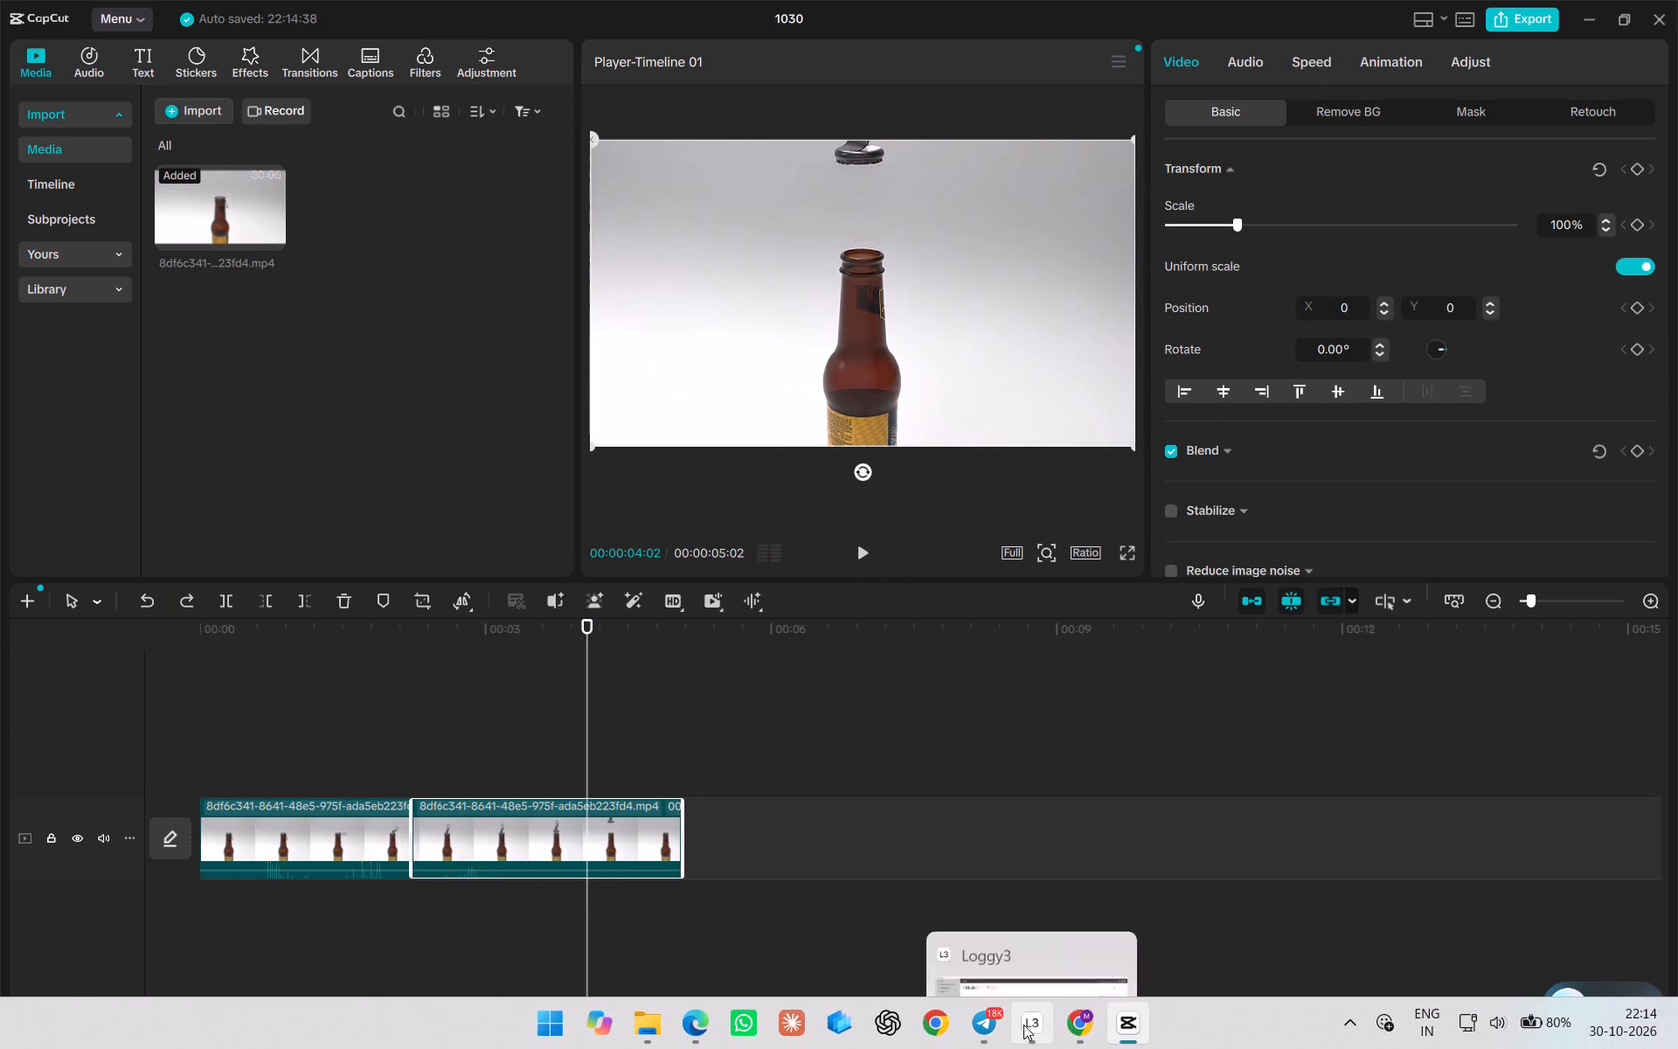
# Switch to Loggy3 to check the recording sessions, and return to CapCut.
pyautogui.click(1023, 1025)
pyautogui.click(1023, 1025)
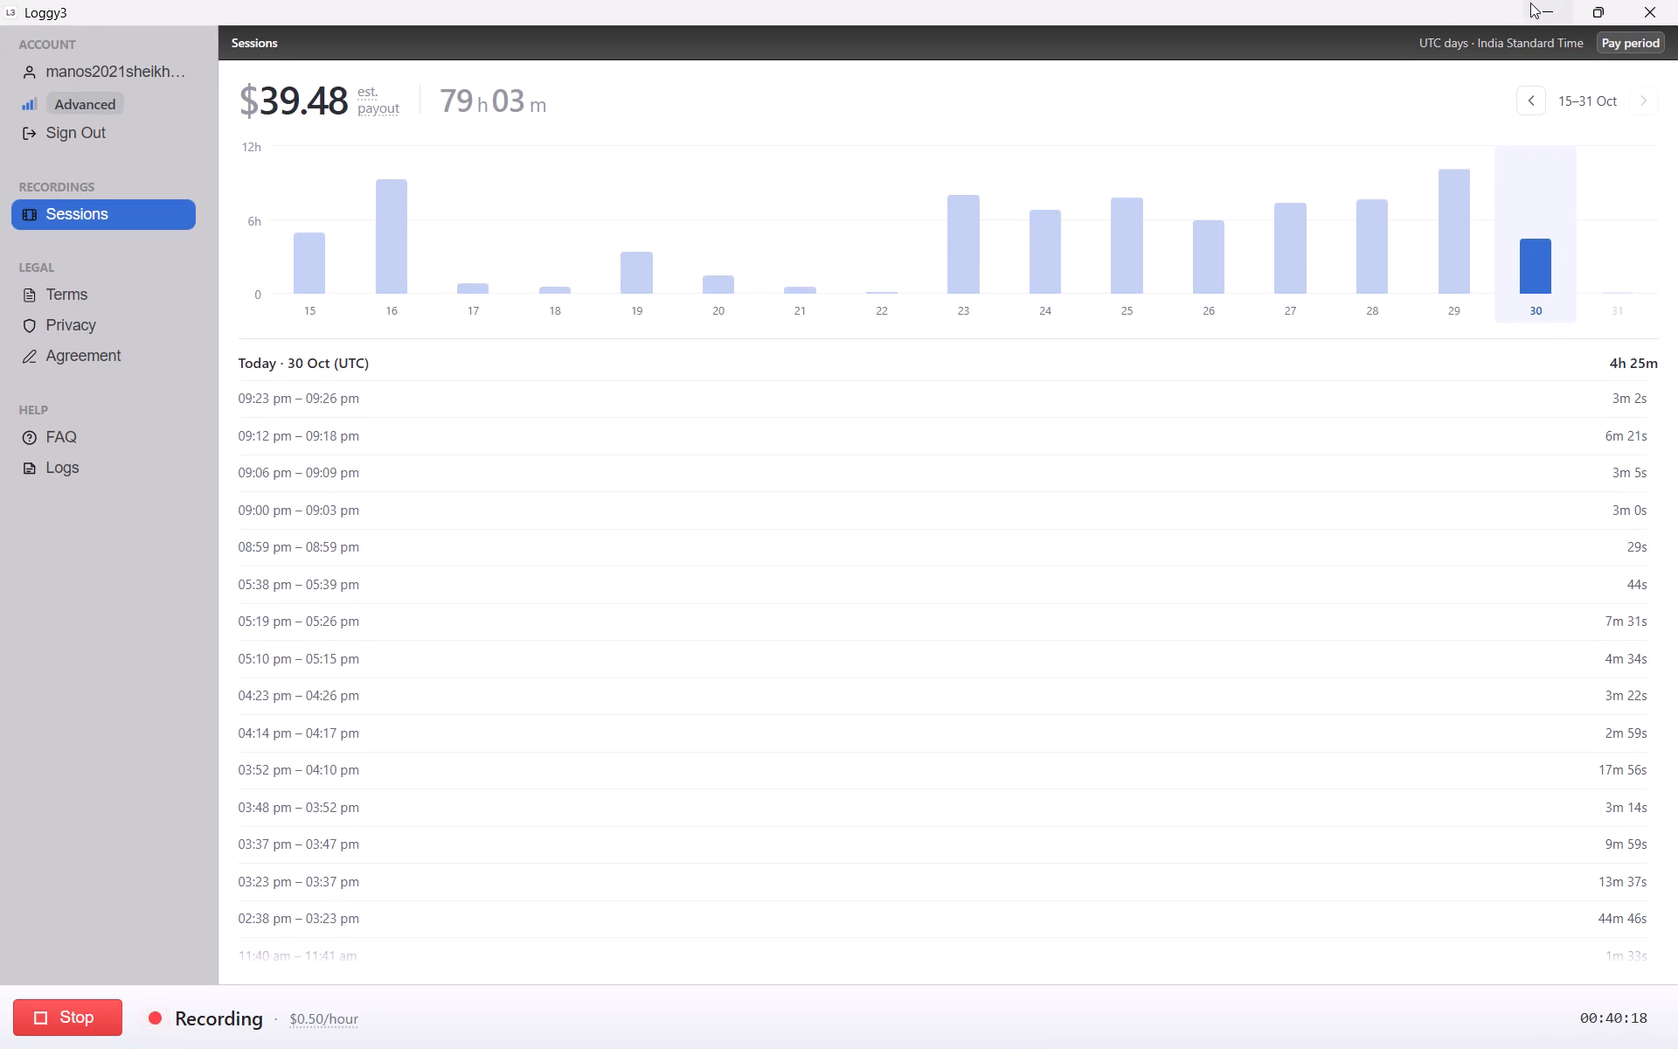
pyautogui.click(1530, 3)
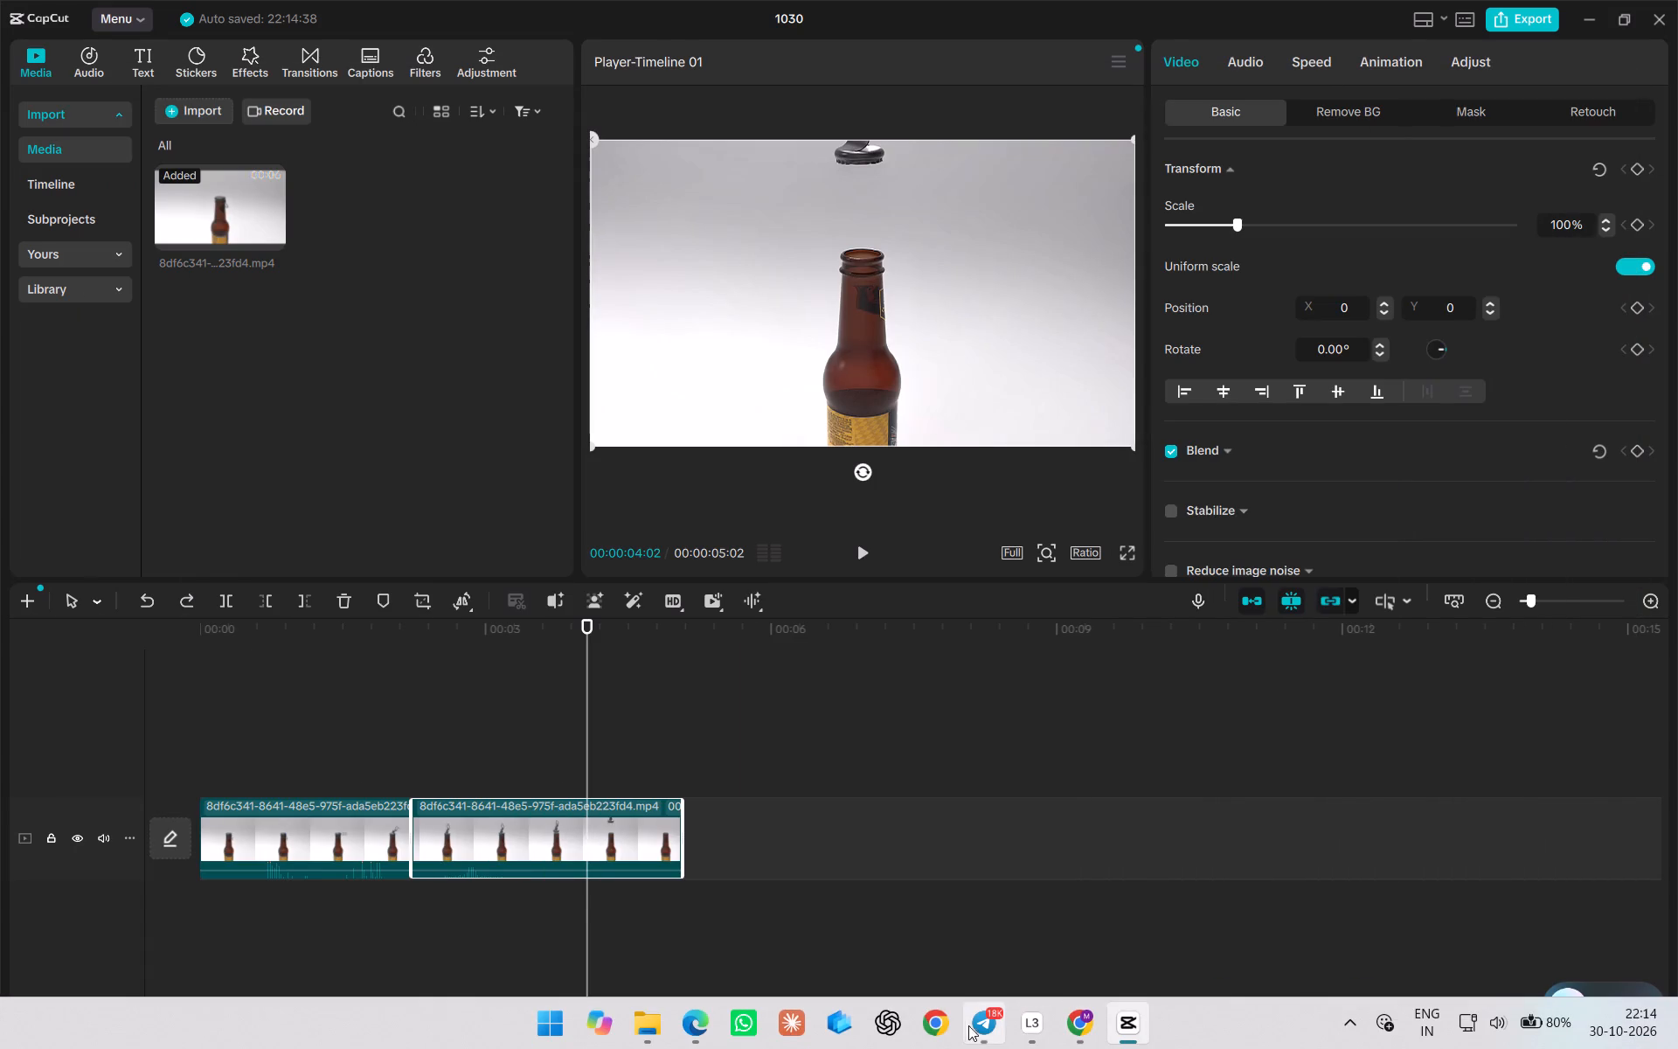
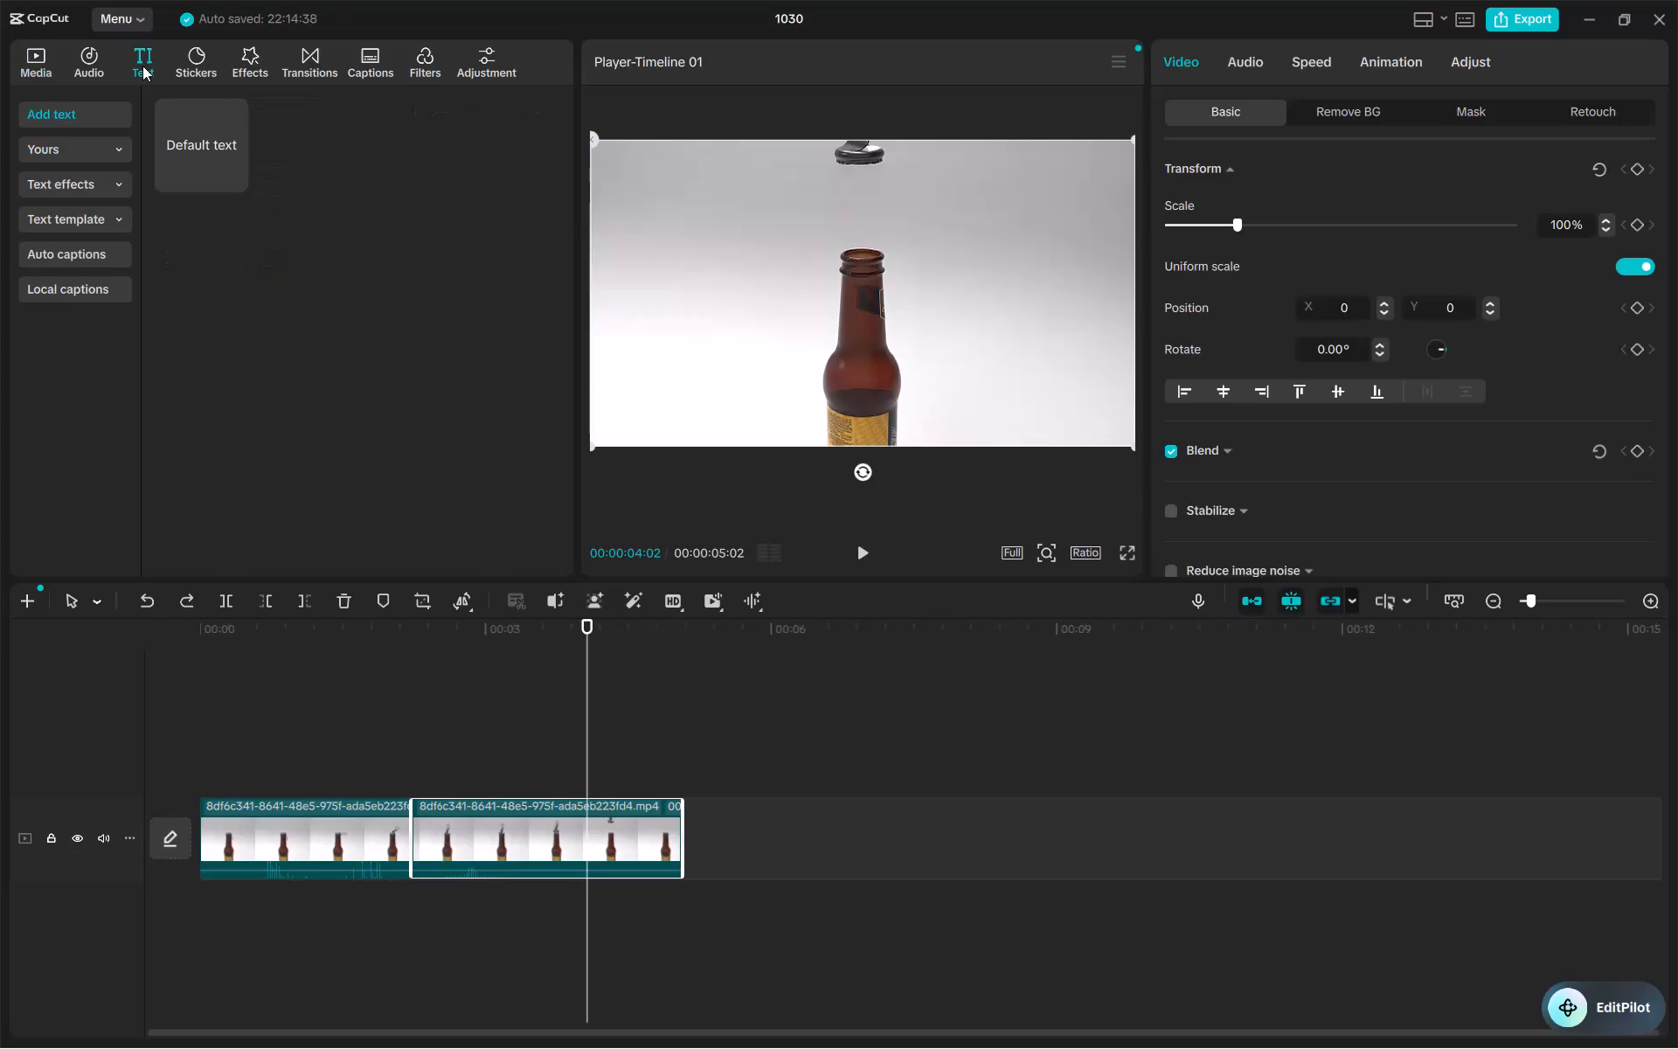
# Show the text presets and move the playhead to the start of the timeline at 00:00:00:00.
pyautogui.click(142, 66)
pyautogui.click(520, 728)
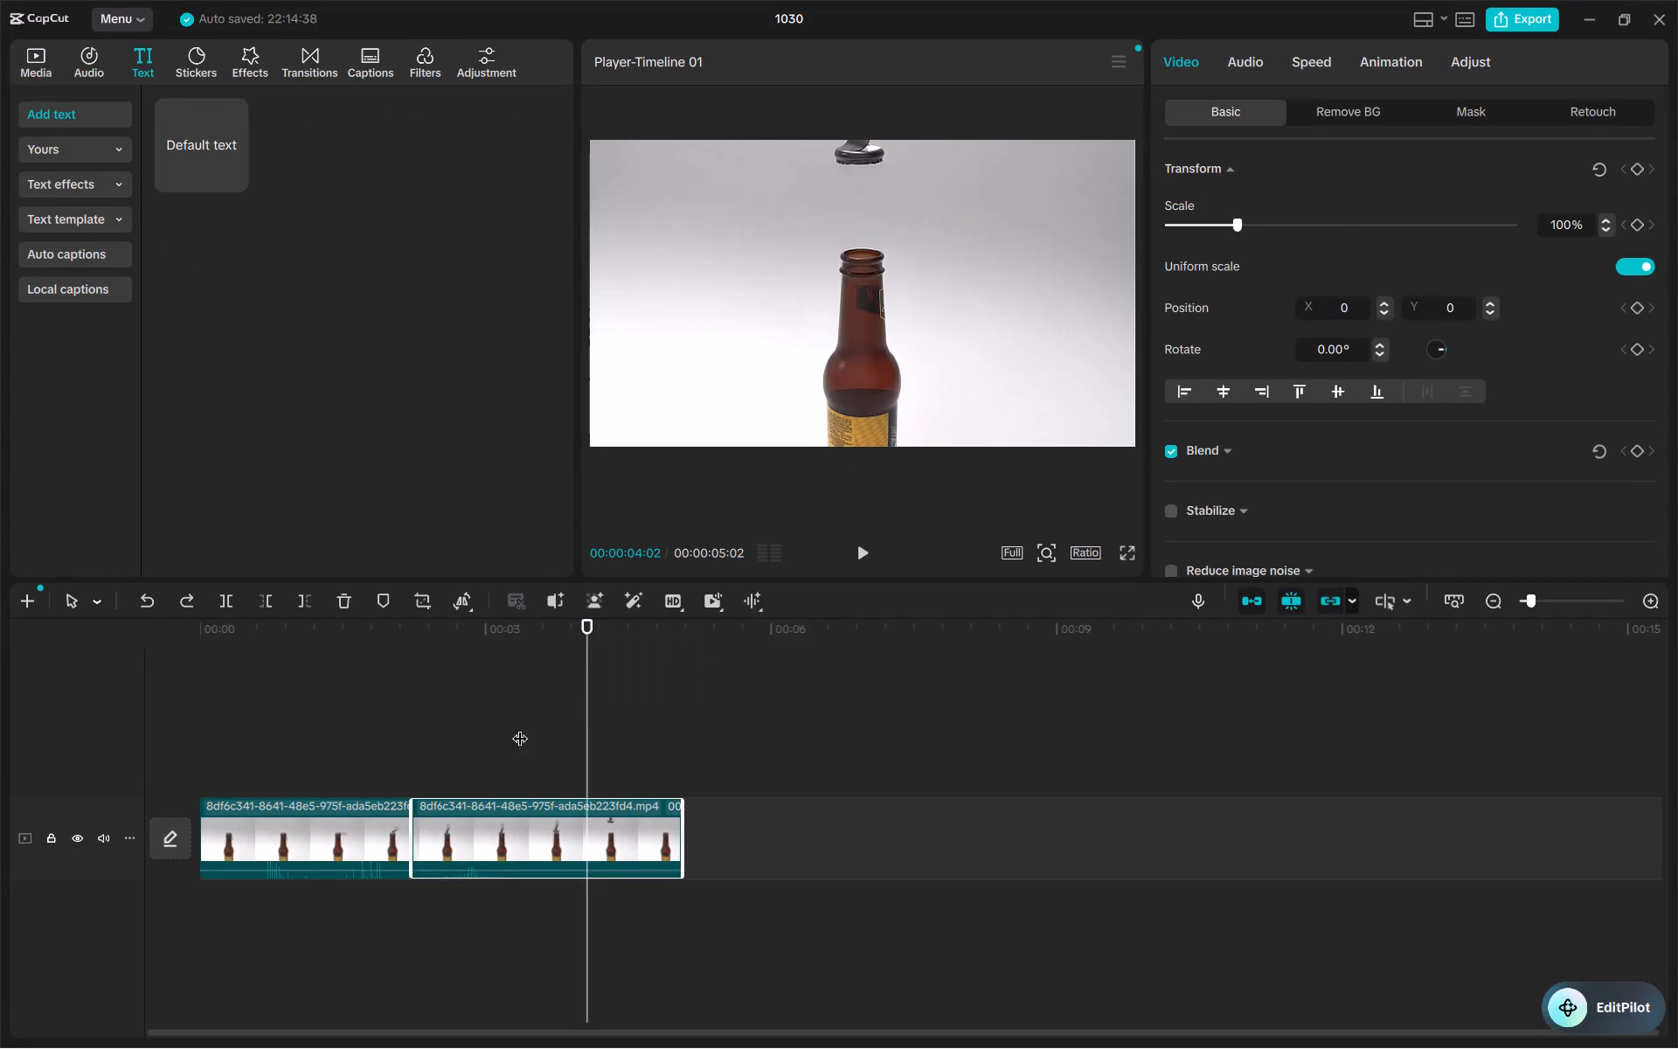
pyautogui.moveTo(519, 663); pyautogui.dragTo(198, 704)
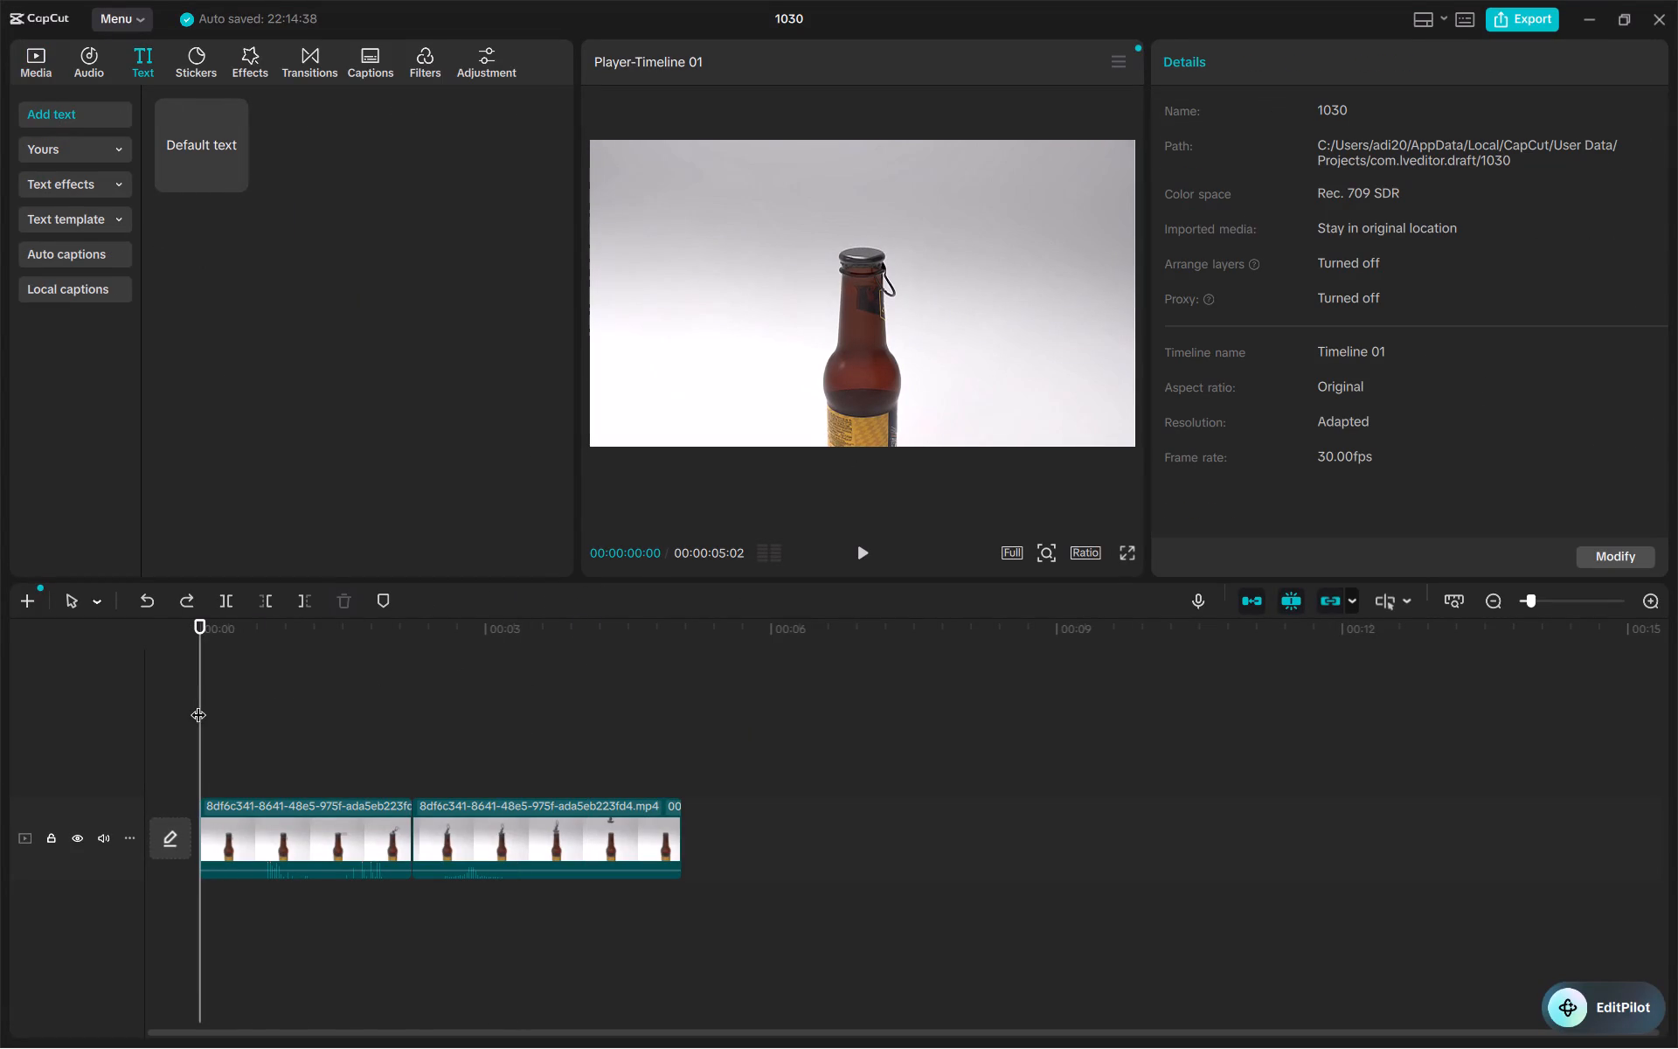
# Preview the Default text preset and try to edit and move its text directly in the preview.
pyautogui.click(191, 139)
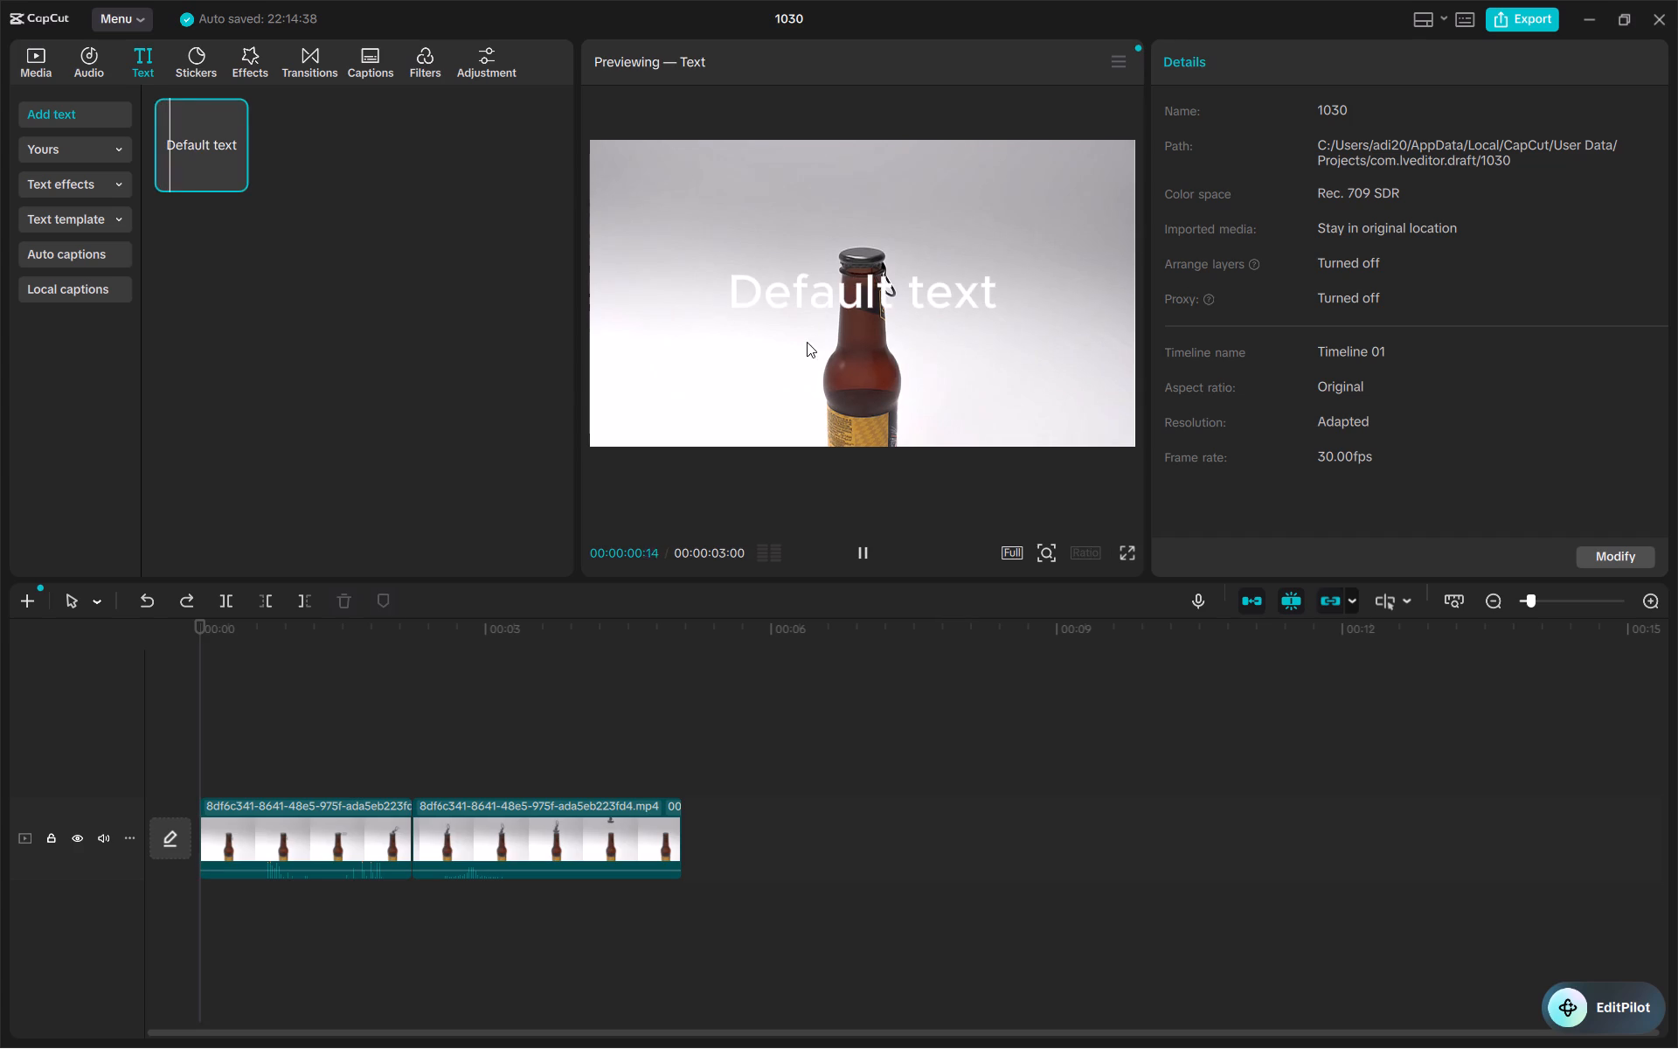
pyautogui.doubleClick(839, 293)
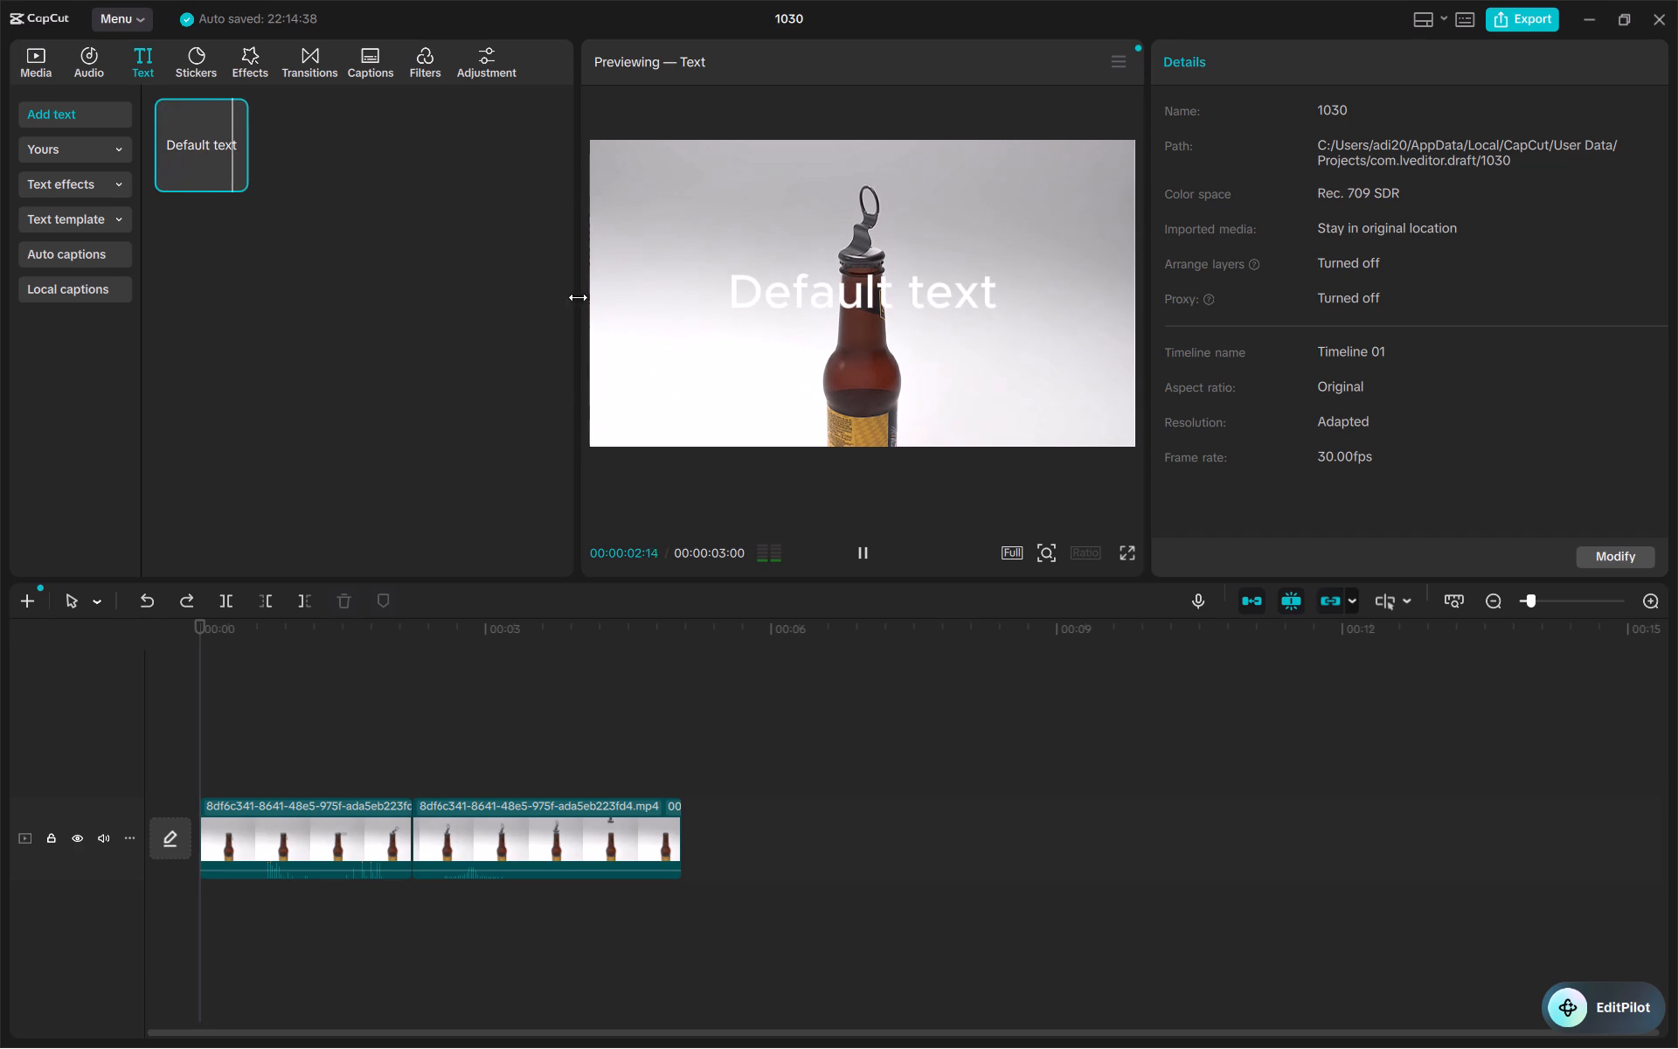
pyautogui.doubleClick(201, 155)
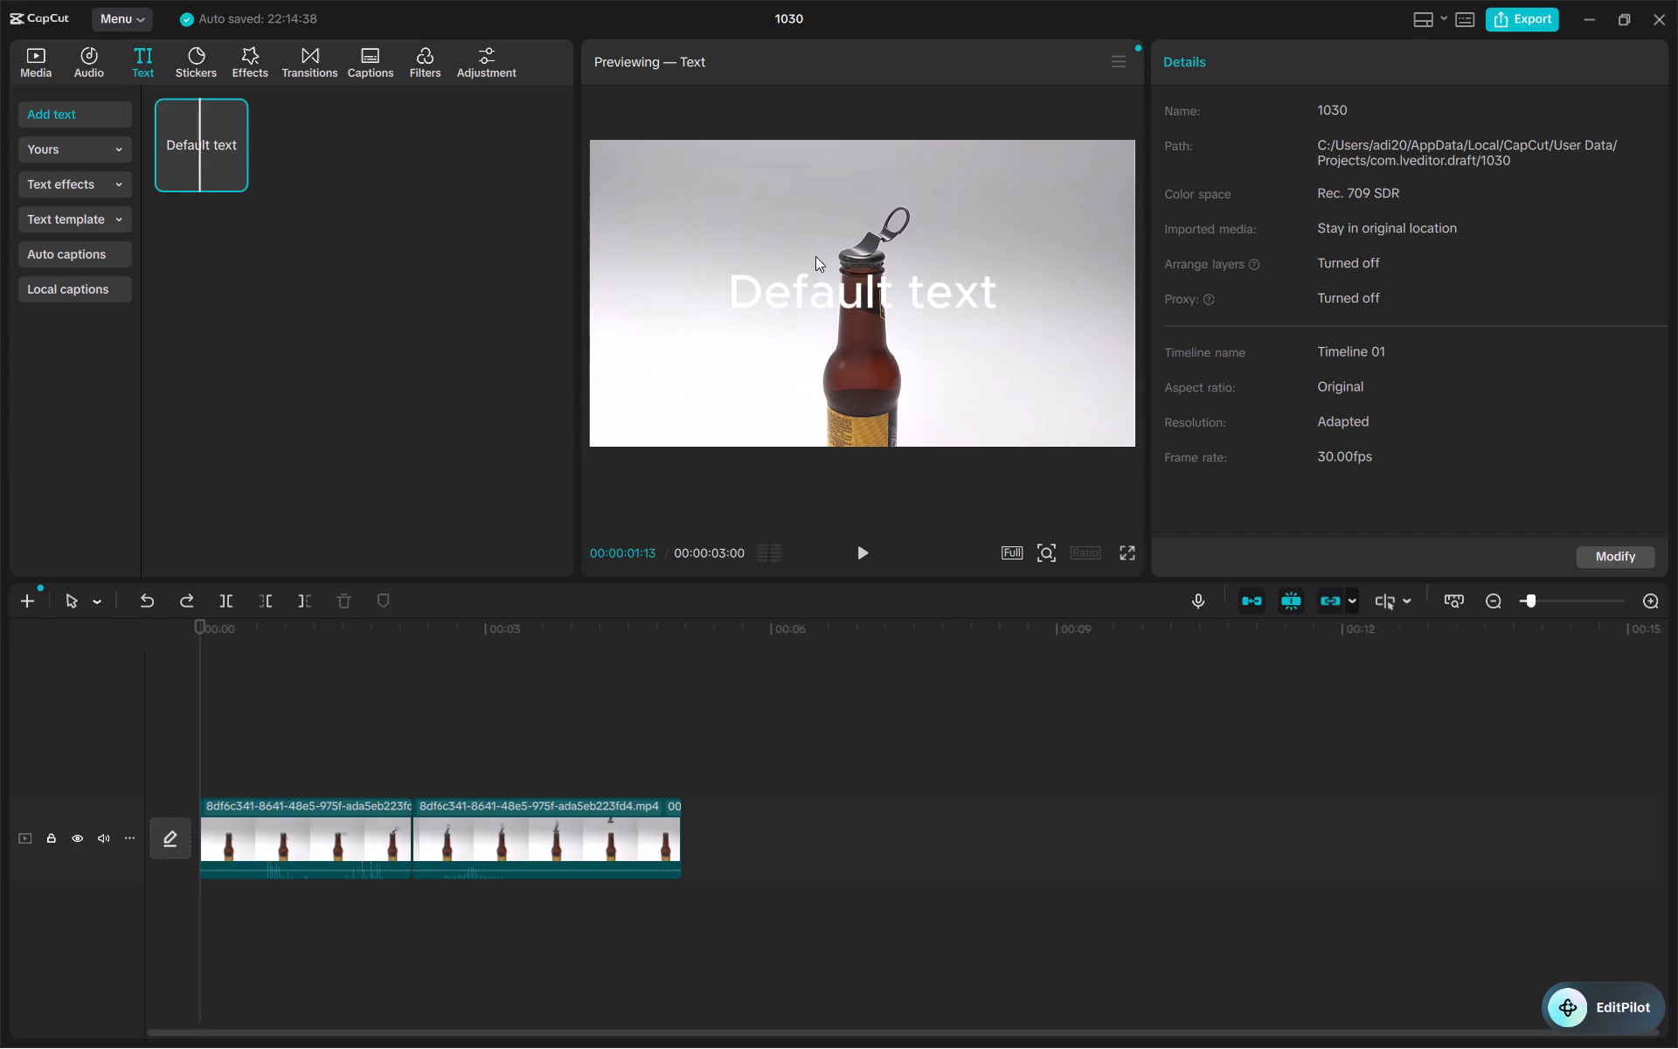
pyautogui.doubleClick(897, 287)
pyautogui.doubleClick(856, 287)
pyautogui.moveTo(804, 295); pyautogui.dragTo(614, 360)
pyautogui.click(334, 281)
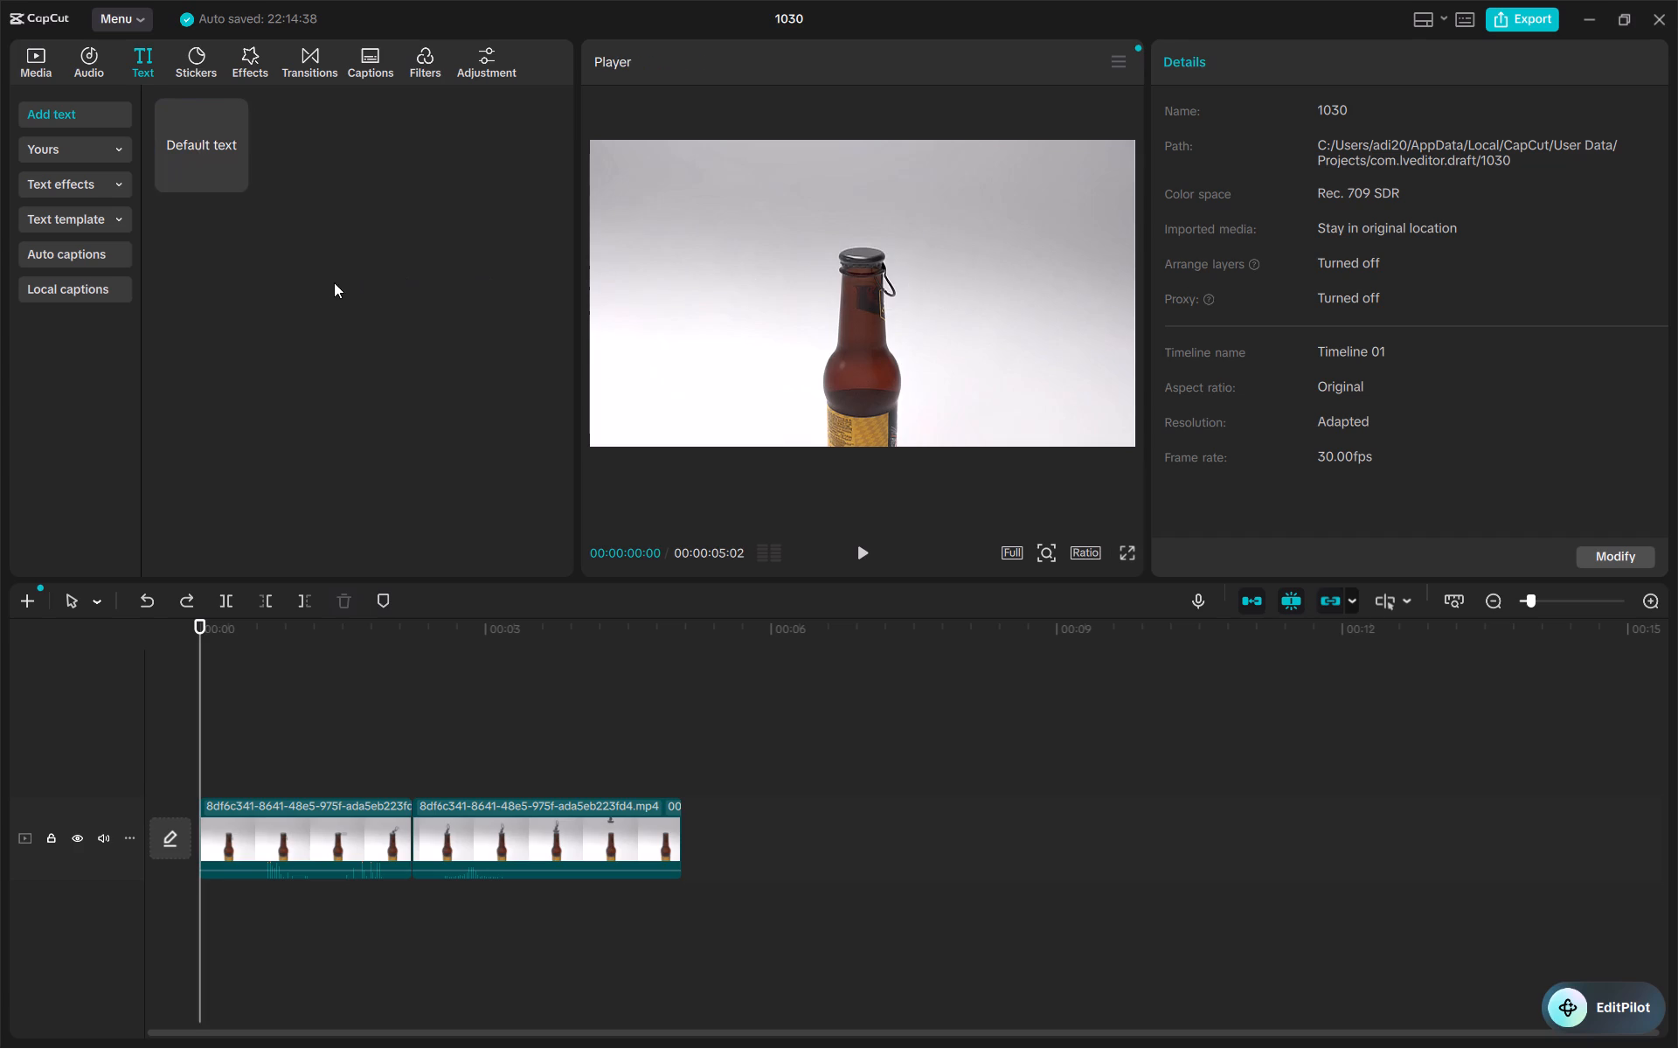
# Add the Default text preset to the timeline above the first bottle clip, starting at 00:00:00:00.
pyautogui.click(198, 139)
pyautogui.click(237, 181)
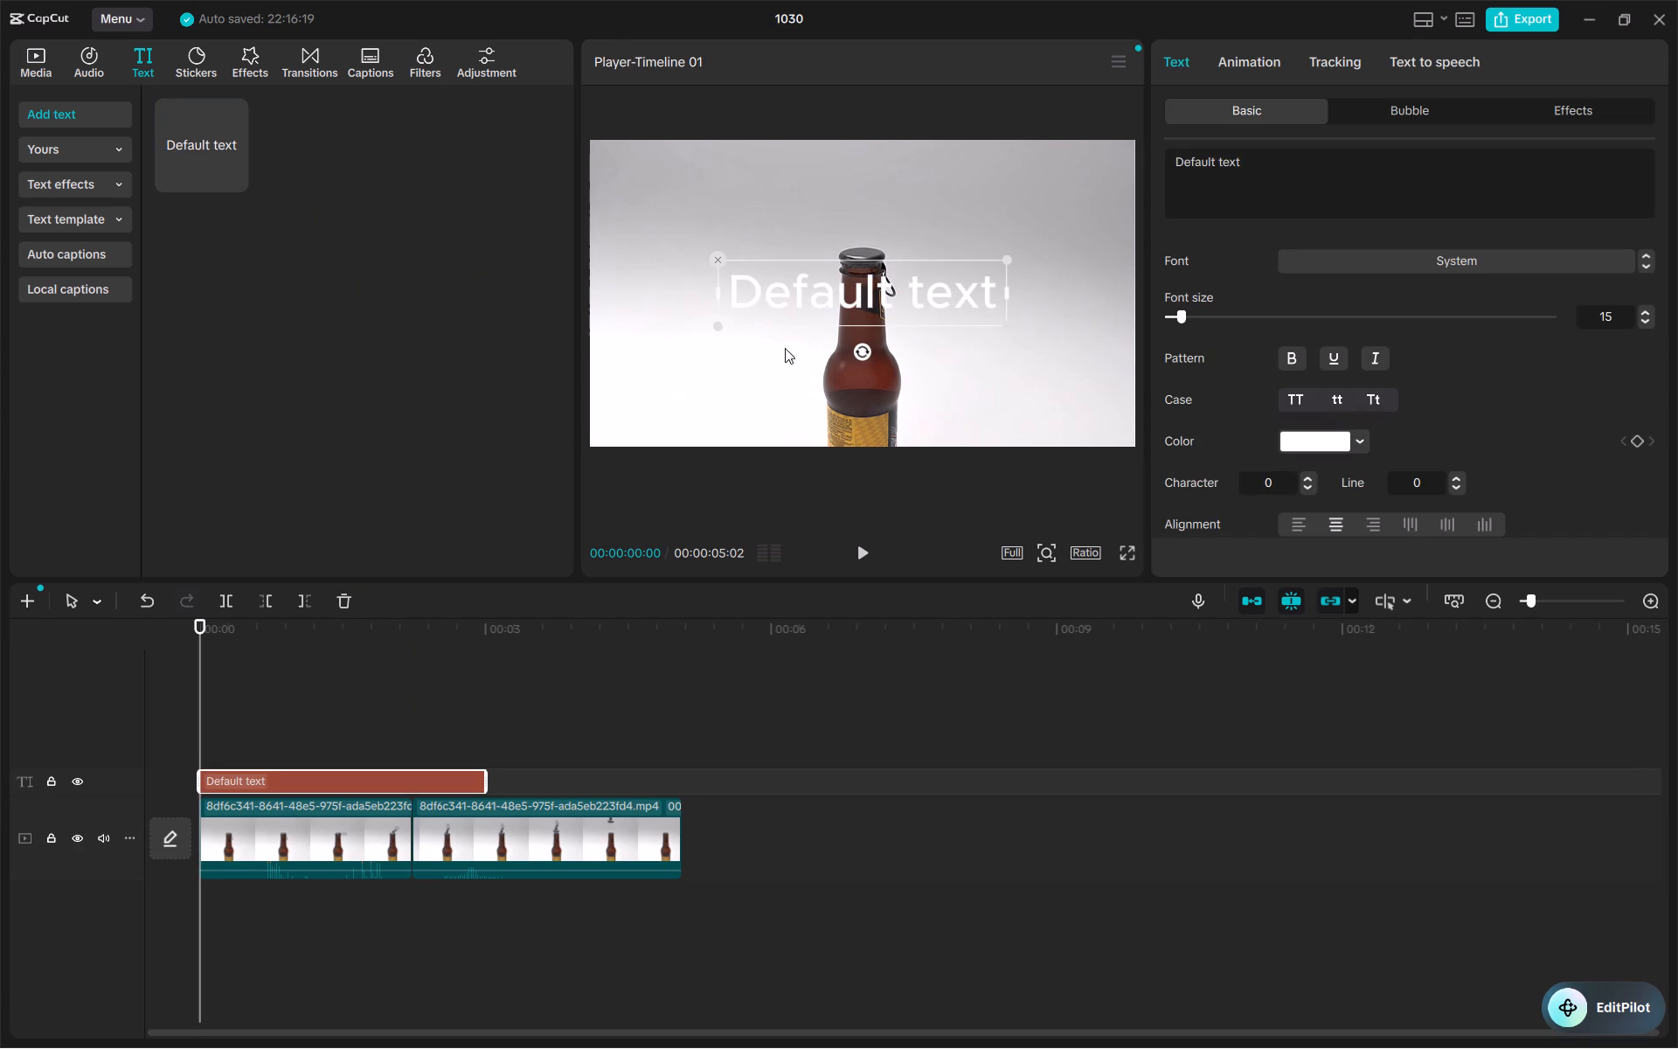
# Replace the default wording of the text overlay with "Sting Energy".
pyautogui.doubleClick(836, 290)
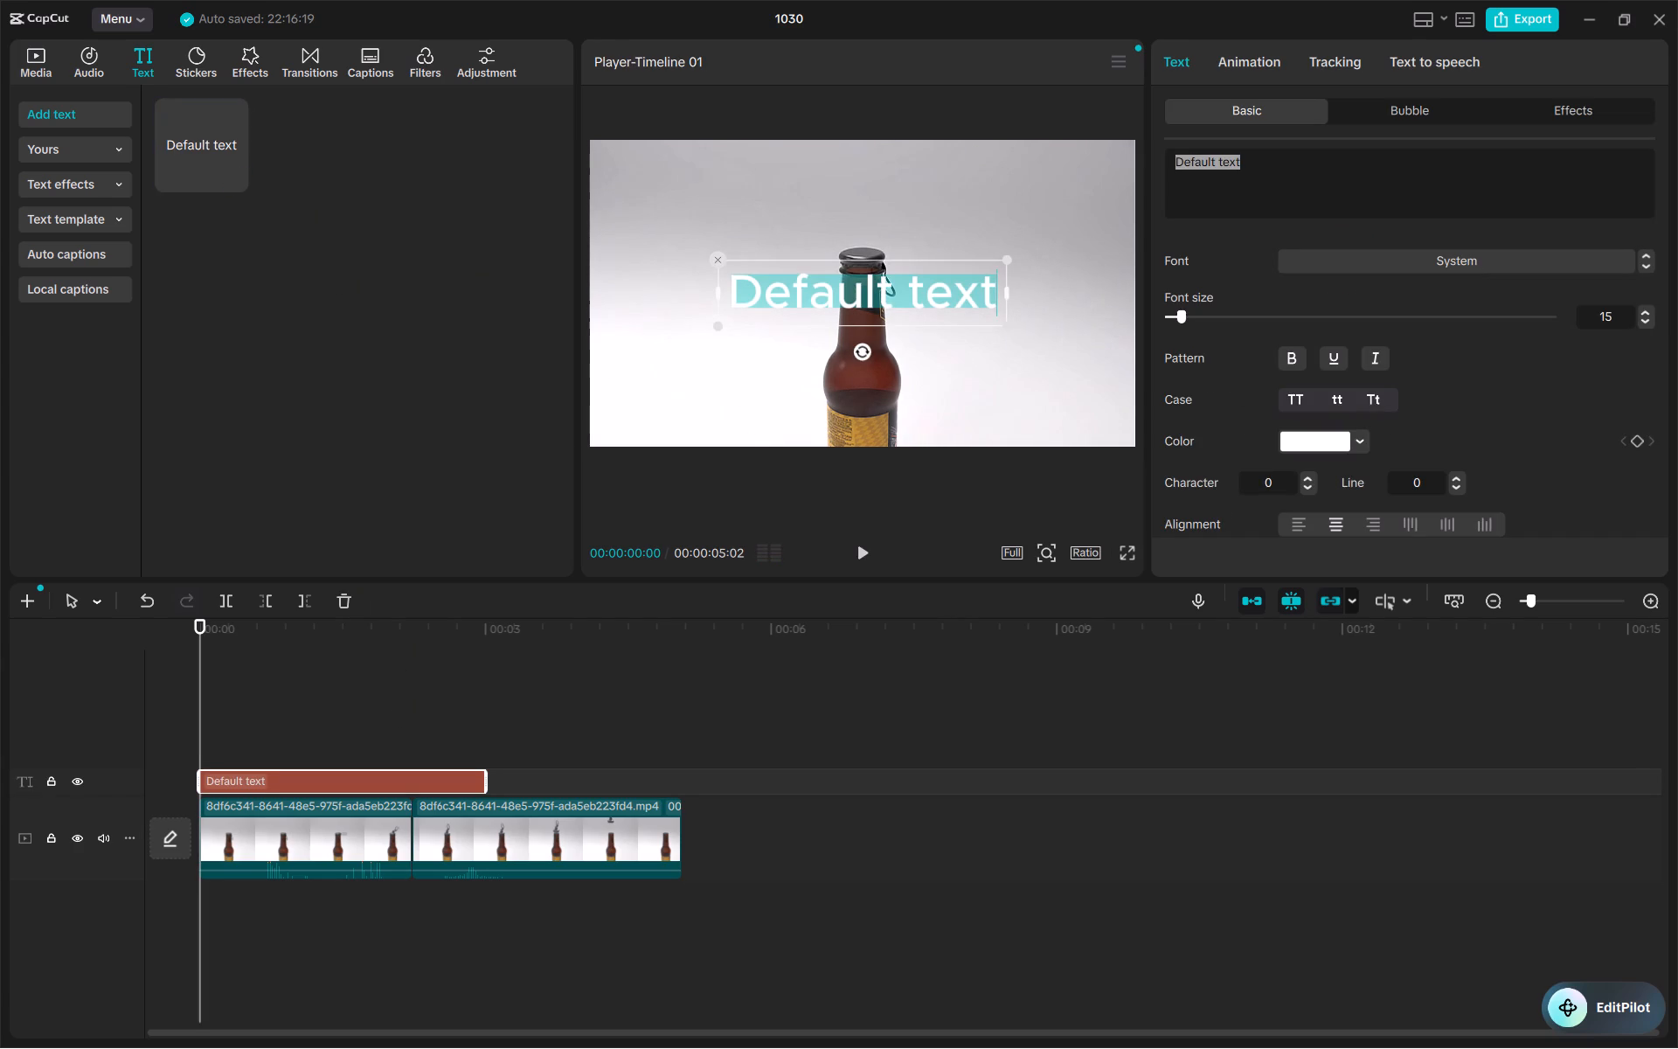
pyautogui.hotkey('shift', 's')
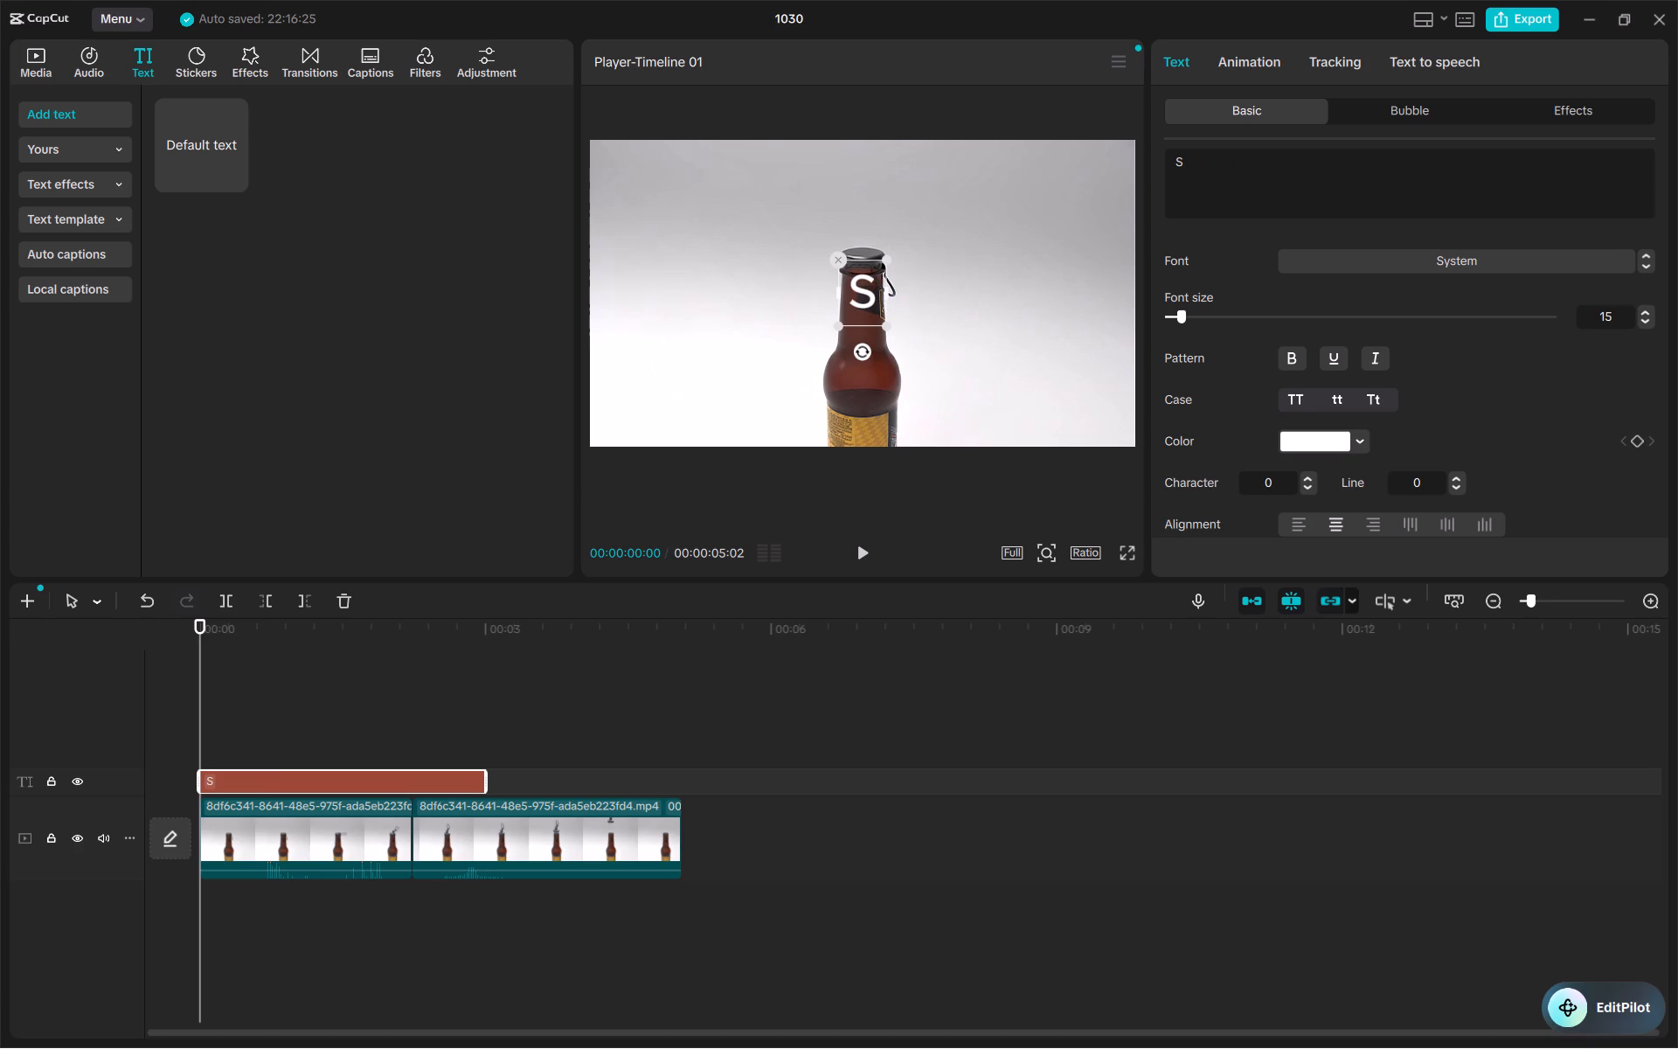
pyautogui.write('ting')
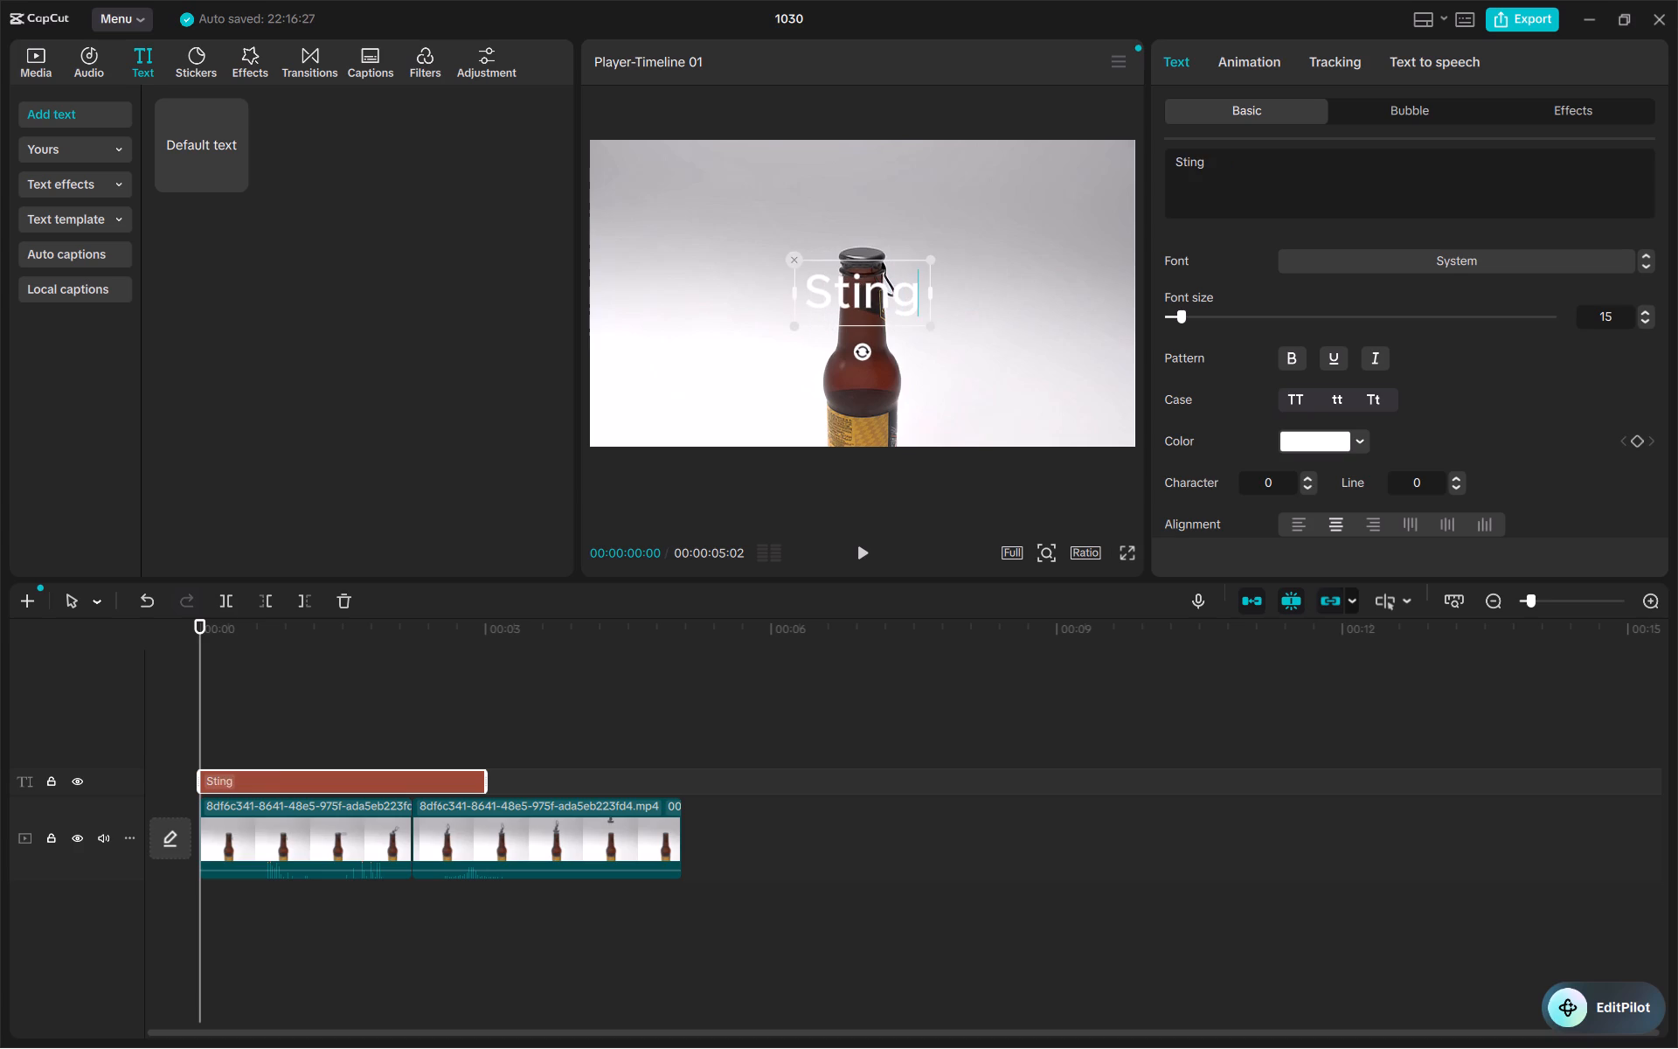
pyautogui.press('space')
pyautogui.write('Energy')
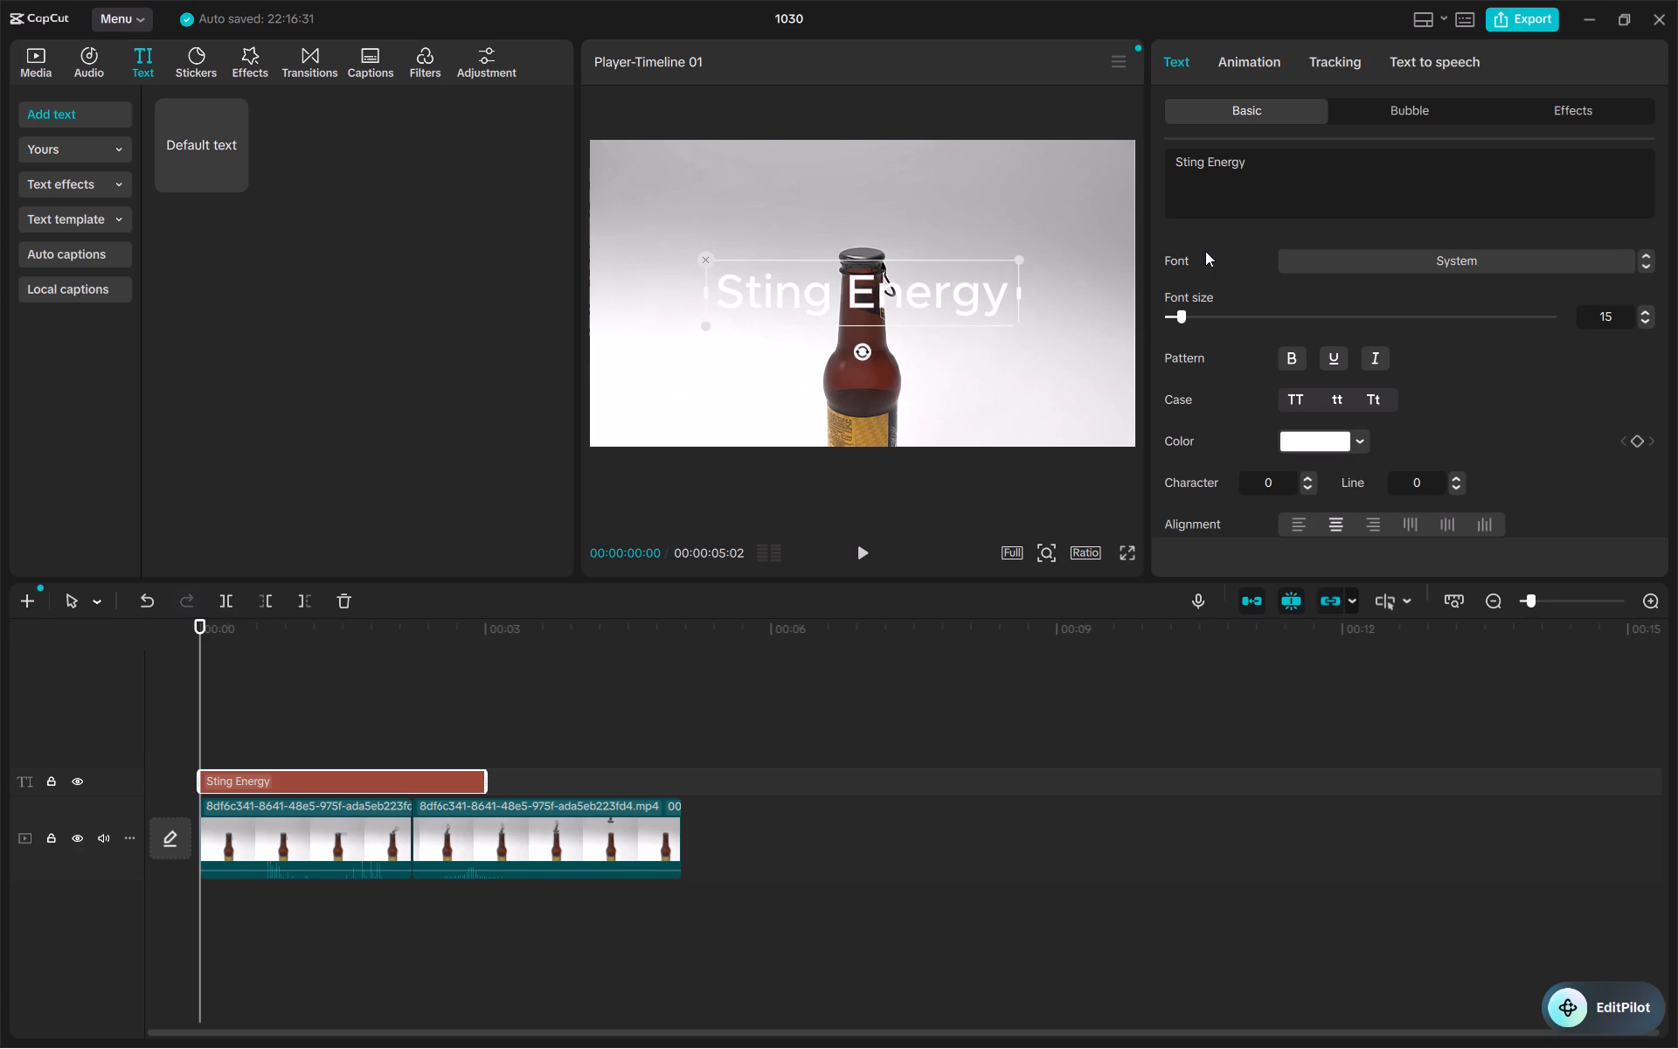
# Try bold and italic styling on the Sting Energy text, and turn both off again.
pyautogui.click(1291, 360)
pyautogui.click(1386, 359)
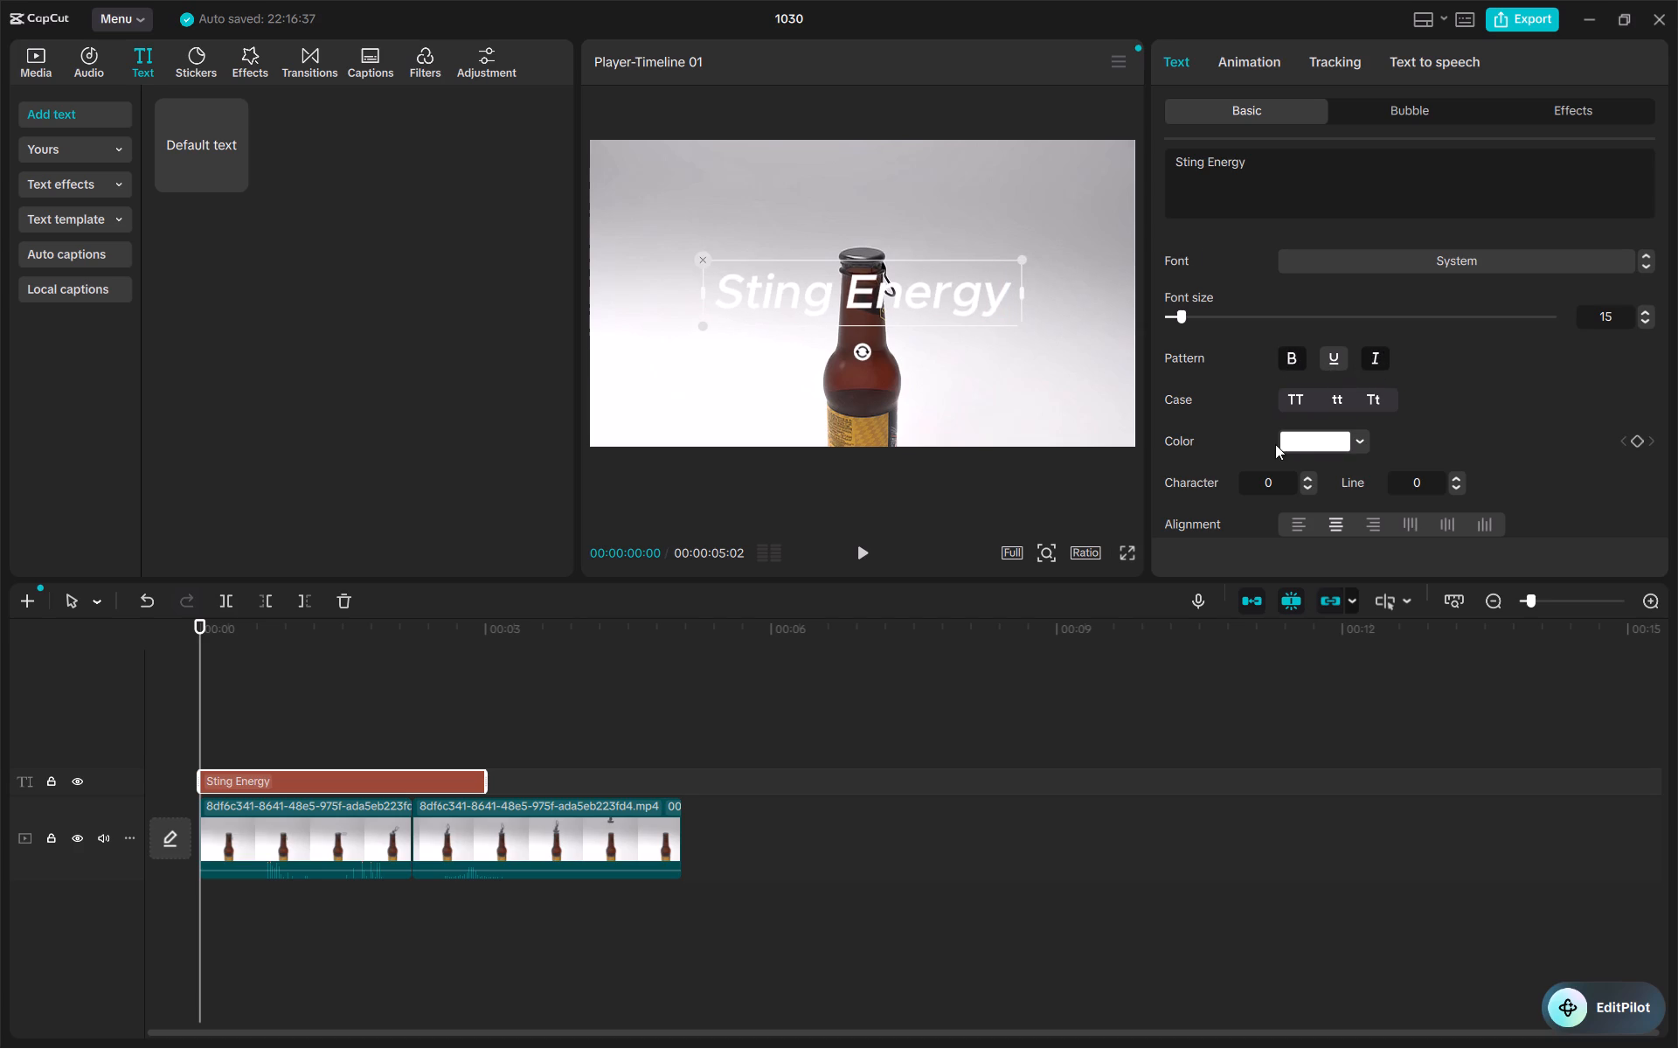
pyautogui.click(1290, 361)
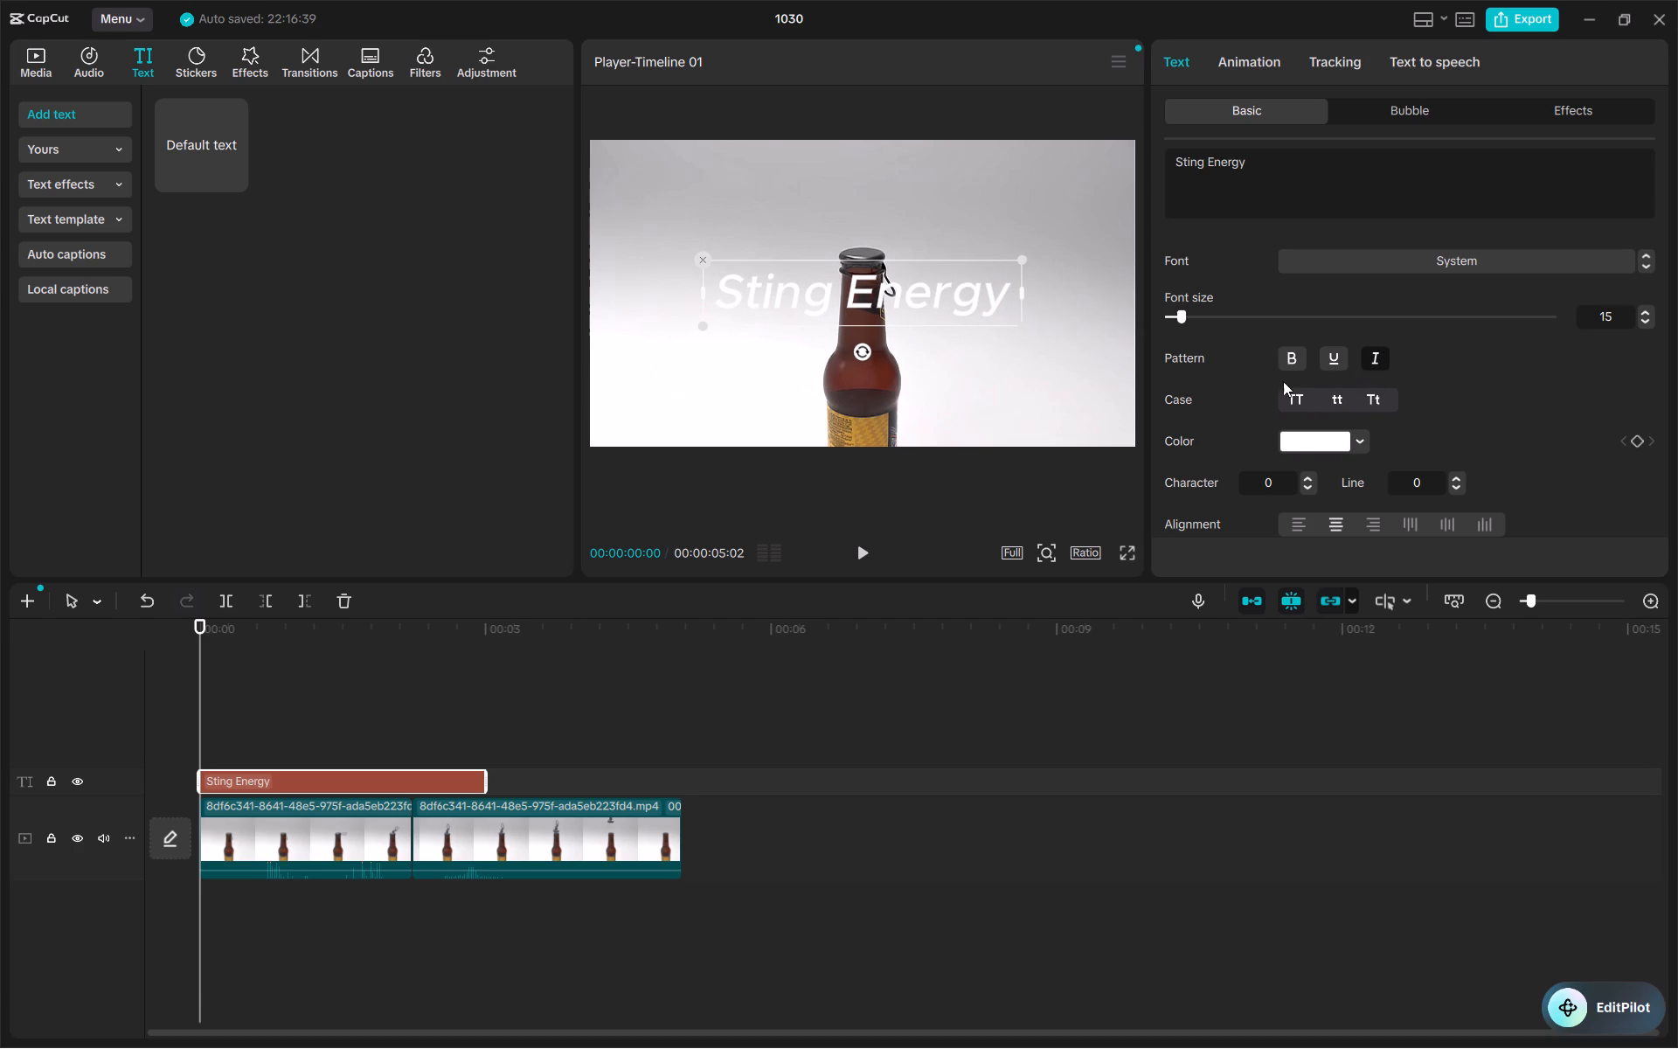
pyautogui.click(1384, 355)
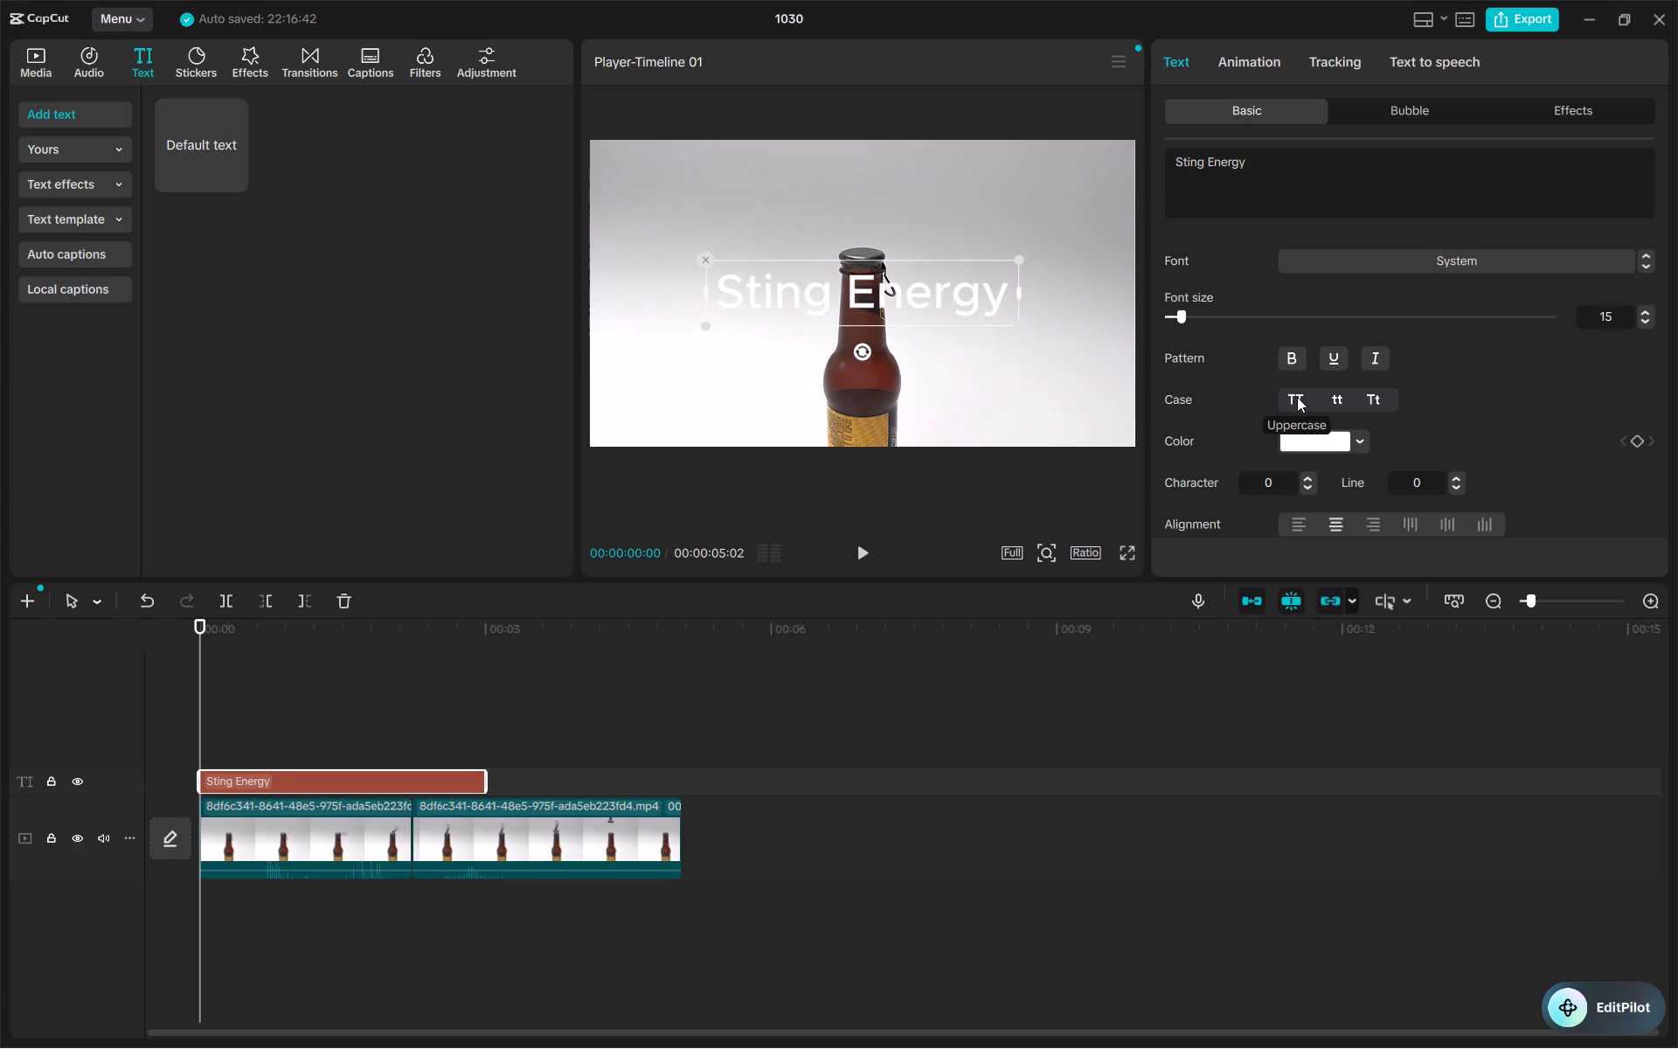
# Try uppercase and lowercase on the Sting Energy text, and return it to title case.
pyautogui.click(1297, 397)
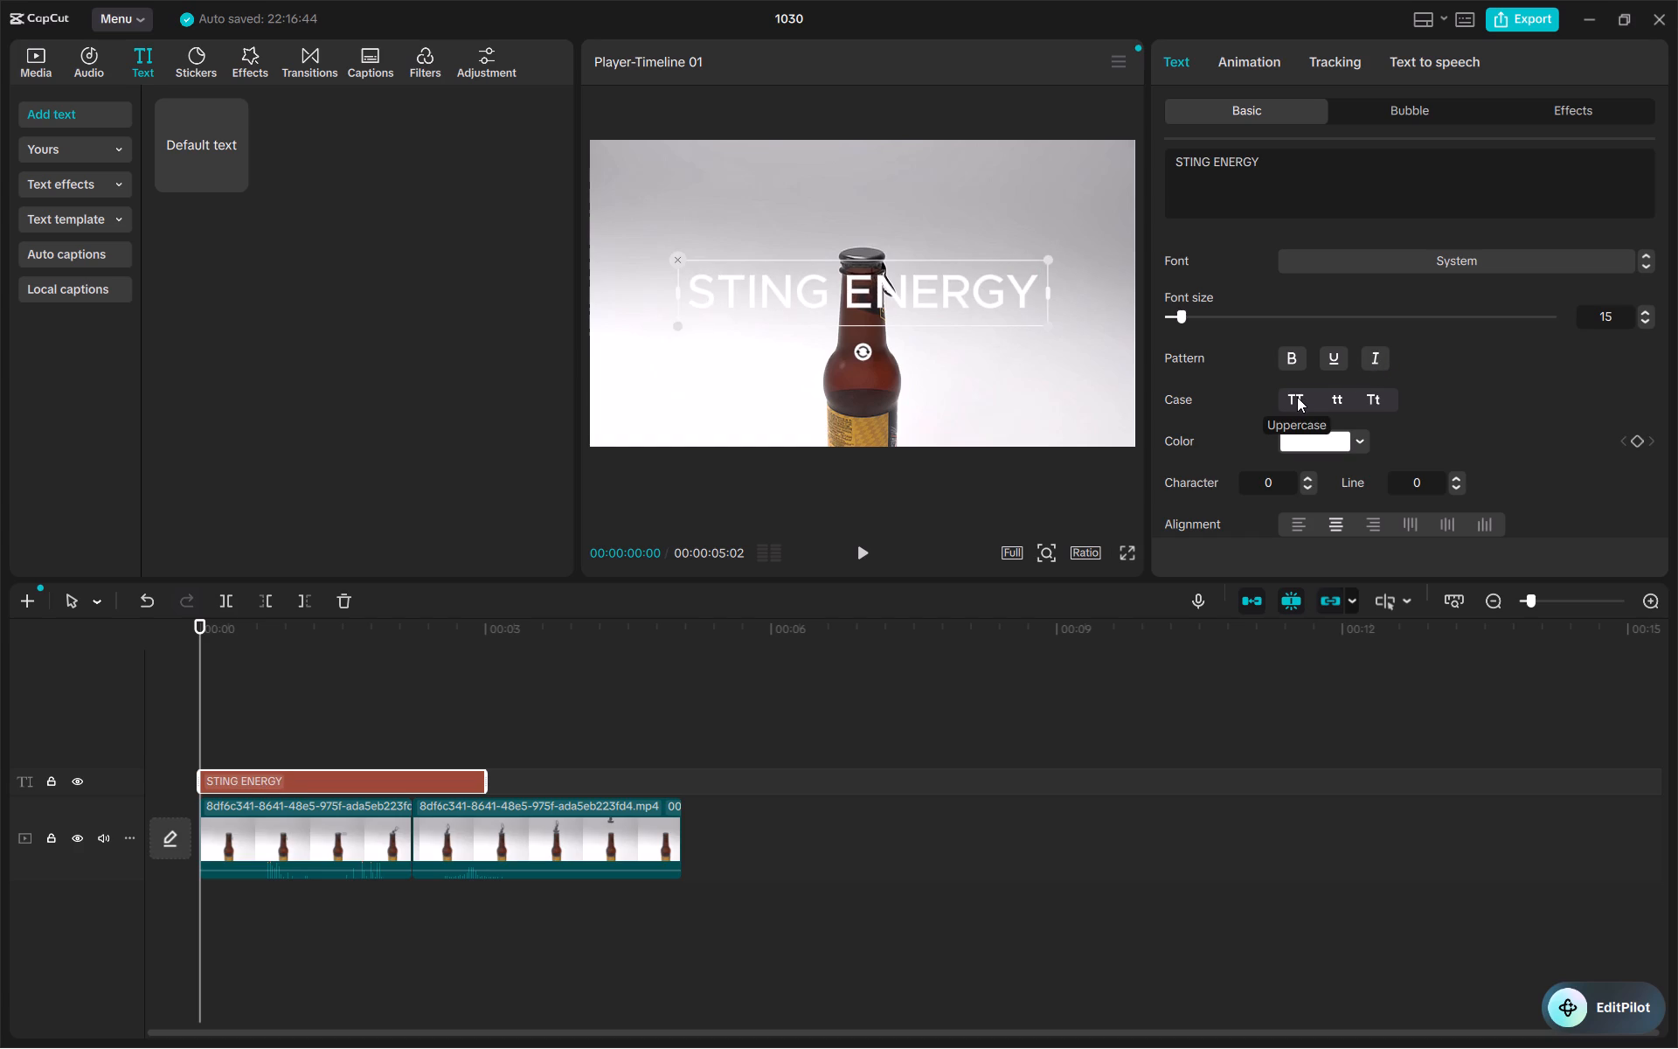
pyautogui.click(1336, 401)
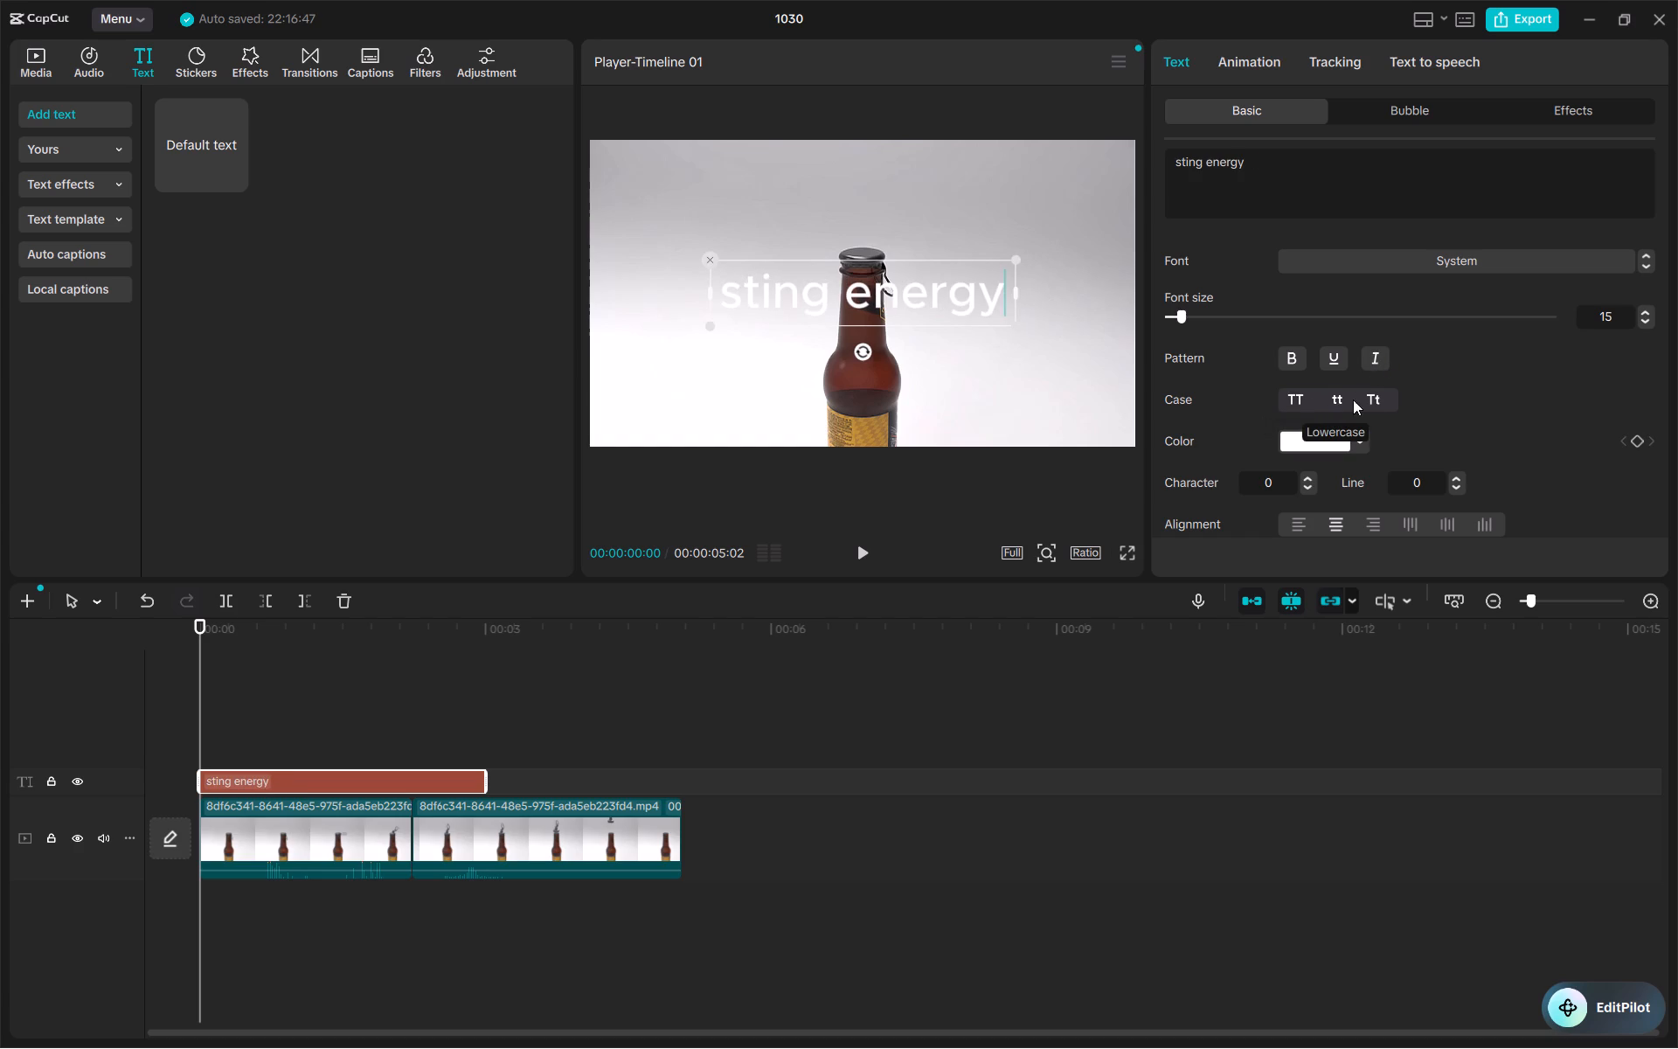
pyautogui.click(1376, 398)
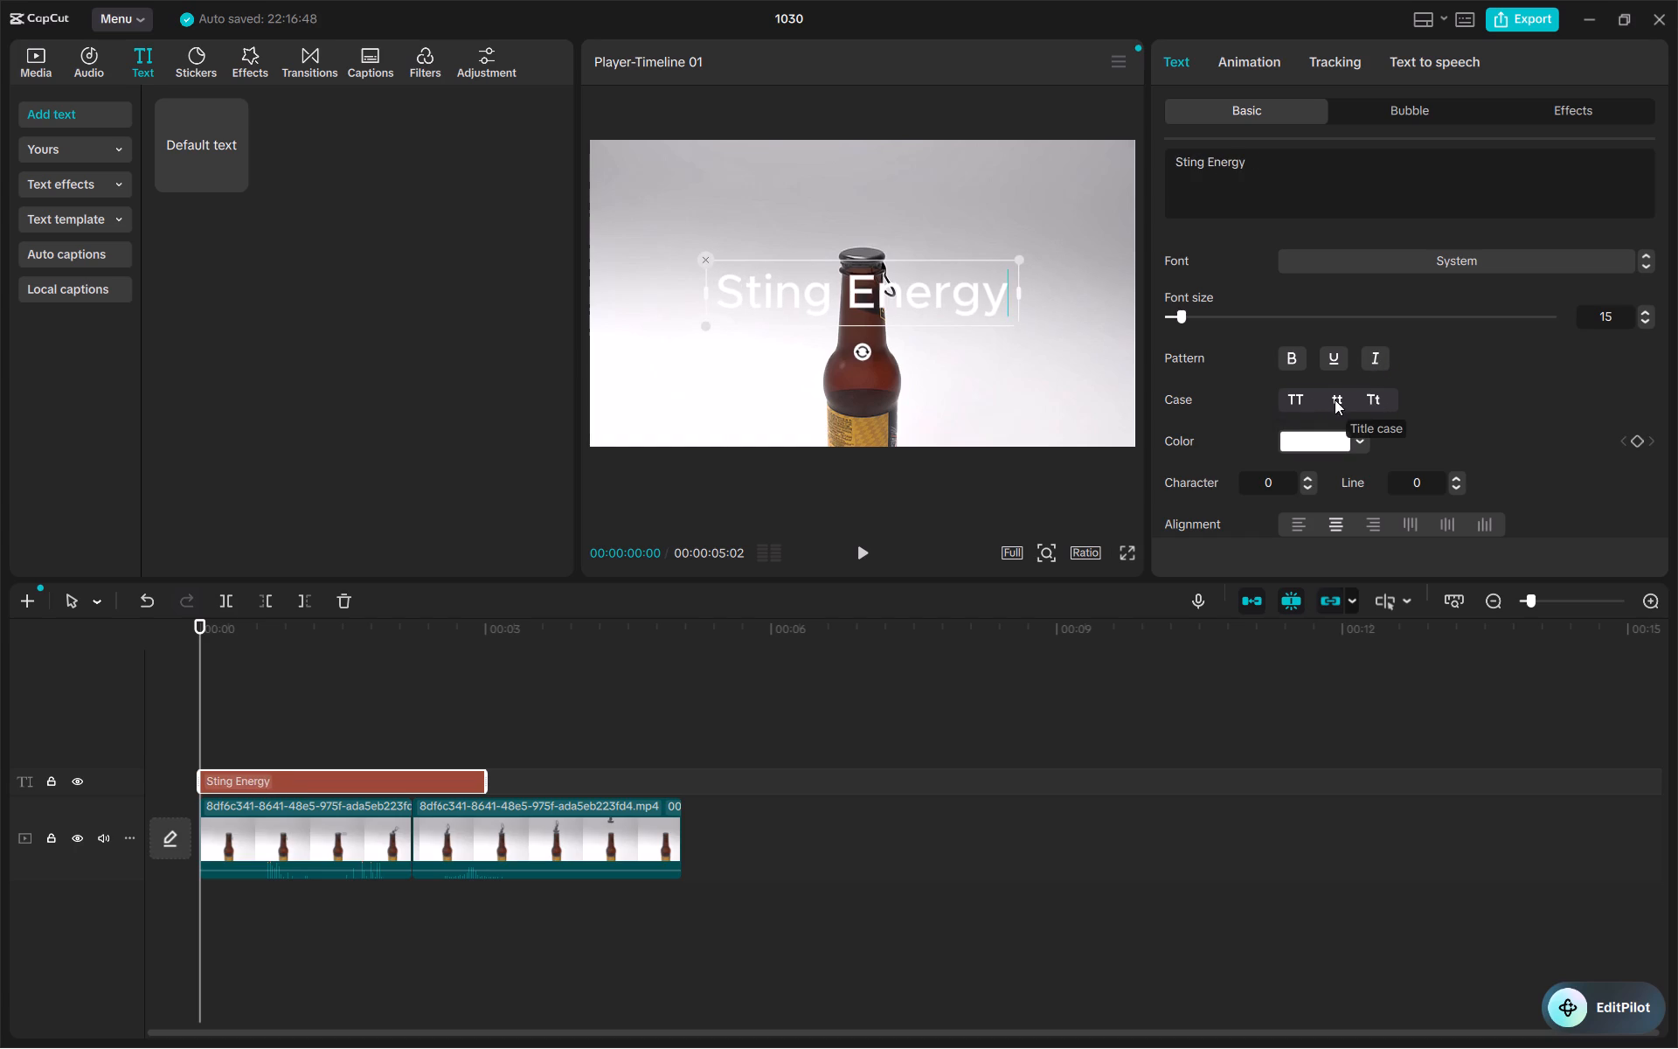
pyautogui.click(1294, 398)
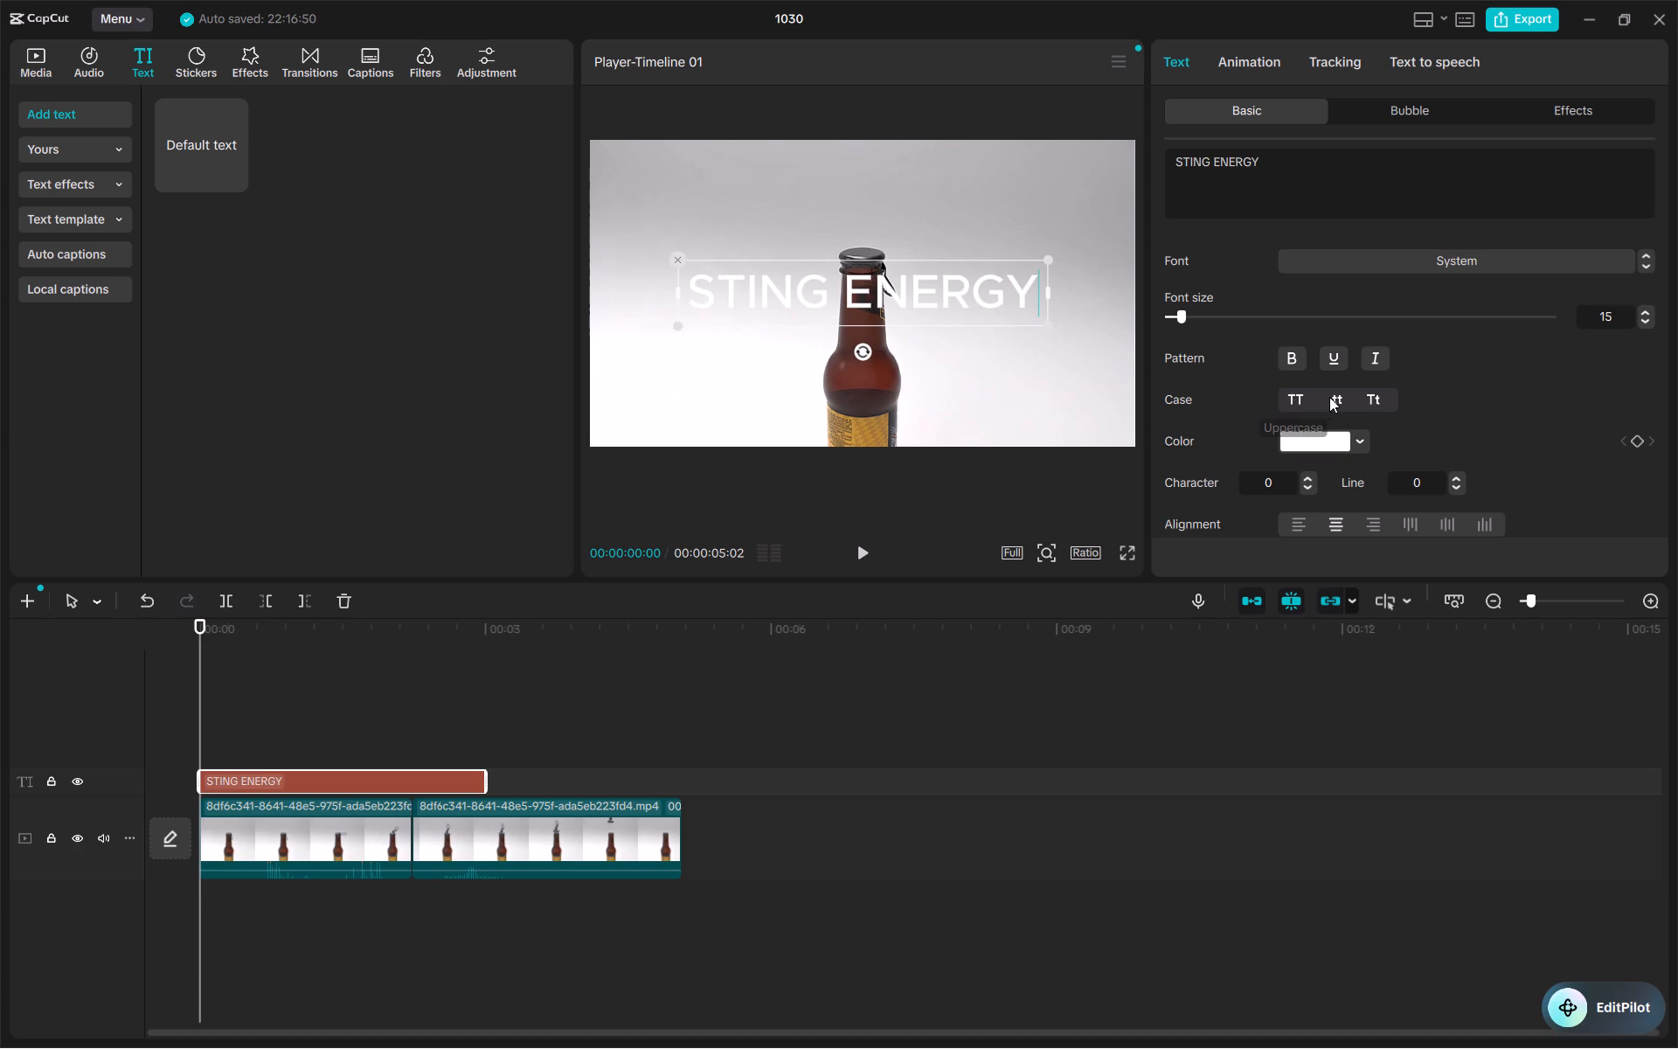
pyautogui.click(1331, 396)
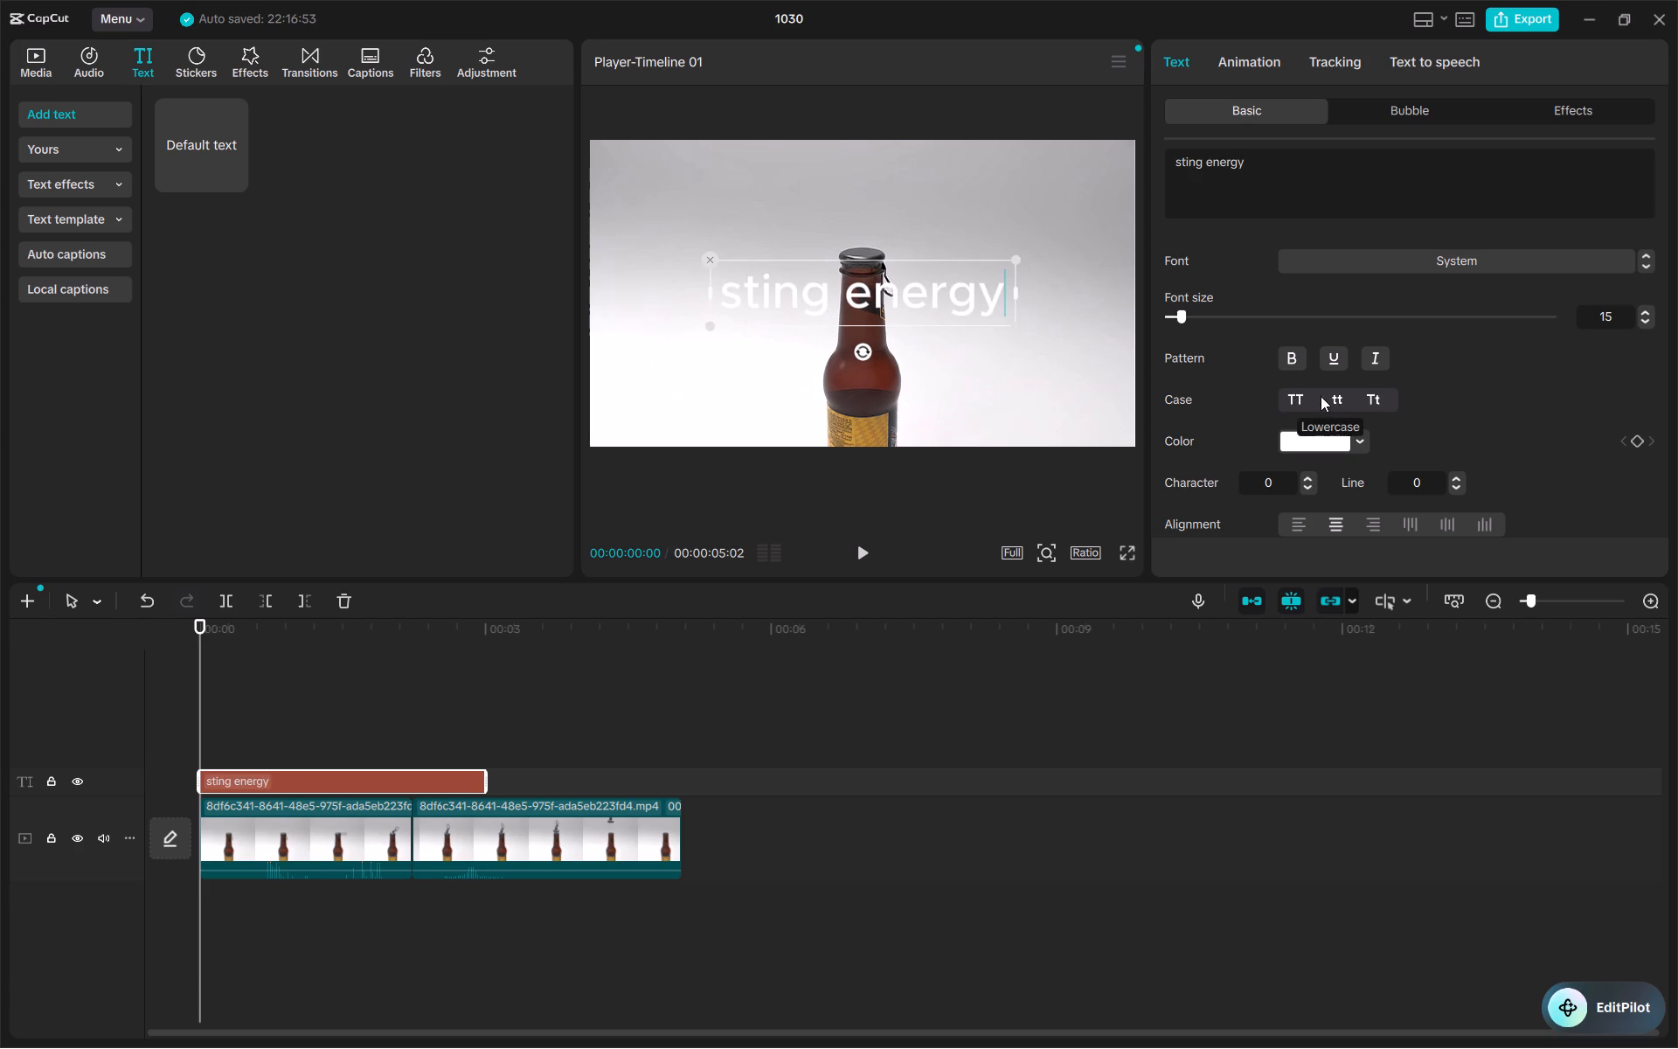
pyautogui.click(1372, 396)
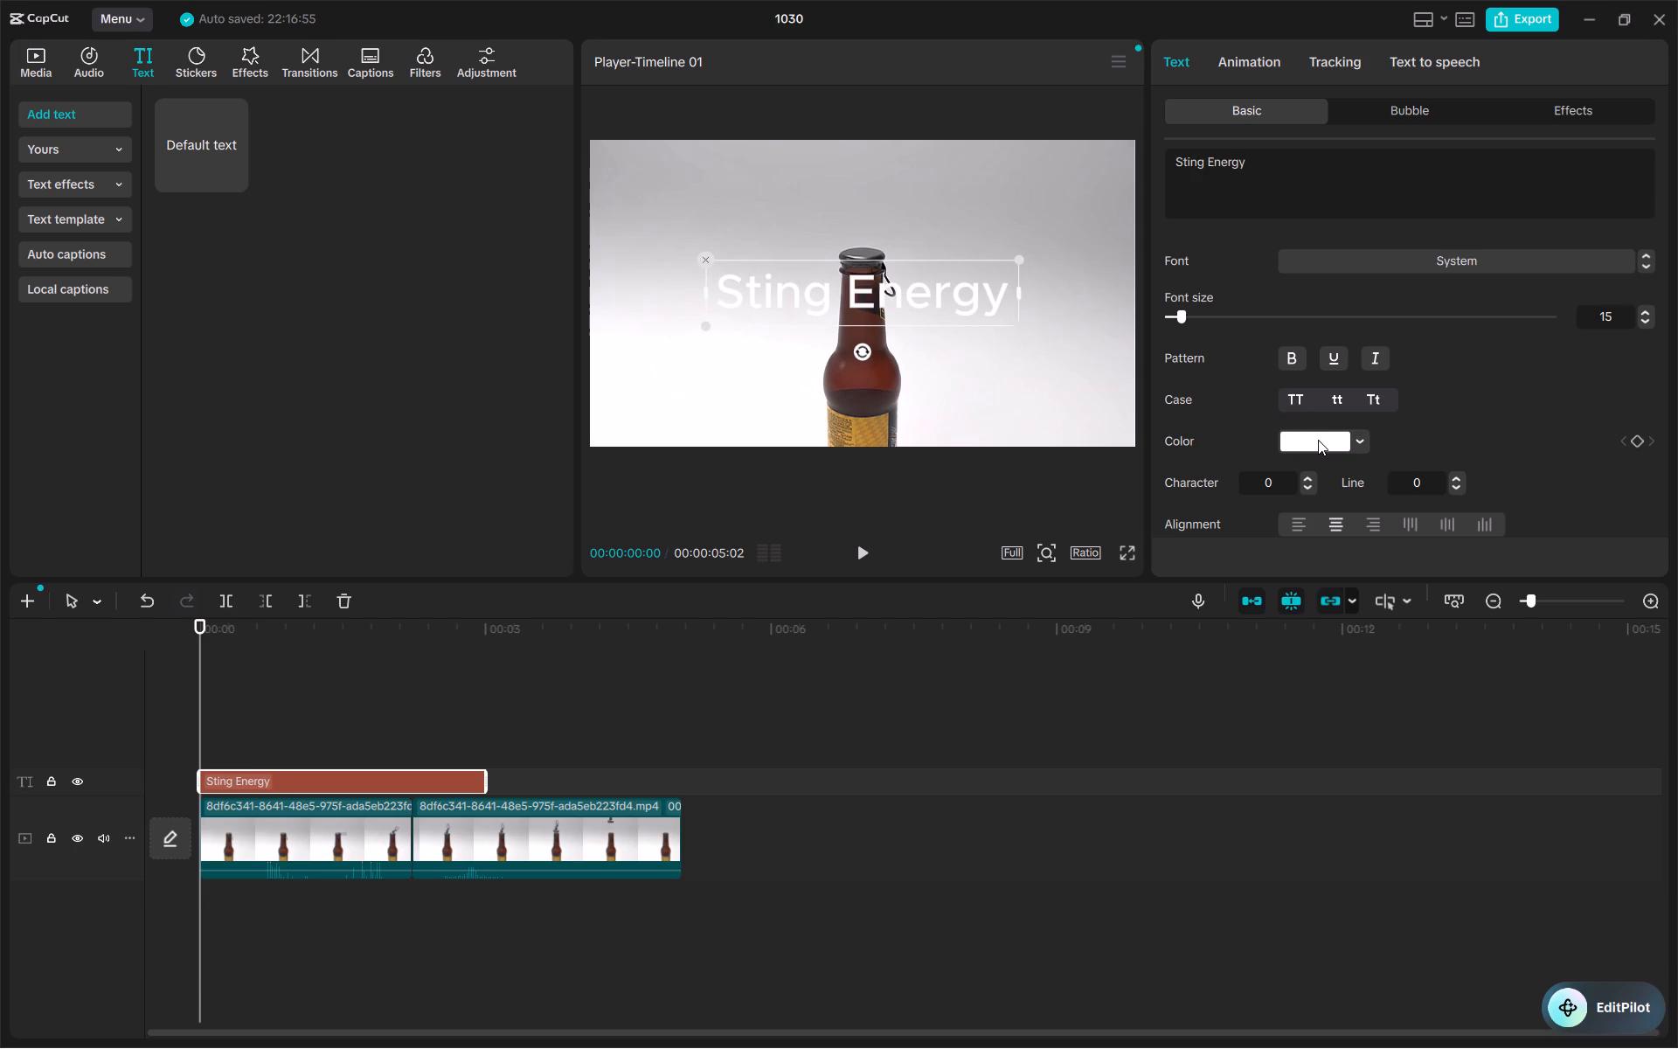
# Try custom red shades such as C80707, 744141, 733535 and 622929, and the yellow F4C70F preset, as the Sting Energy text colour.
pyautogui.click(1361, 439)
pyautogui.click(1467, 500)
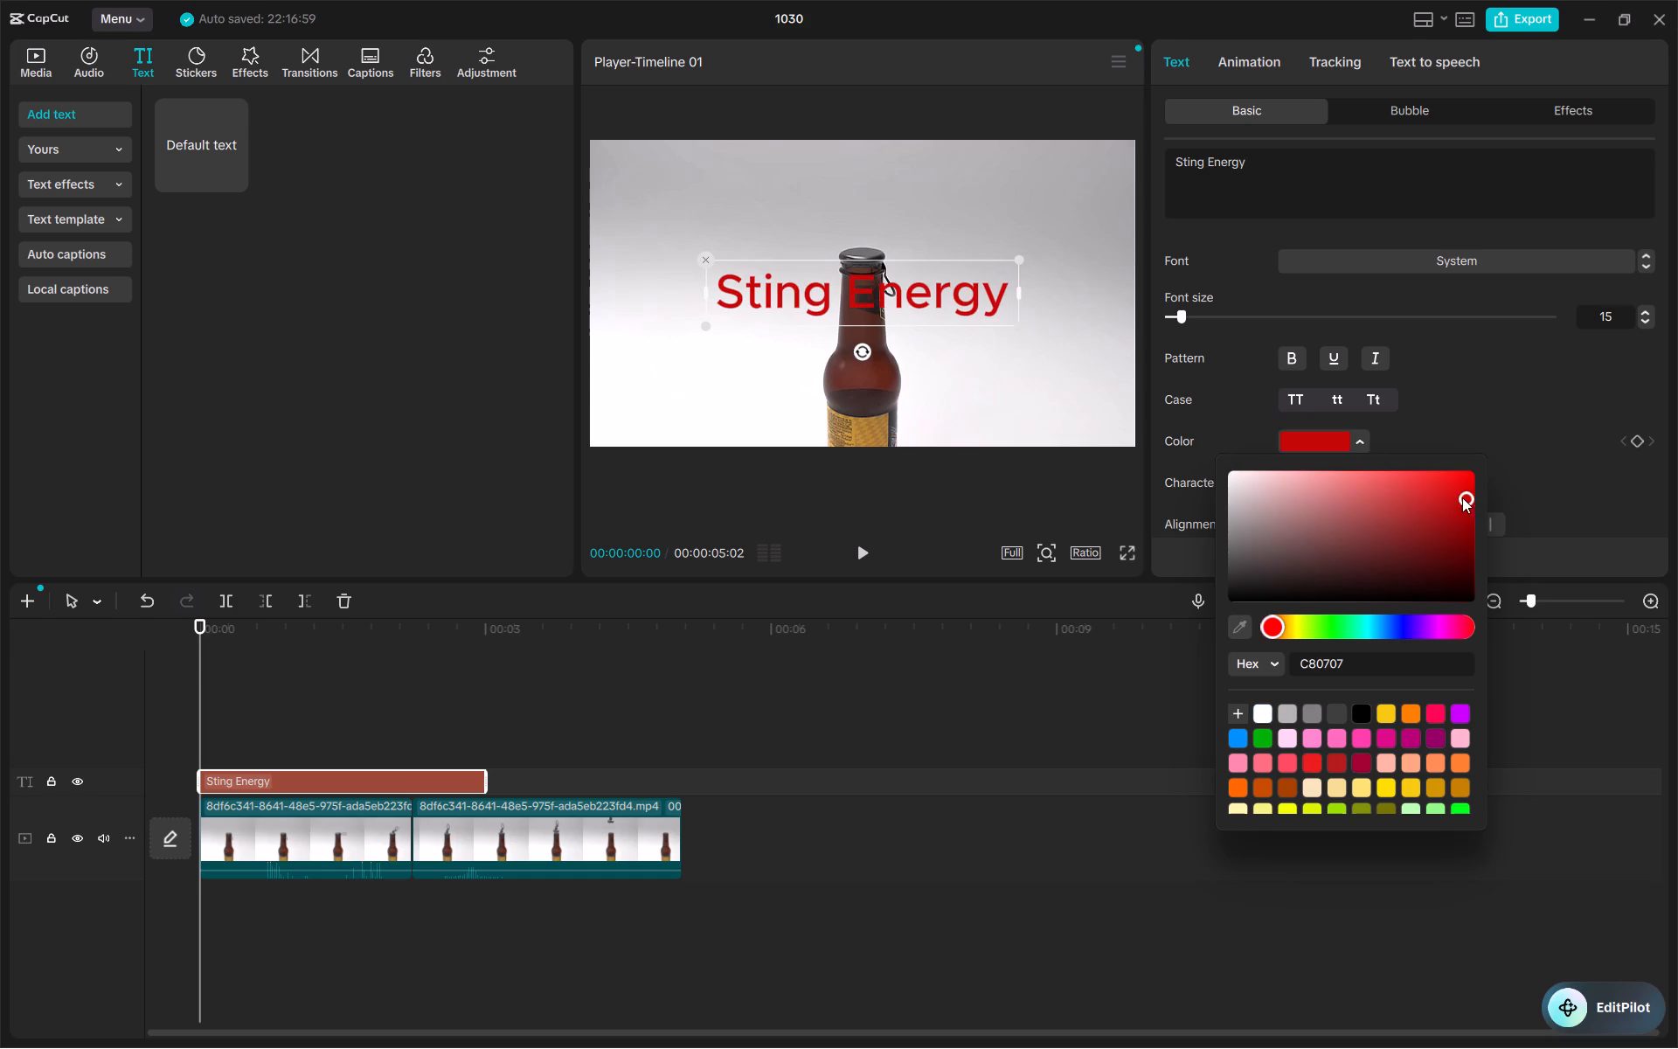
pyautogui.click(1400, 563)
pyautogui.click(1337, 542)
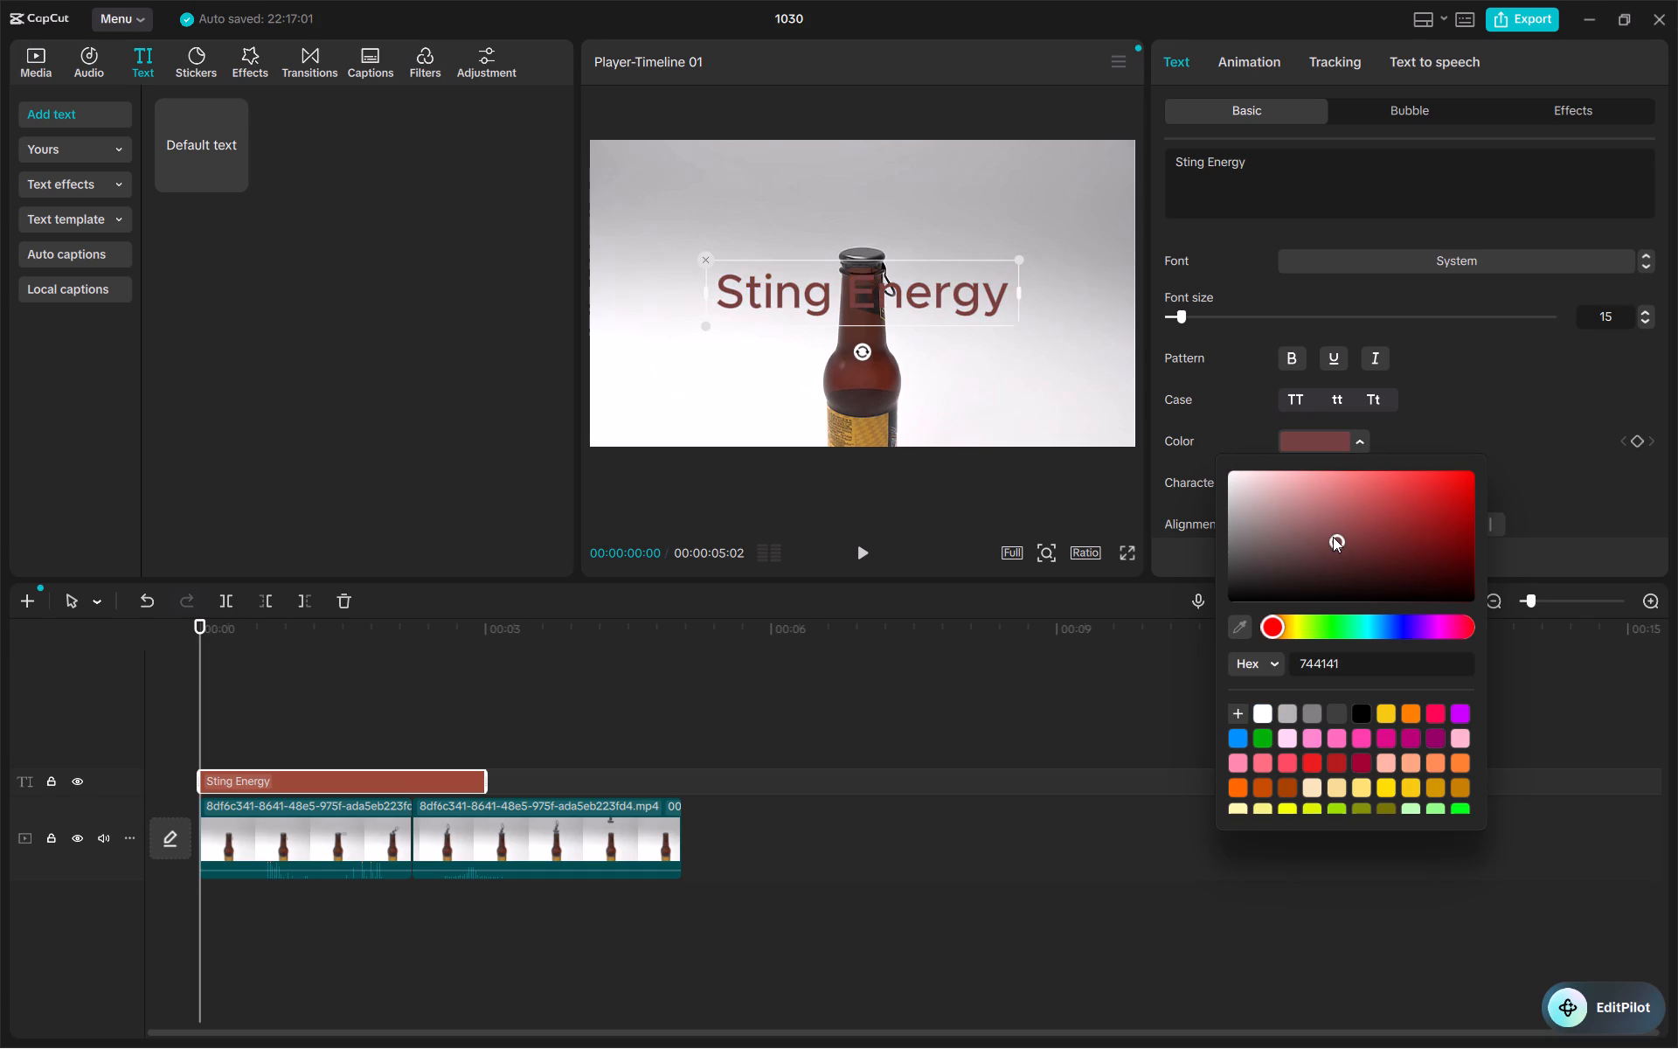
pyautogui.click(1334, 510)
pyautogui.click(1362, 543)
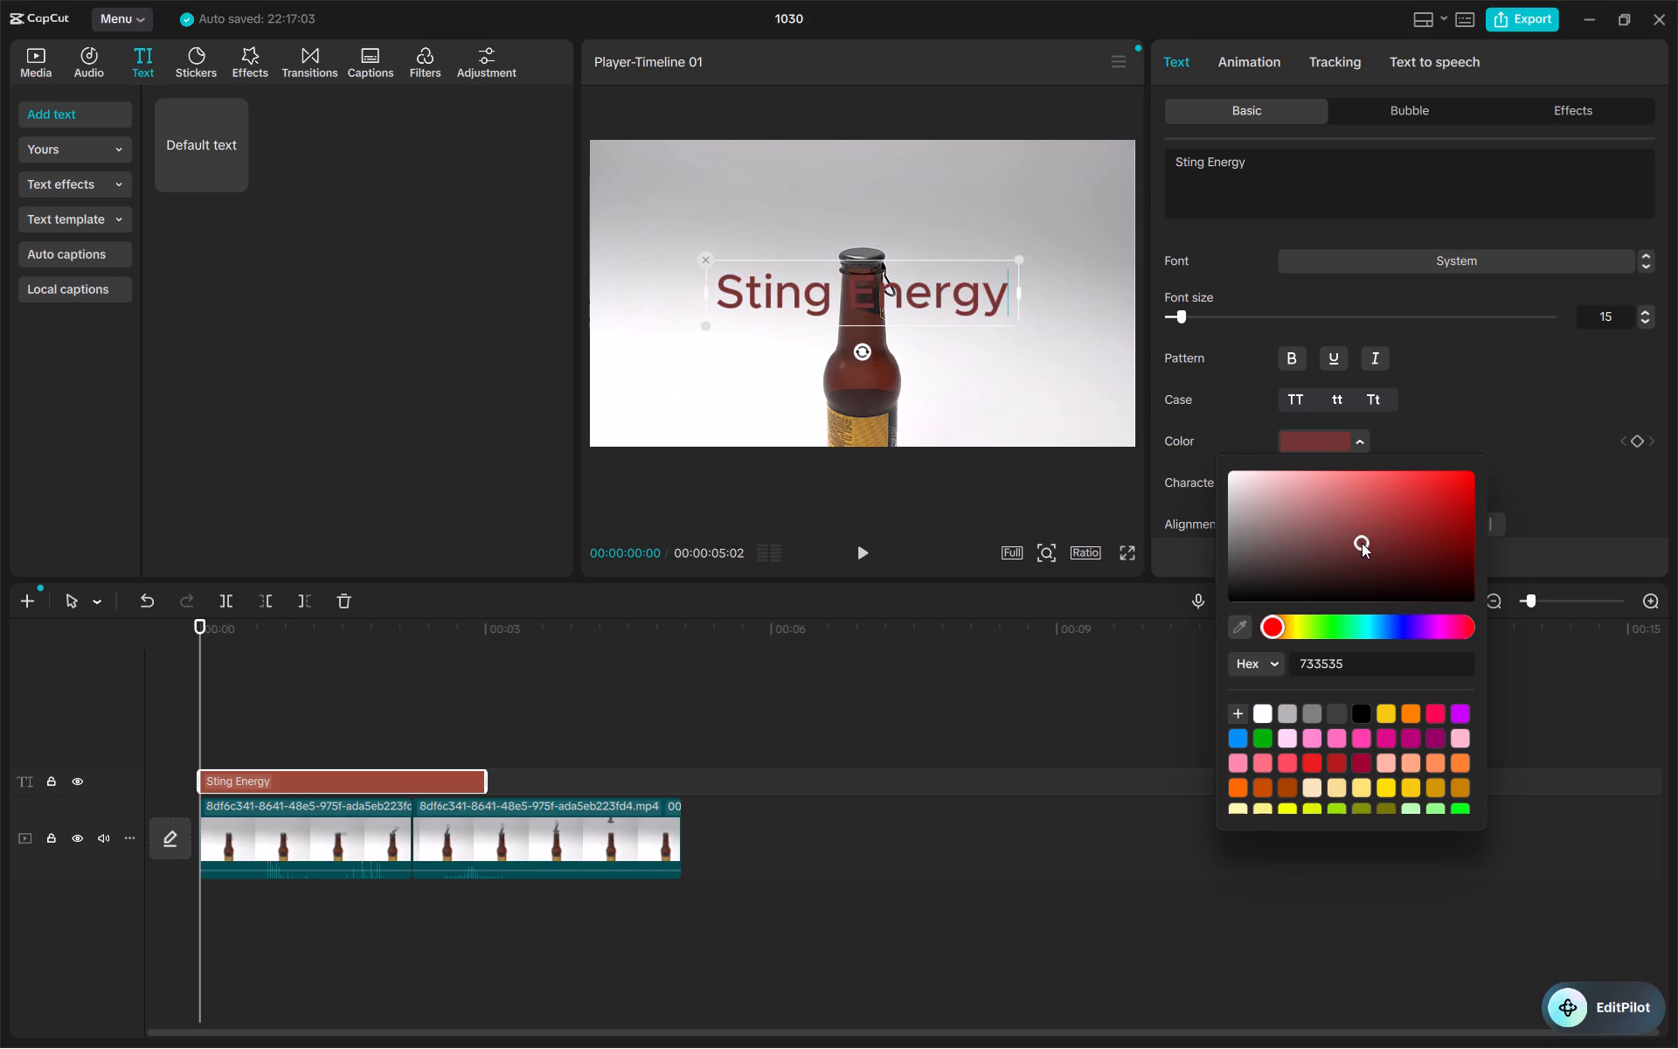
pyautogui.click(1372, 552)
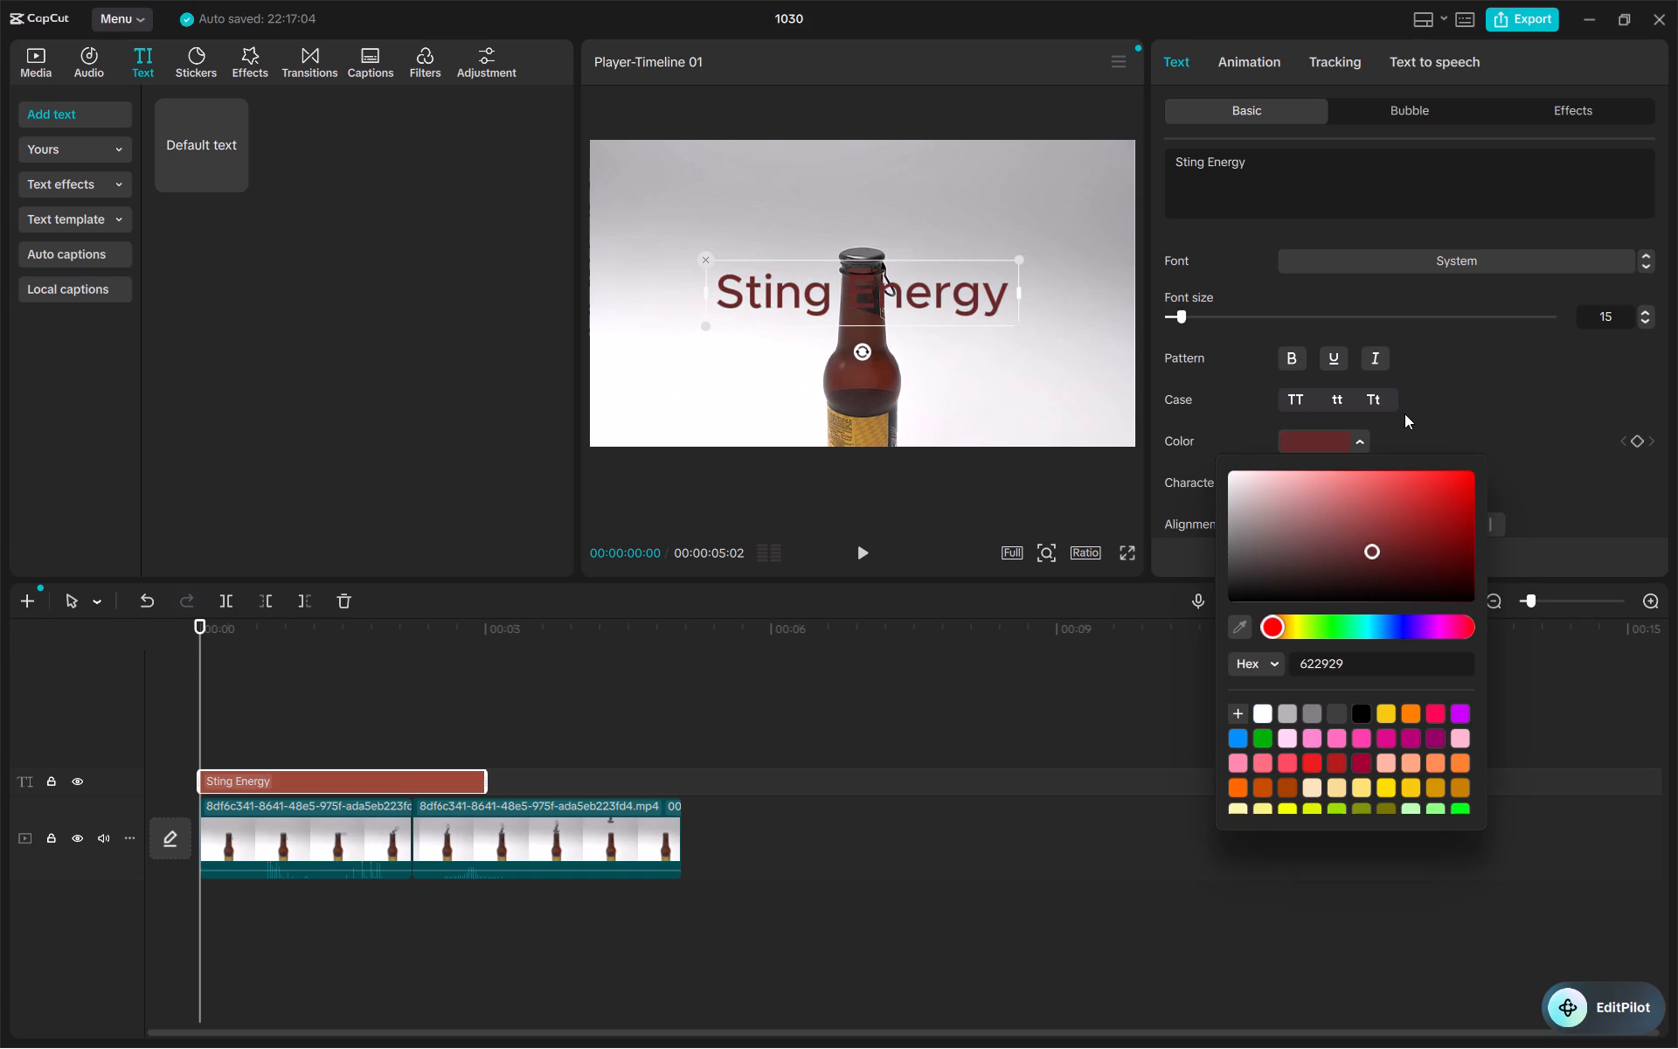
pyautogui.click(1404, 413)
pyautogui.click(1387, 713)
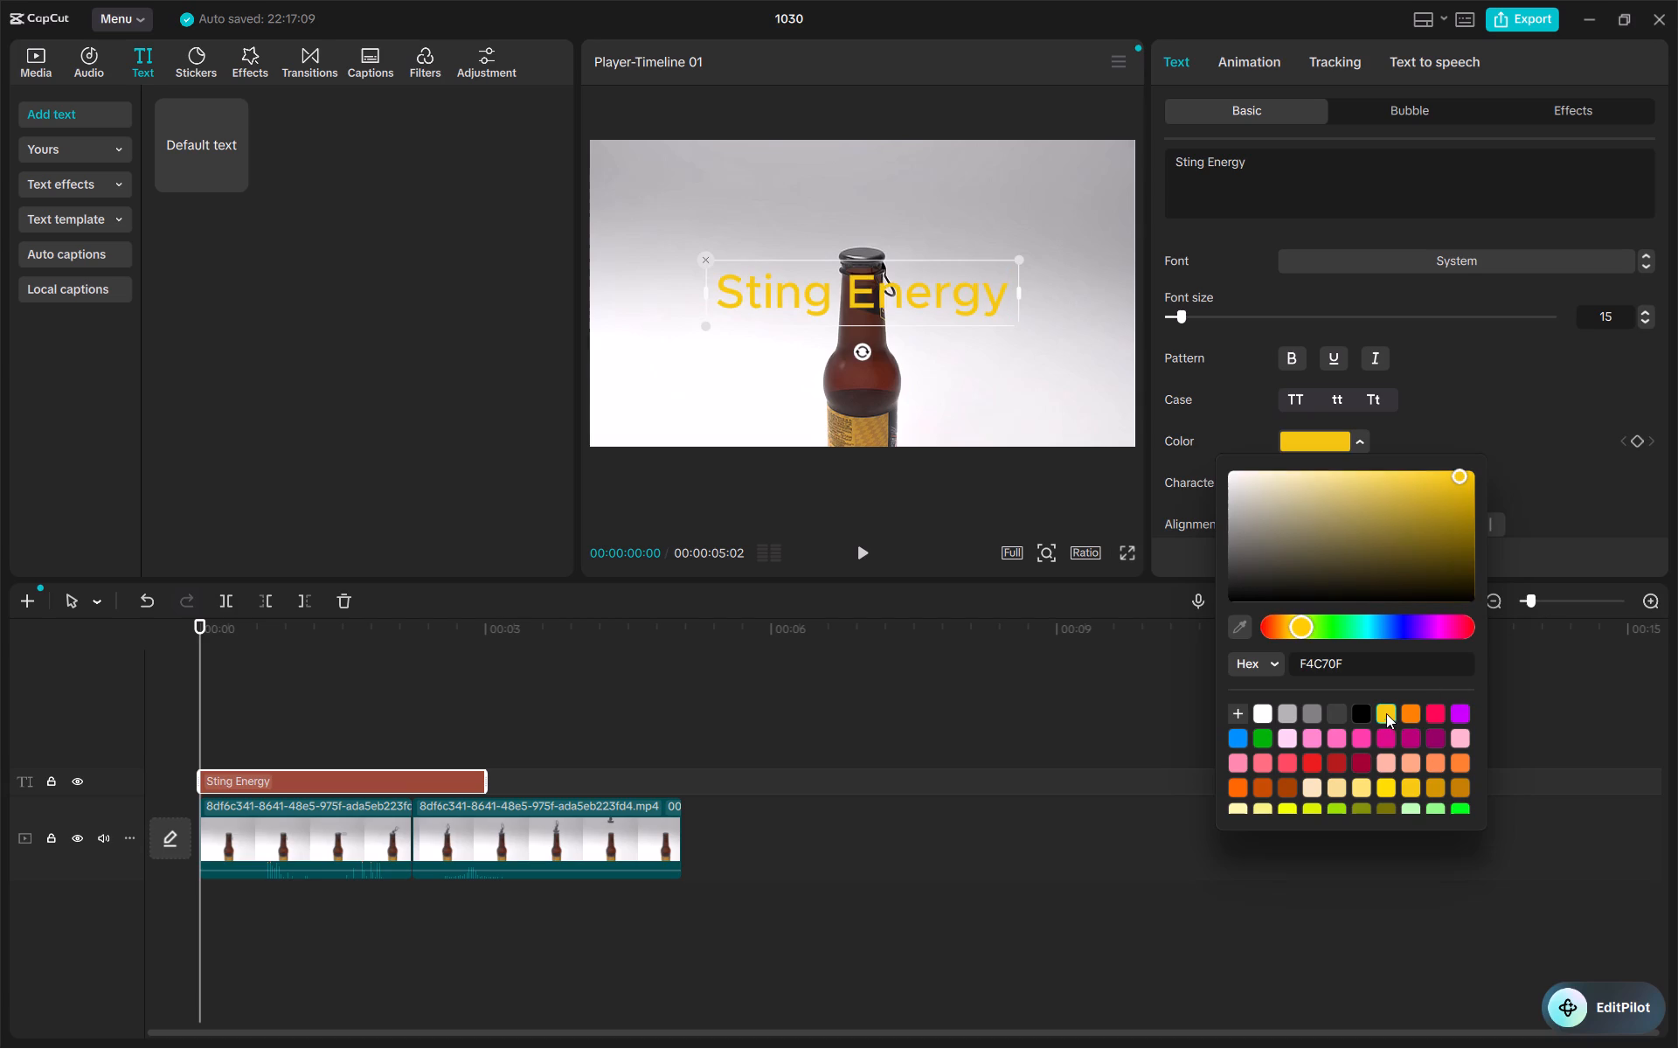
# Set the Sting Energy text colour to the dark burnt-orange preset and close the colour picker.
pyautogui.click(1283, 784)
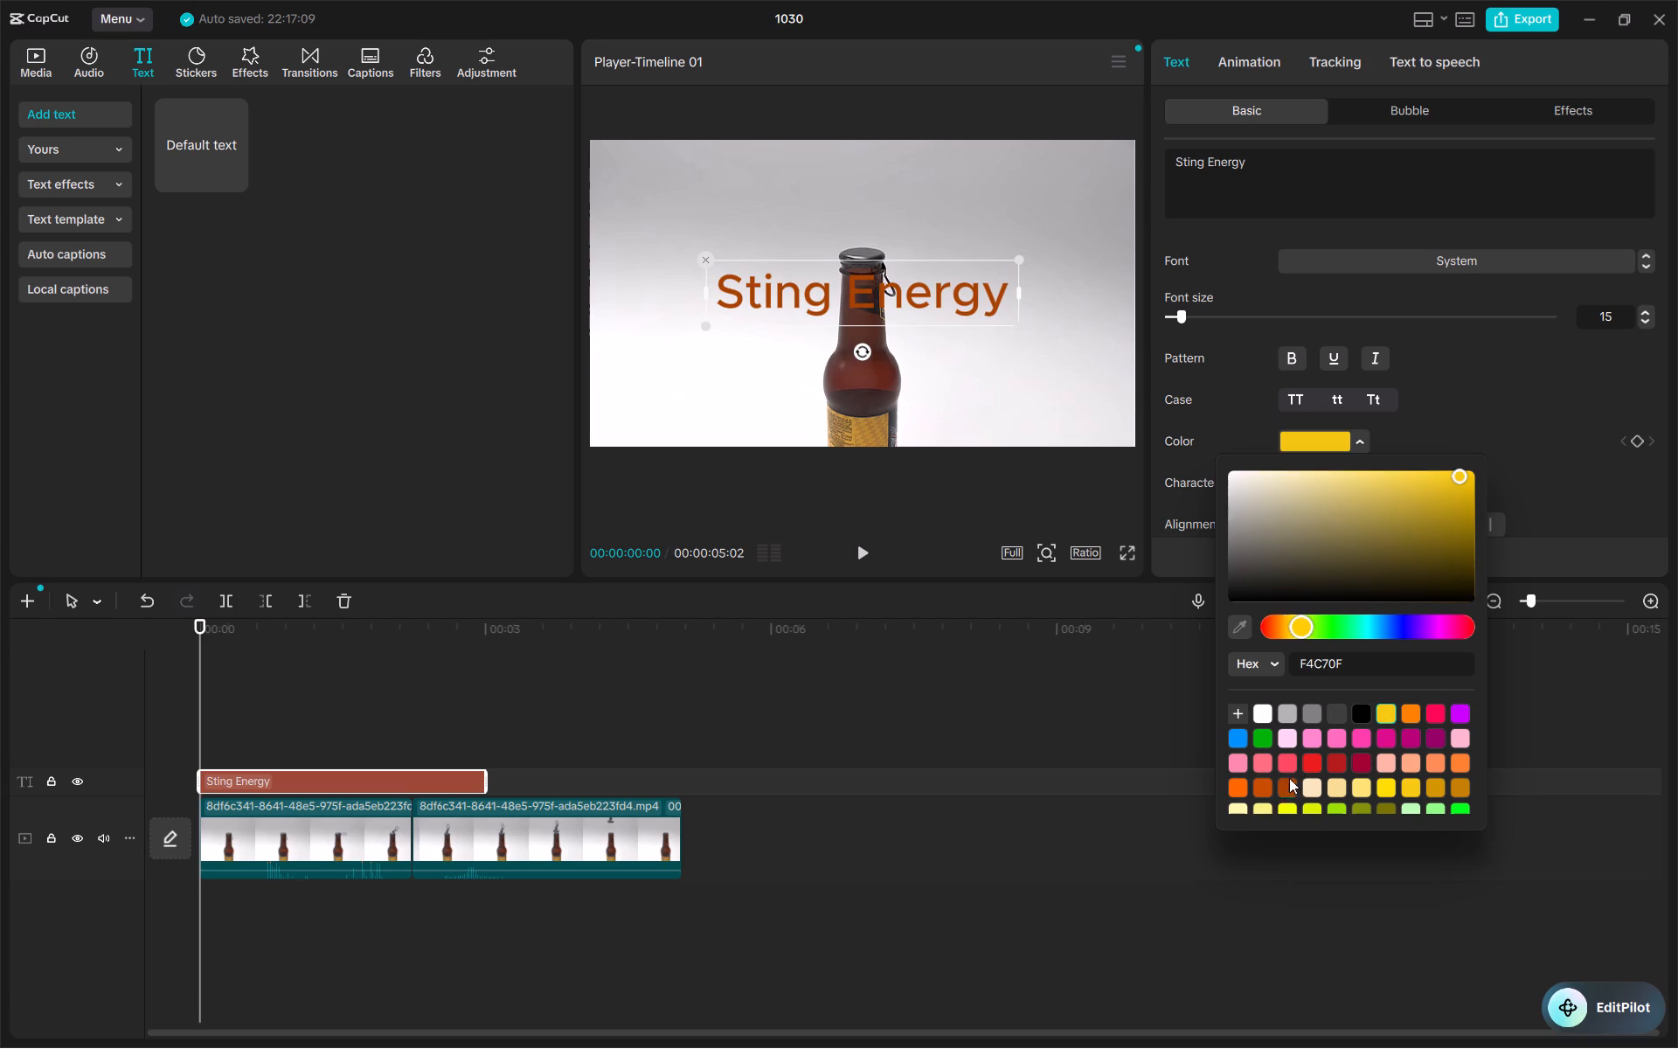
pyautogui.click(1536, 494)
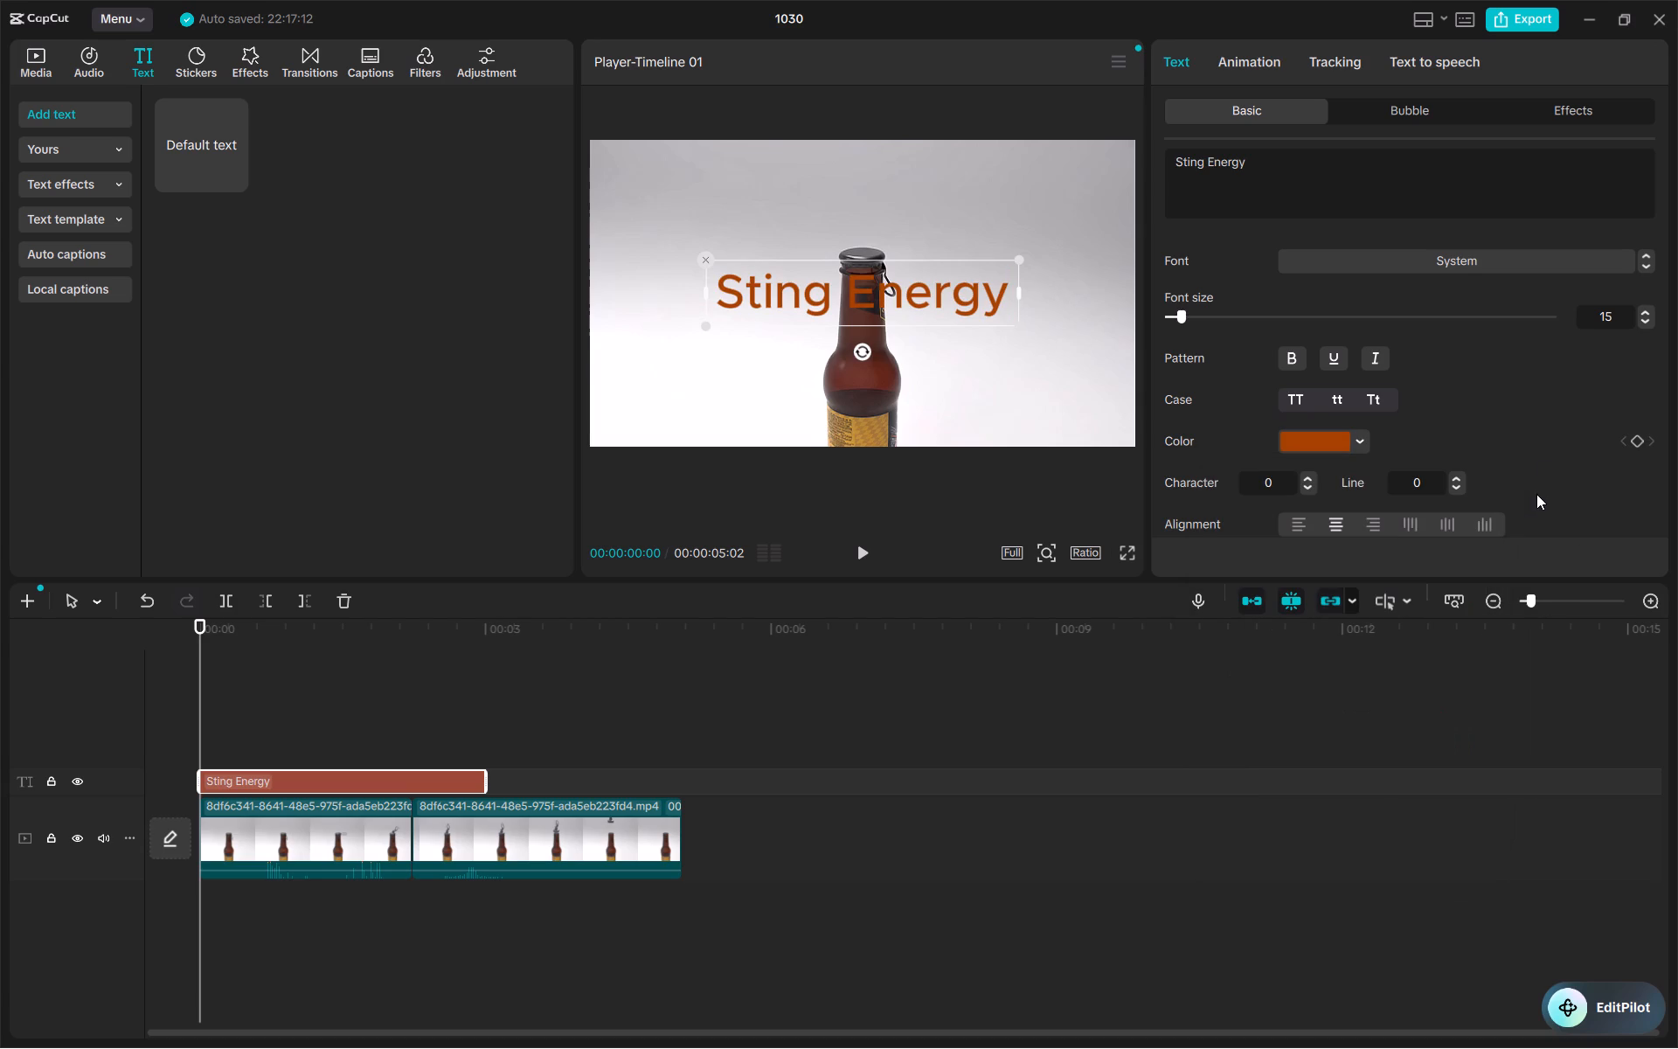
# Set the Sting Energy text's character spacing to 4 and its line spacing to -1.
pyautogui.tripleClick(1308, 475)
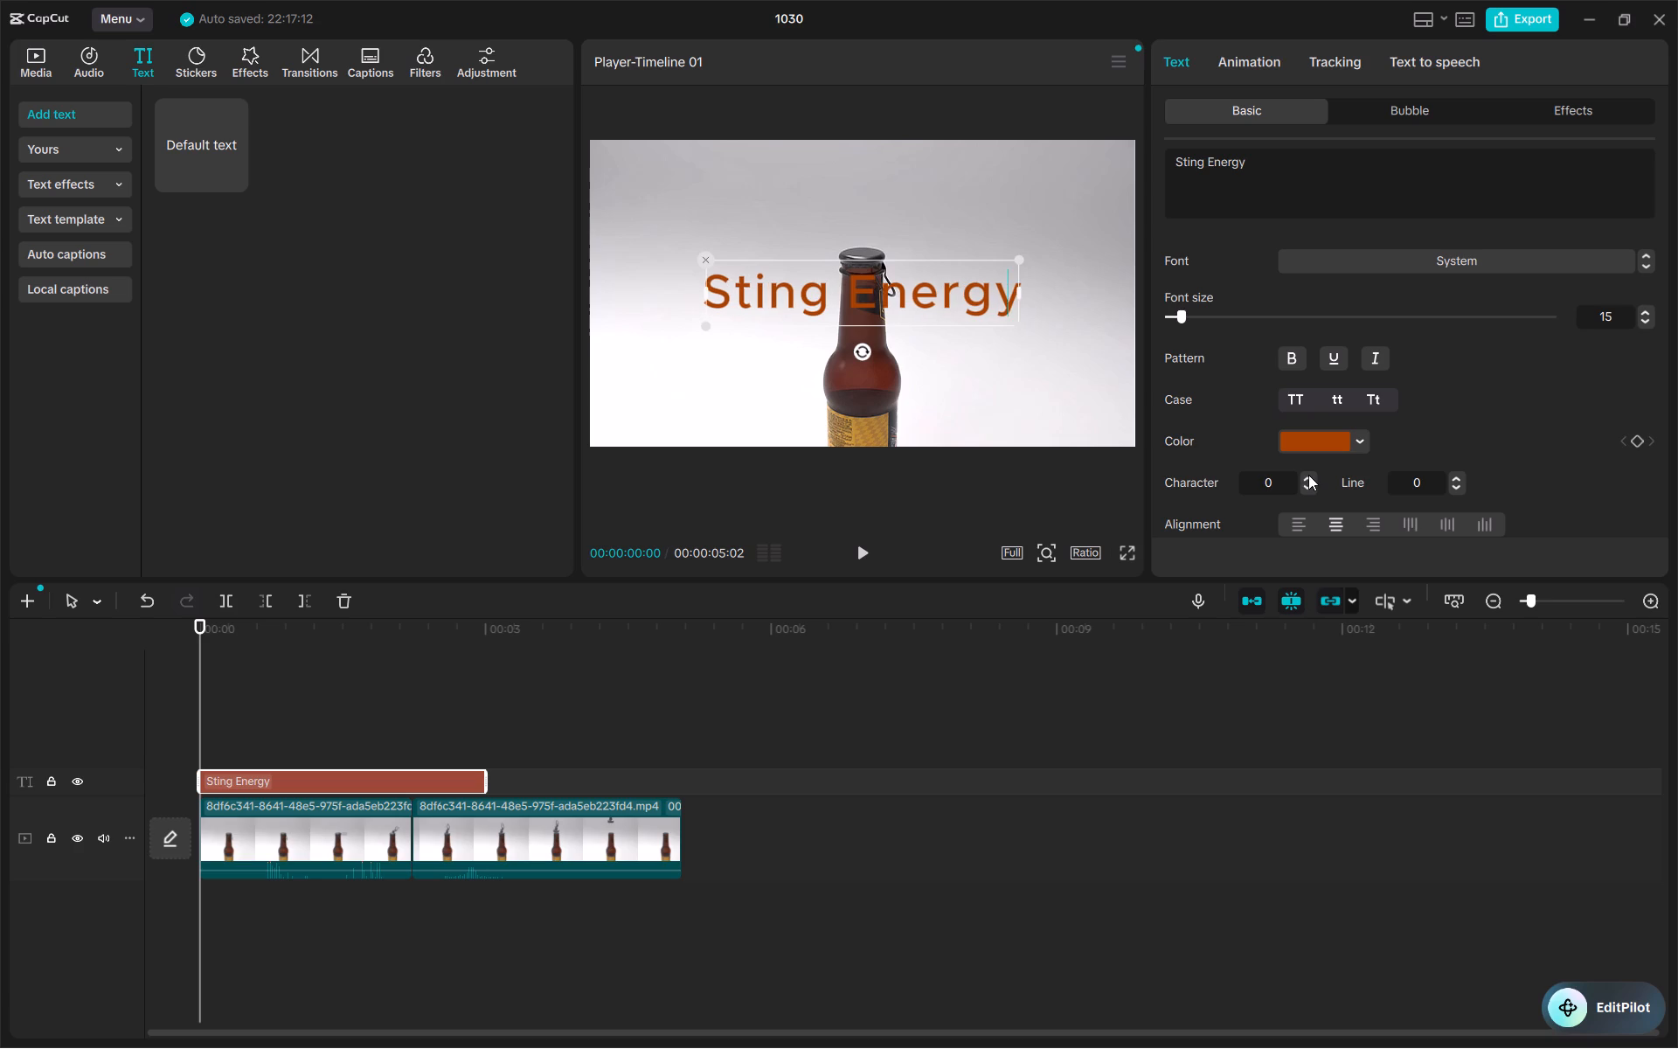
pyautogui.click(1308, 475)
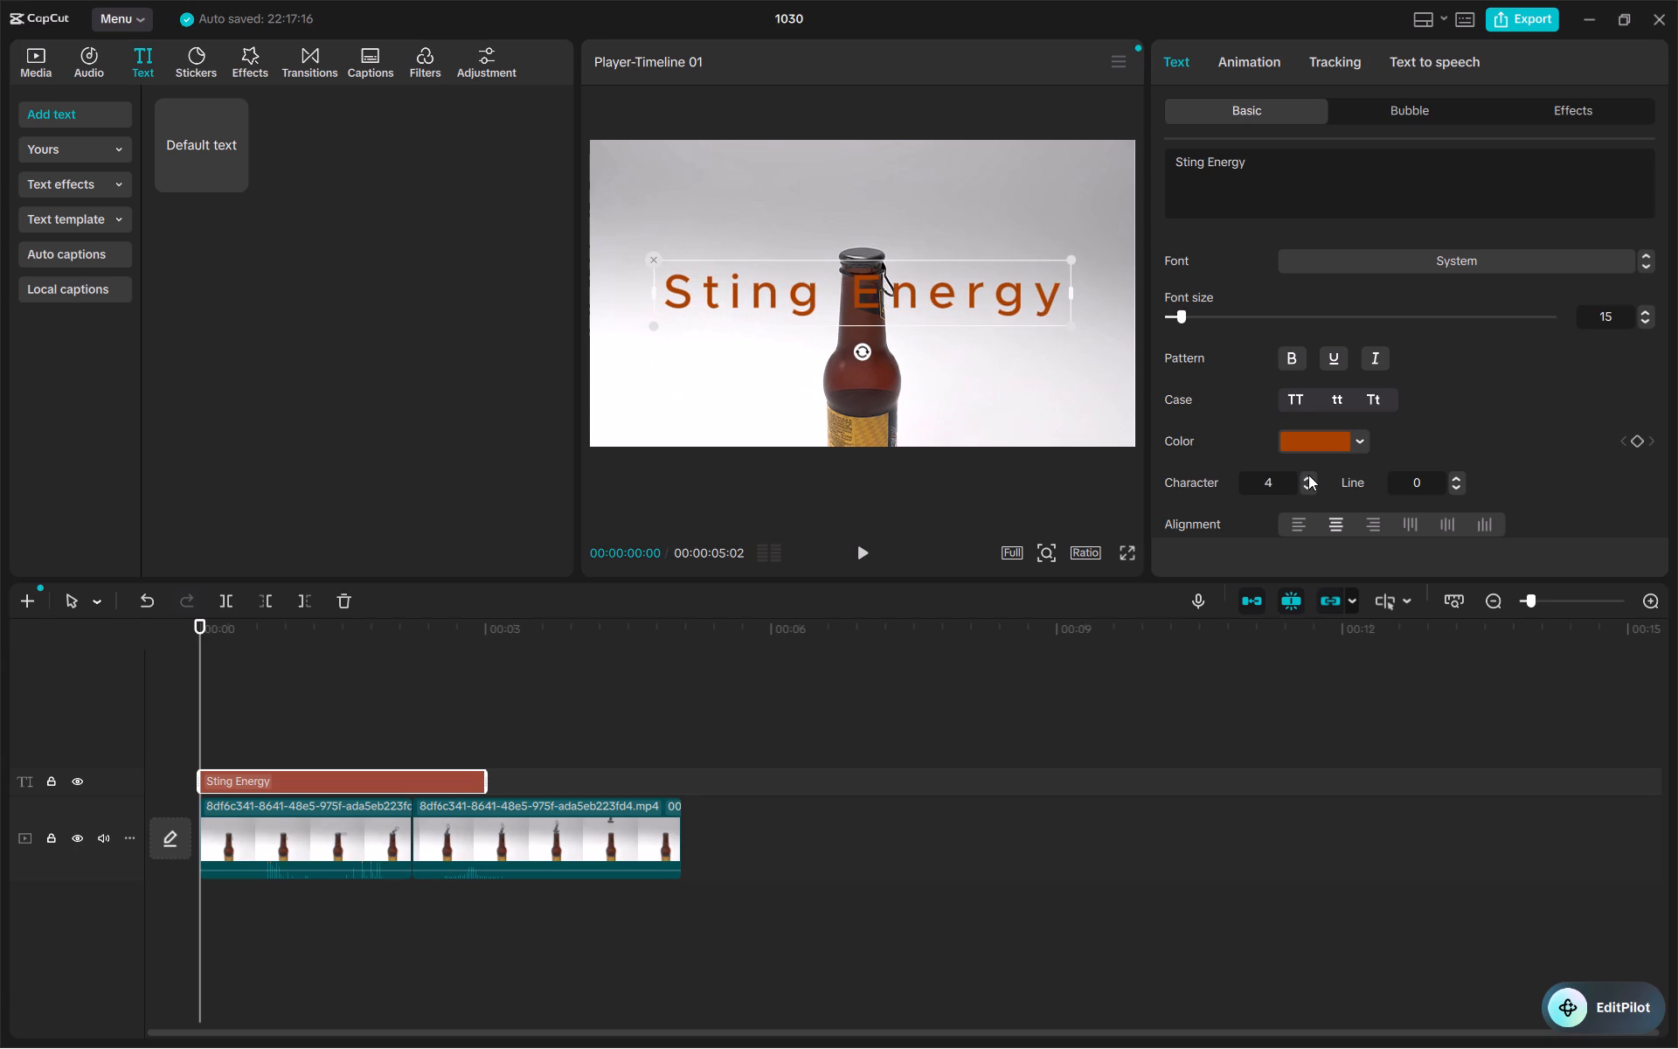
pyautogui.click(1456, 488)
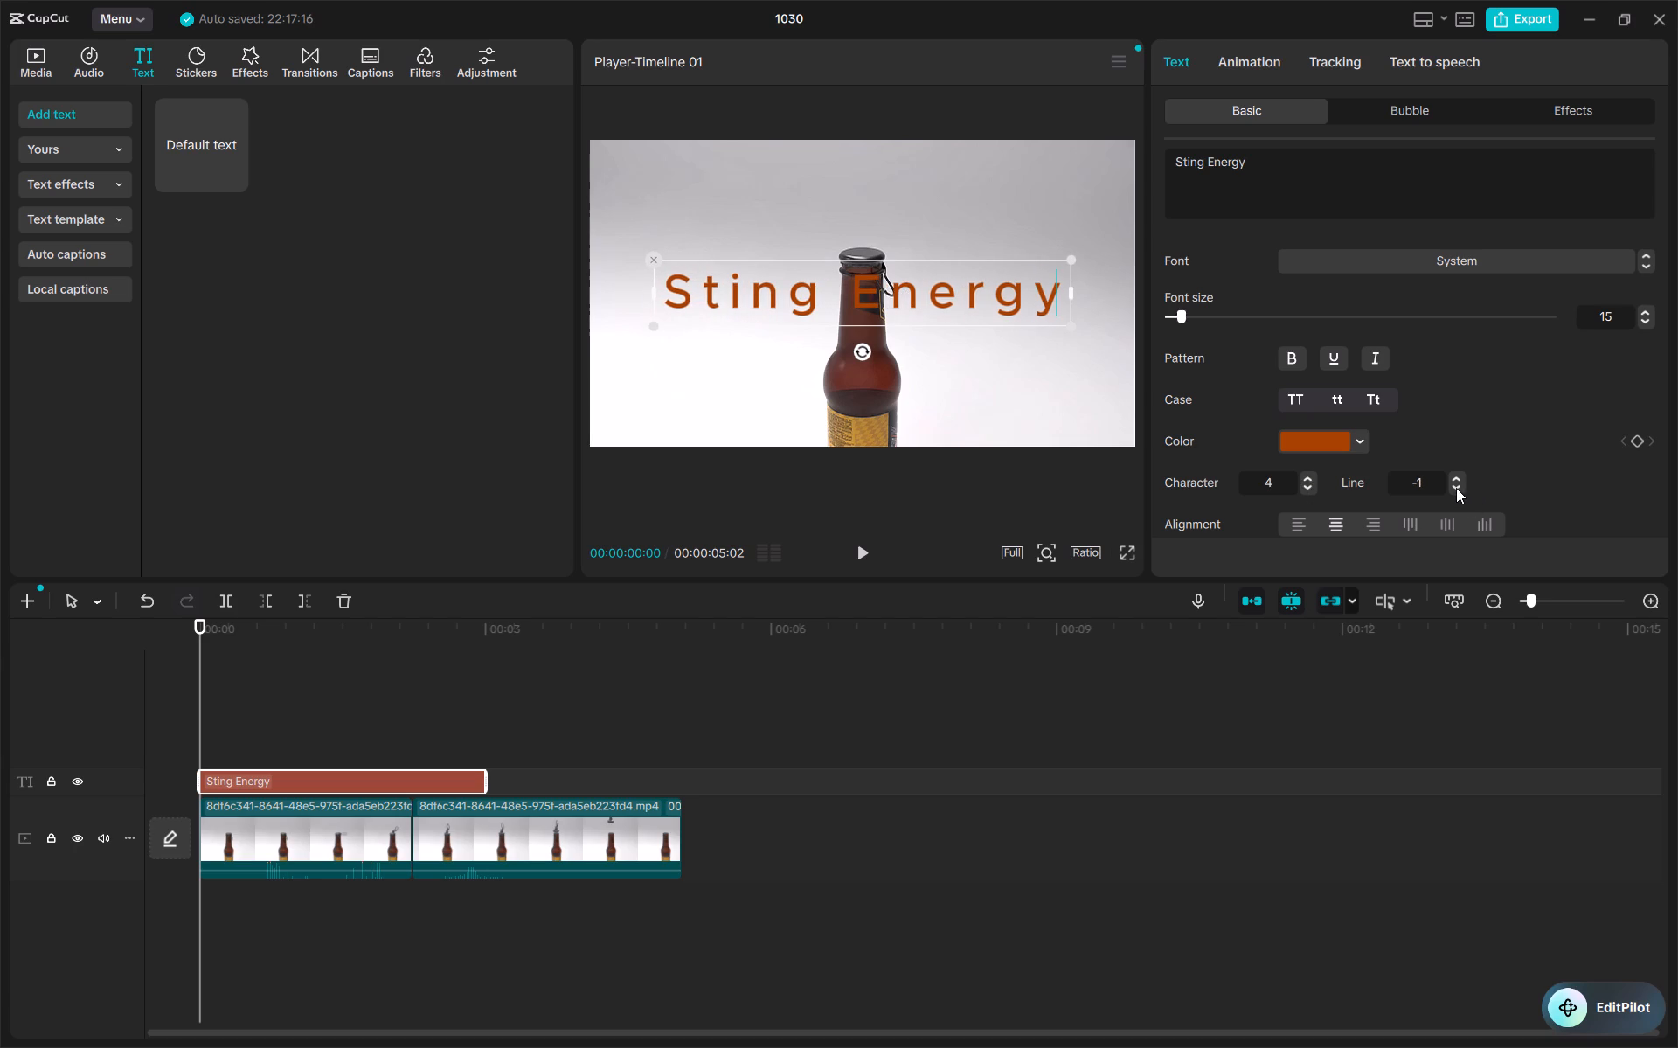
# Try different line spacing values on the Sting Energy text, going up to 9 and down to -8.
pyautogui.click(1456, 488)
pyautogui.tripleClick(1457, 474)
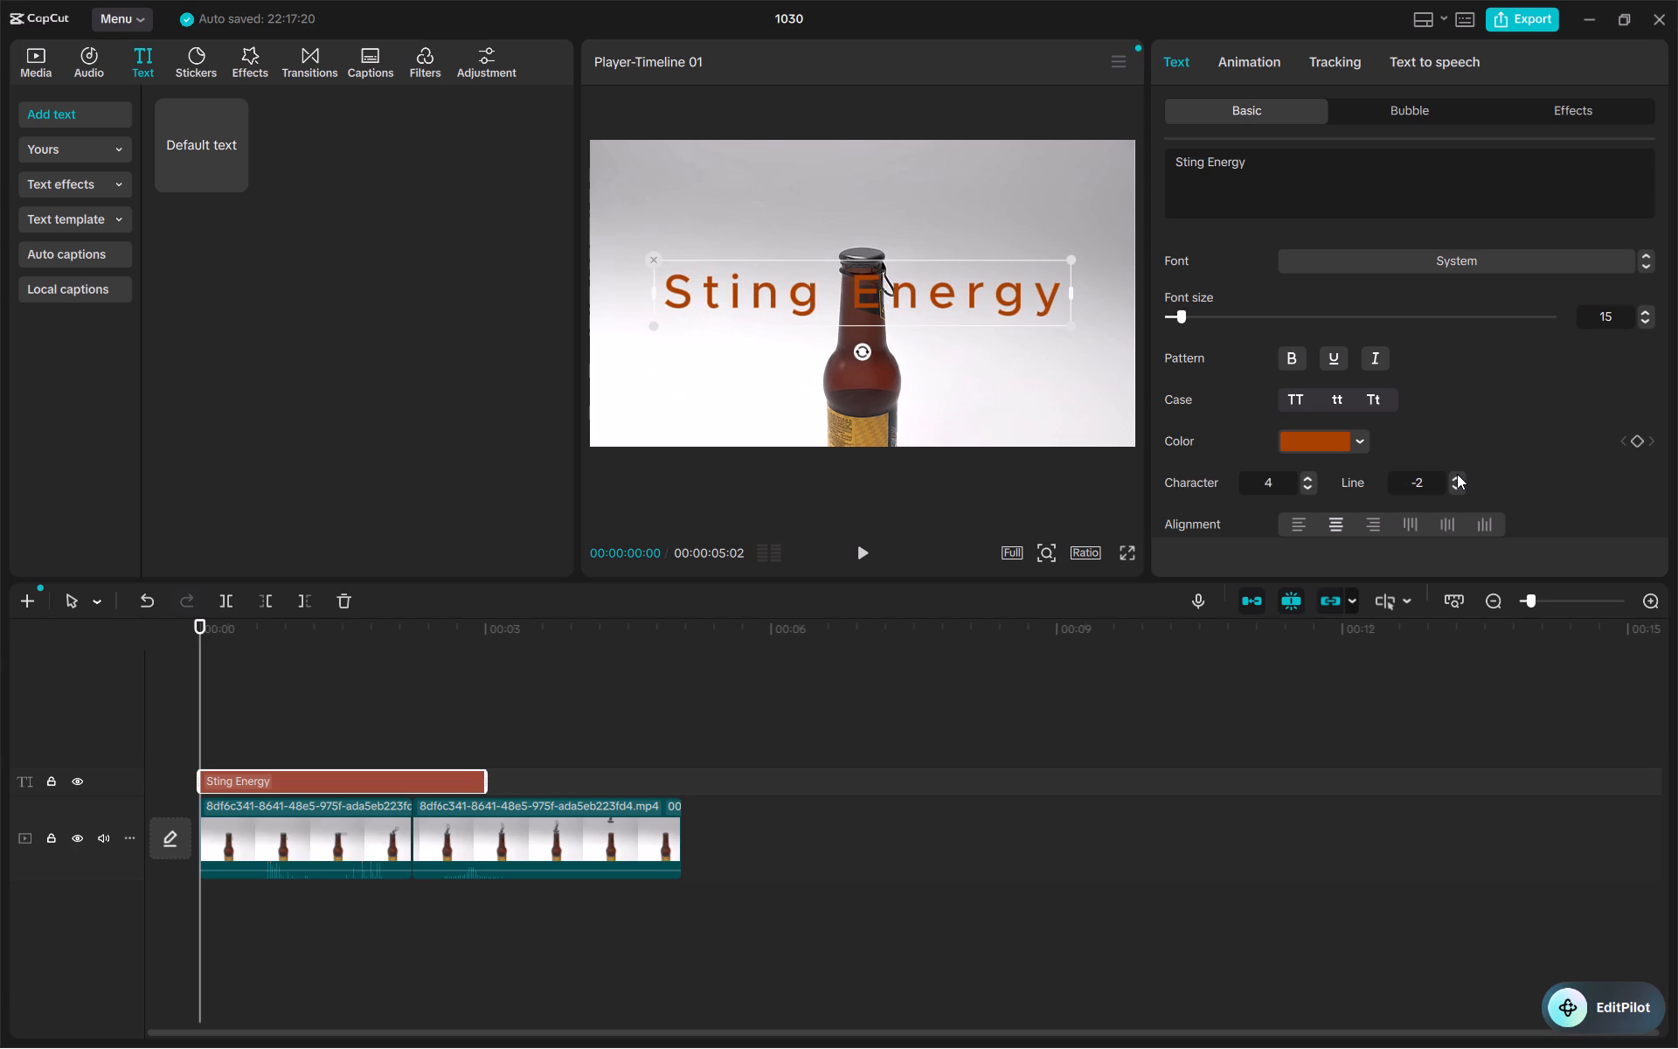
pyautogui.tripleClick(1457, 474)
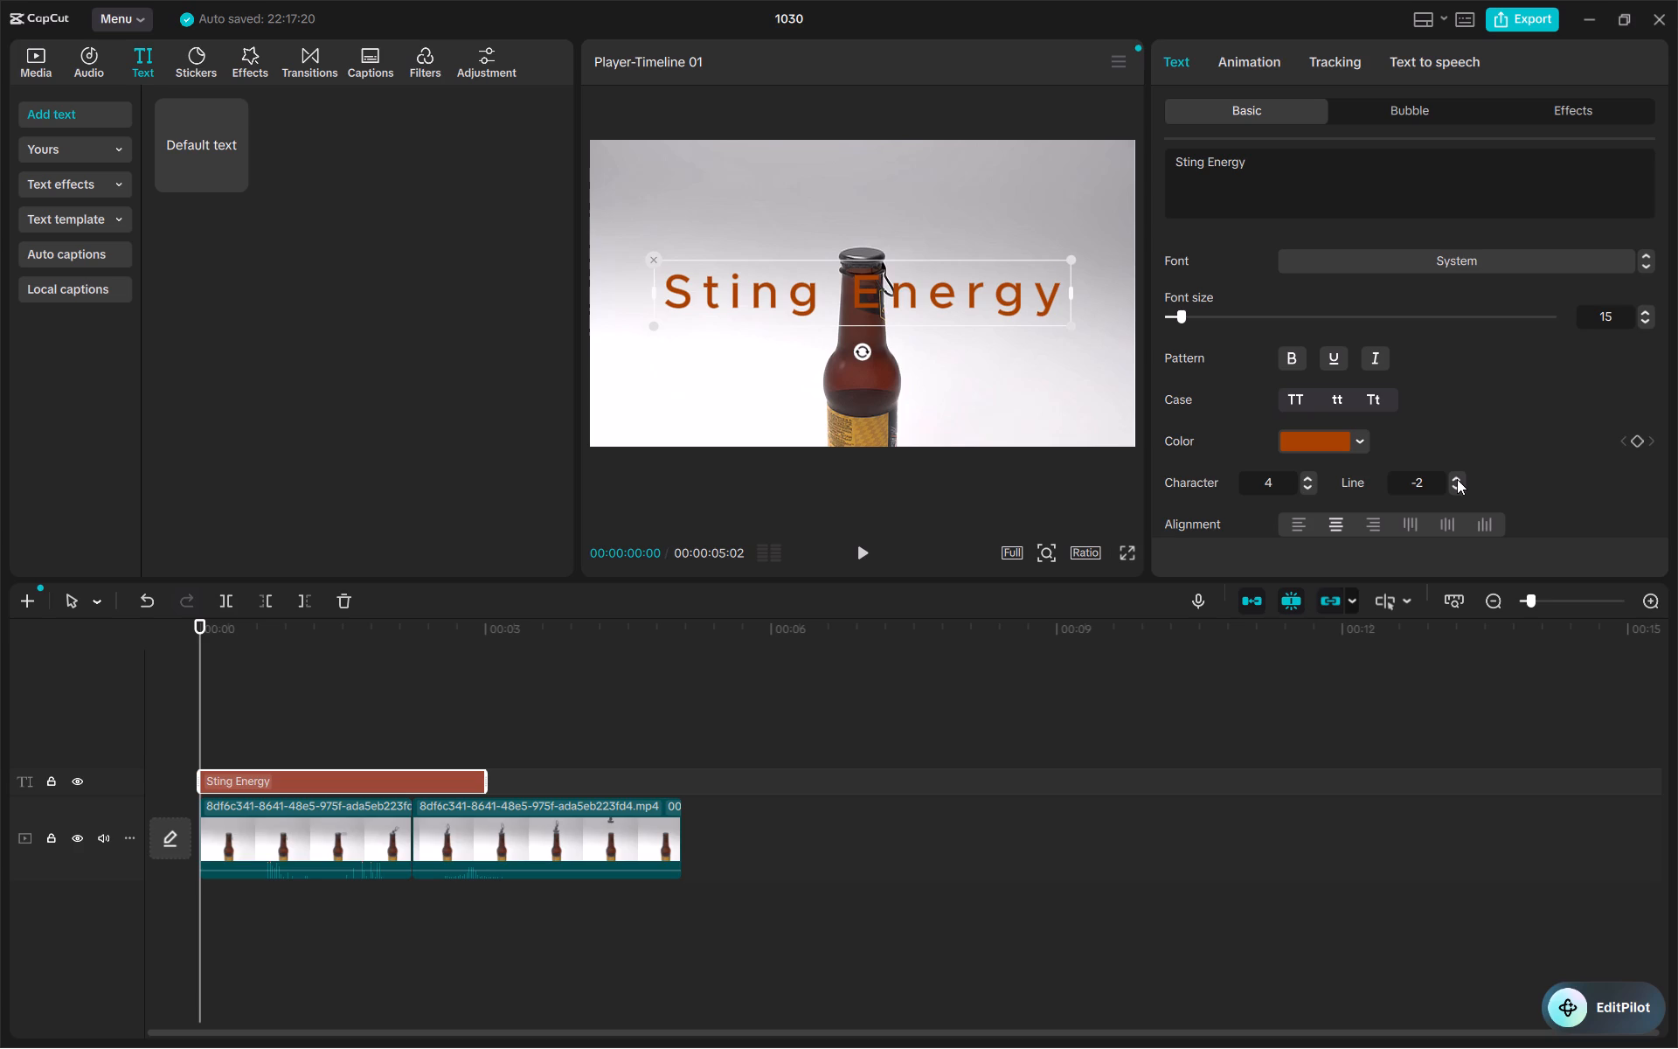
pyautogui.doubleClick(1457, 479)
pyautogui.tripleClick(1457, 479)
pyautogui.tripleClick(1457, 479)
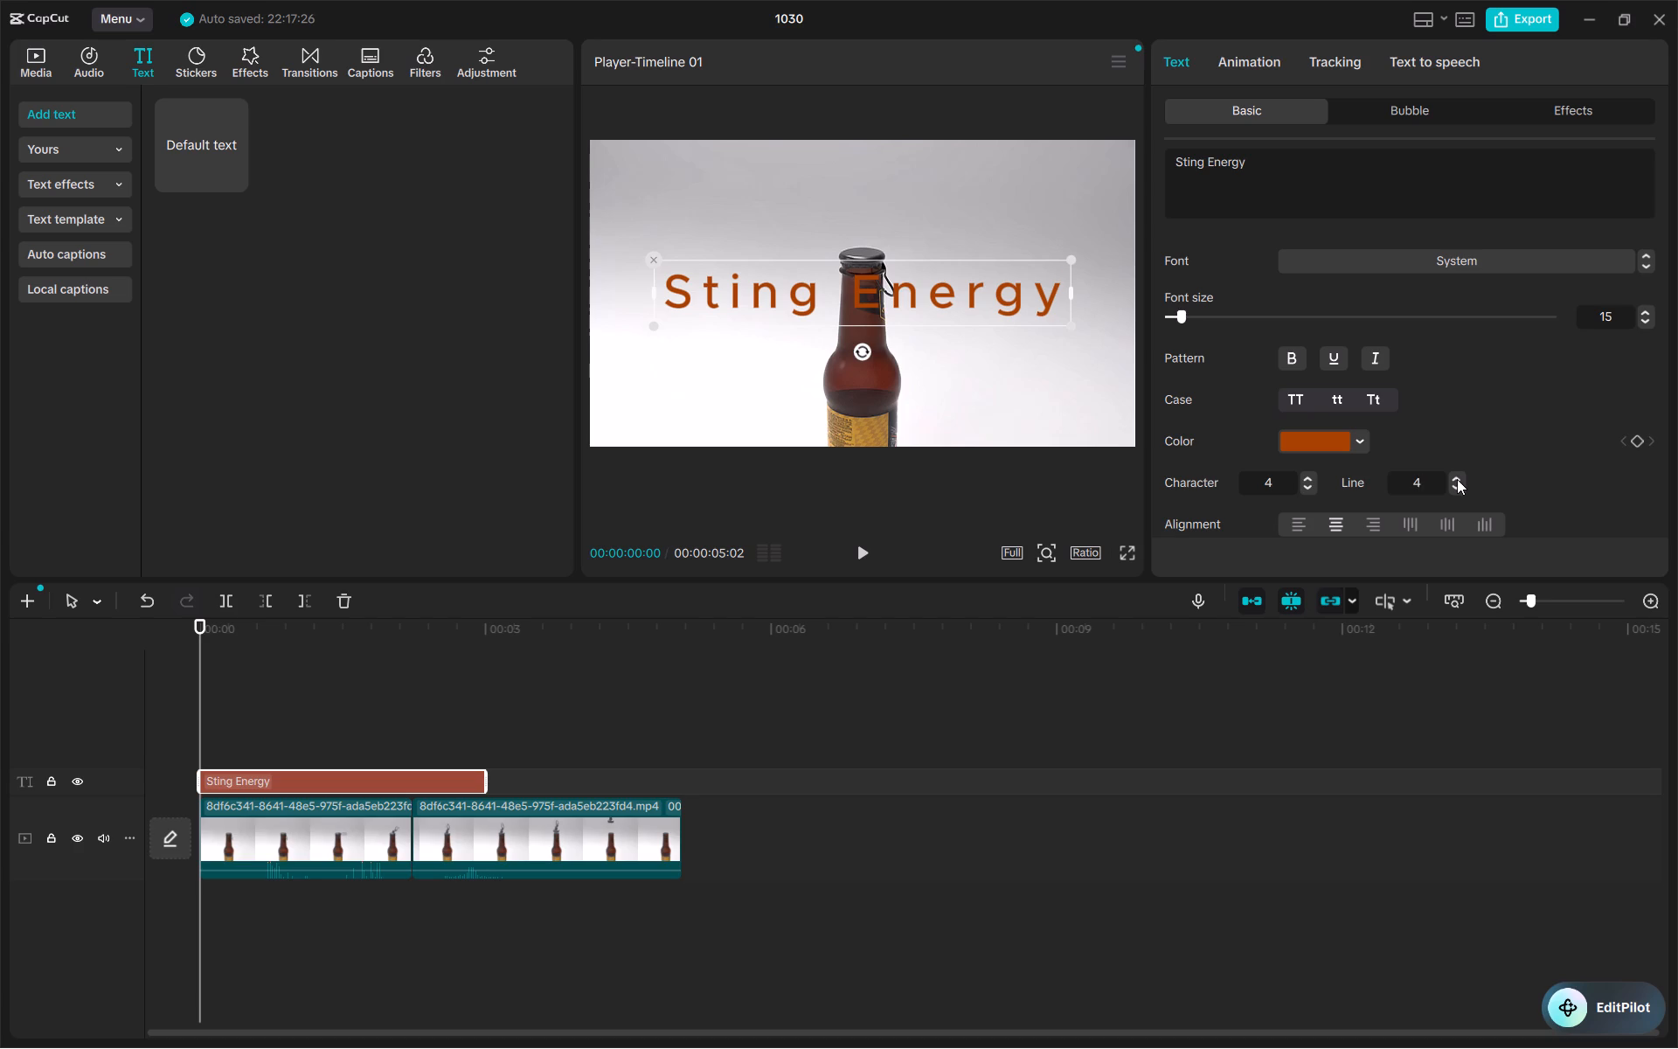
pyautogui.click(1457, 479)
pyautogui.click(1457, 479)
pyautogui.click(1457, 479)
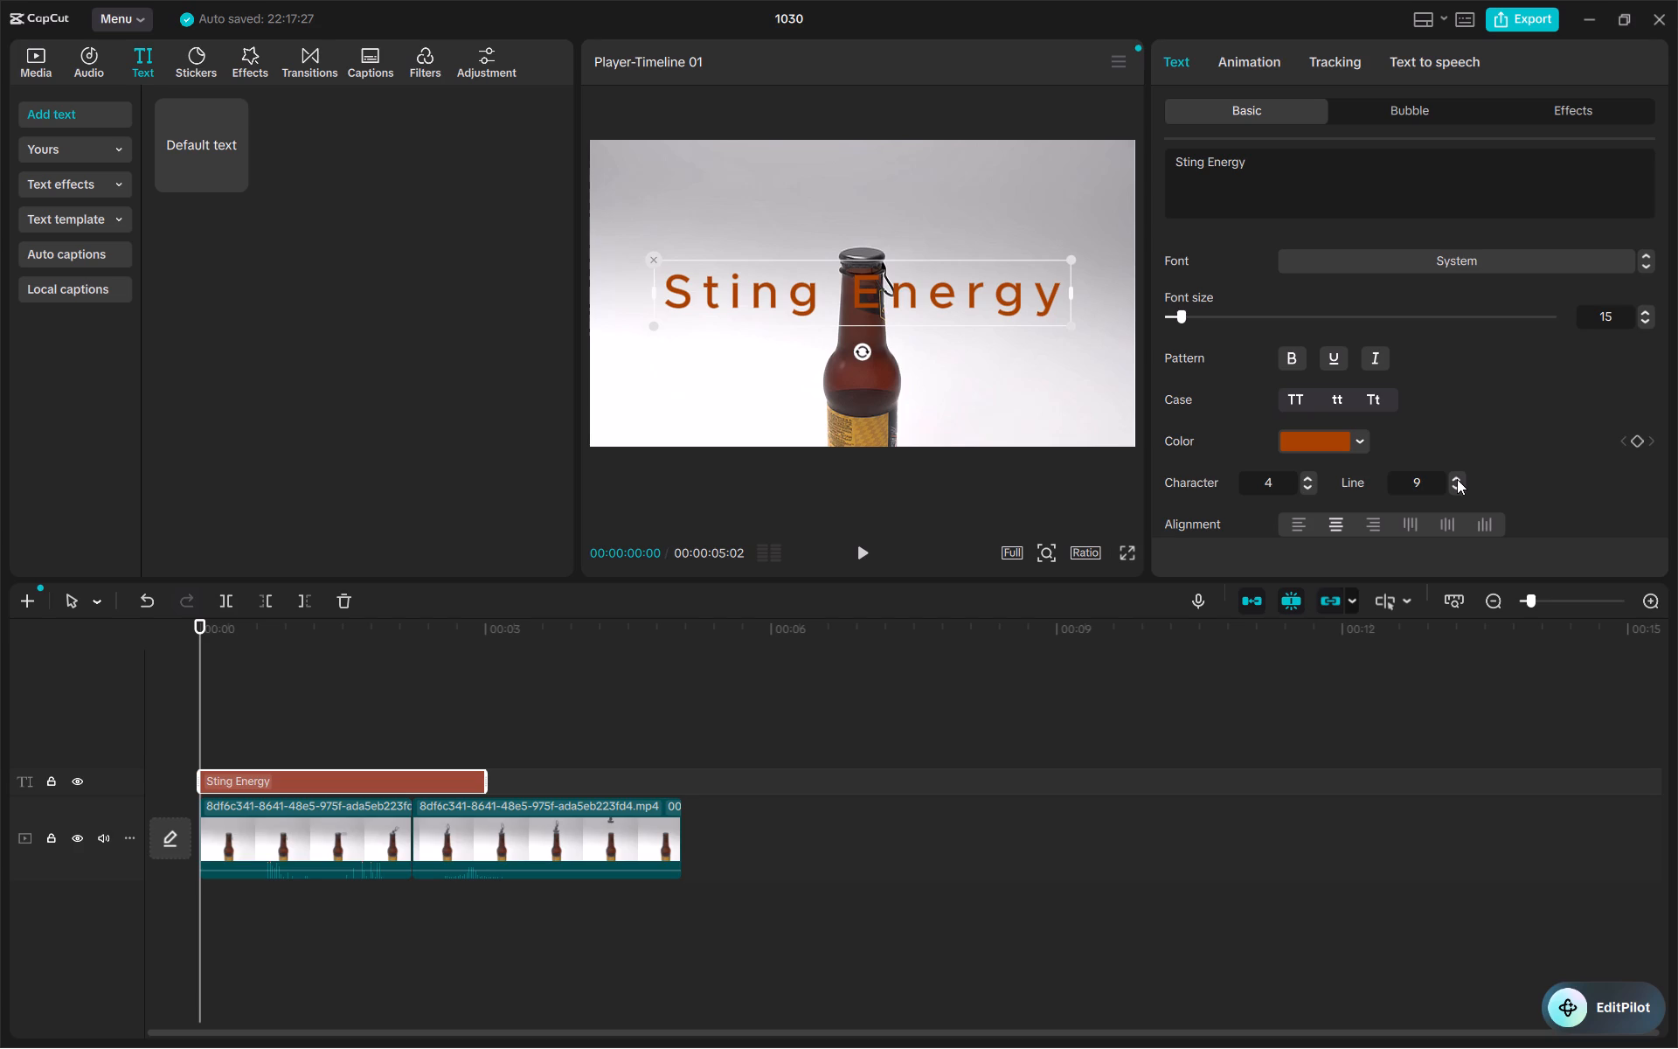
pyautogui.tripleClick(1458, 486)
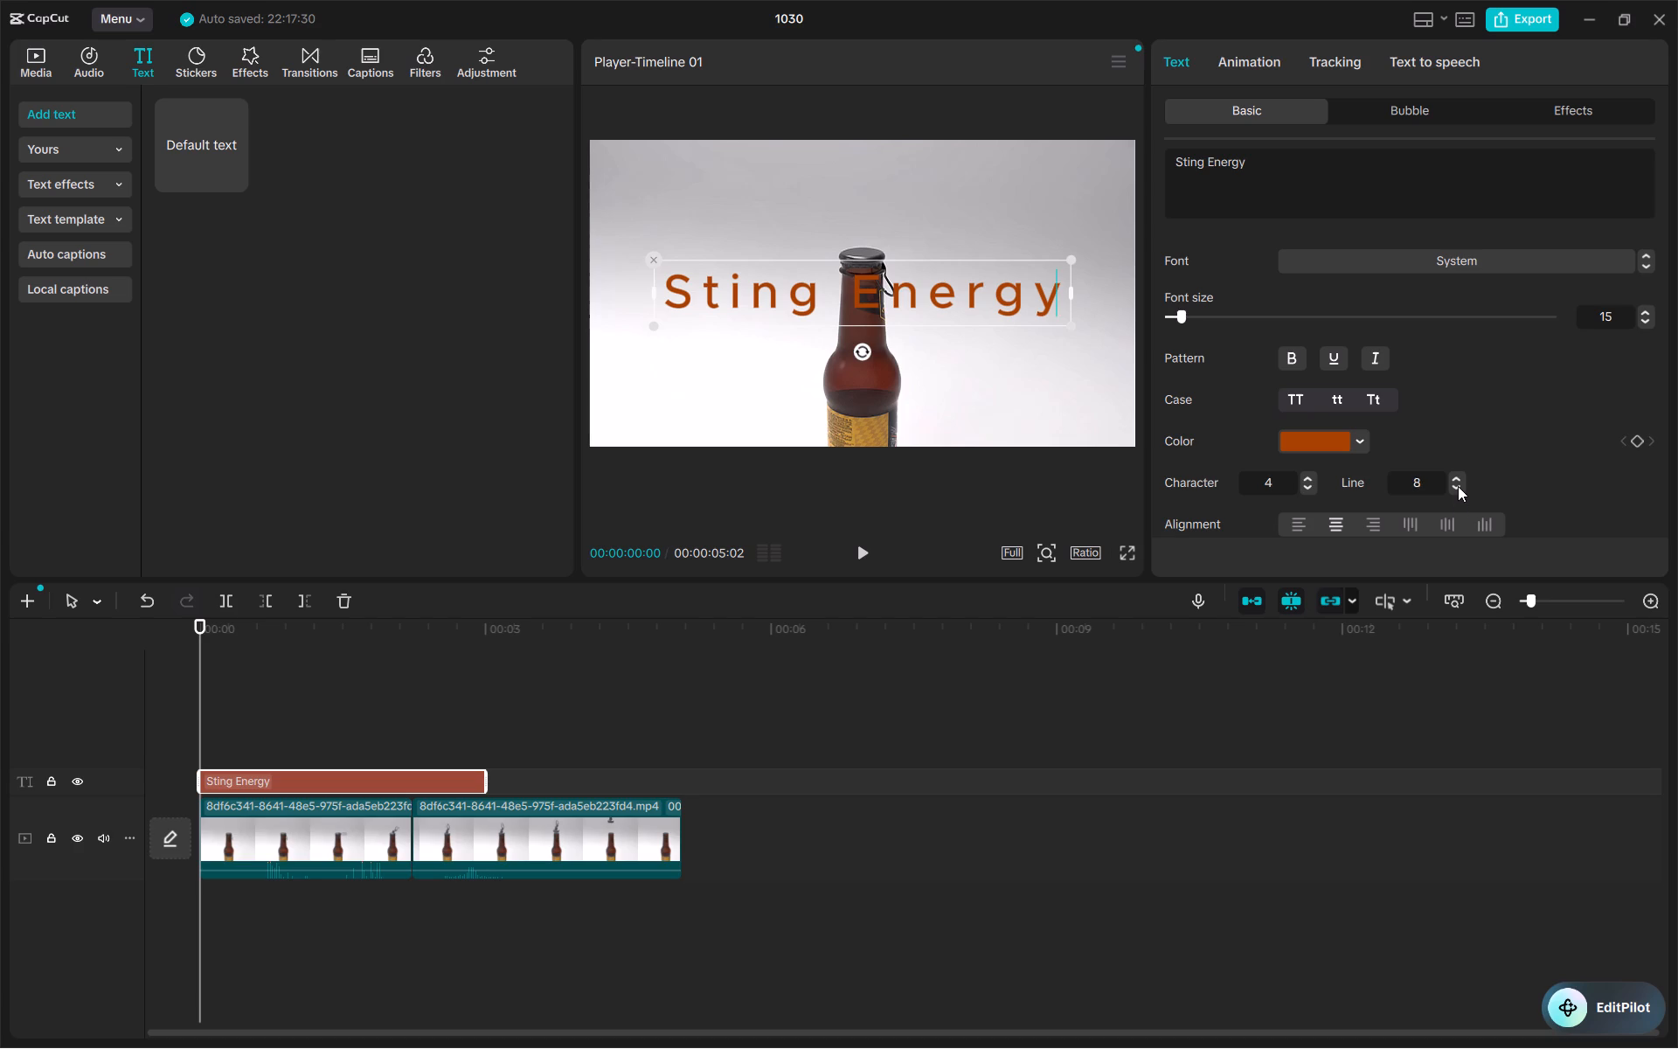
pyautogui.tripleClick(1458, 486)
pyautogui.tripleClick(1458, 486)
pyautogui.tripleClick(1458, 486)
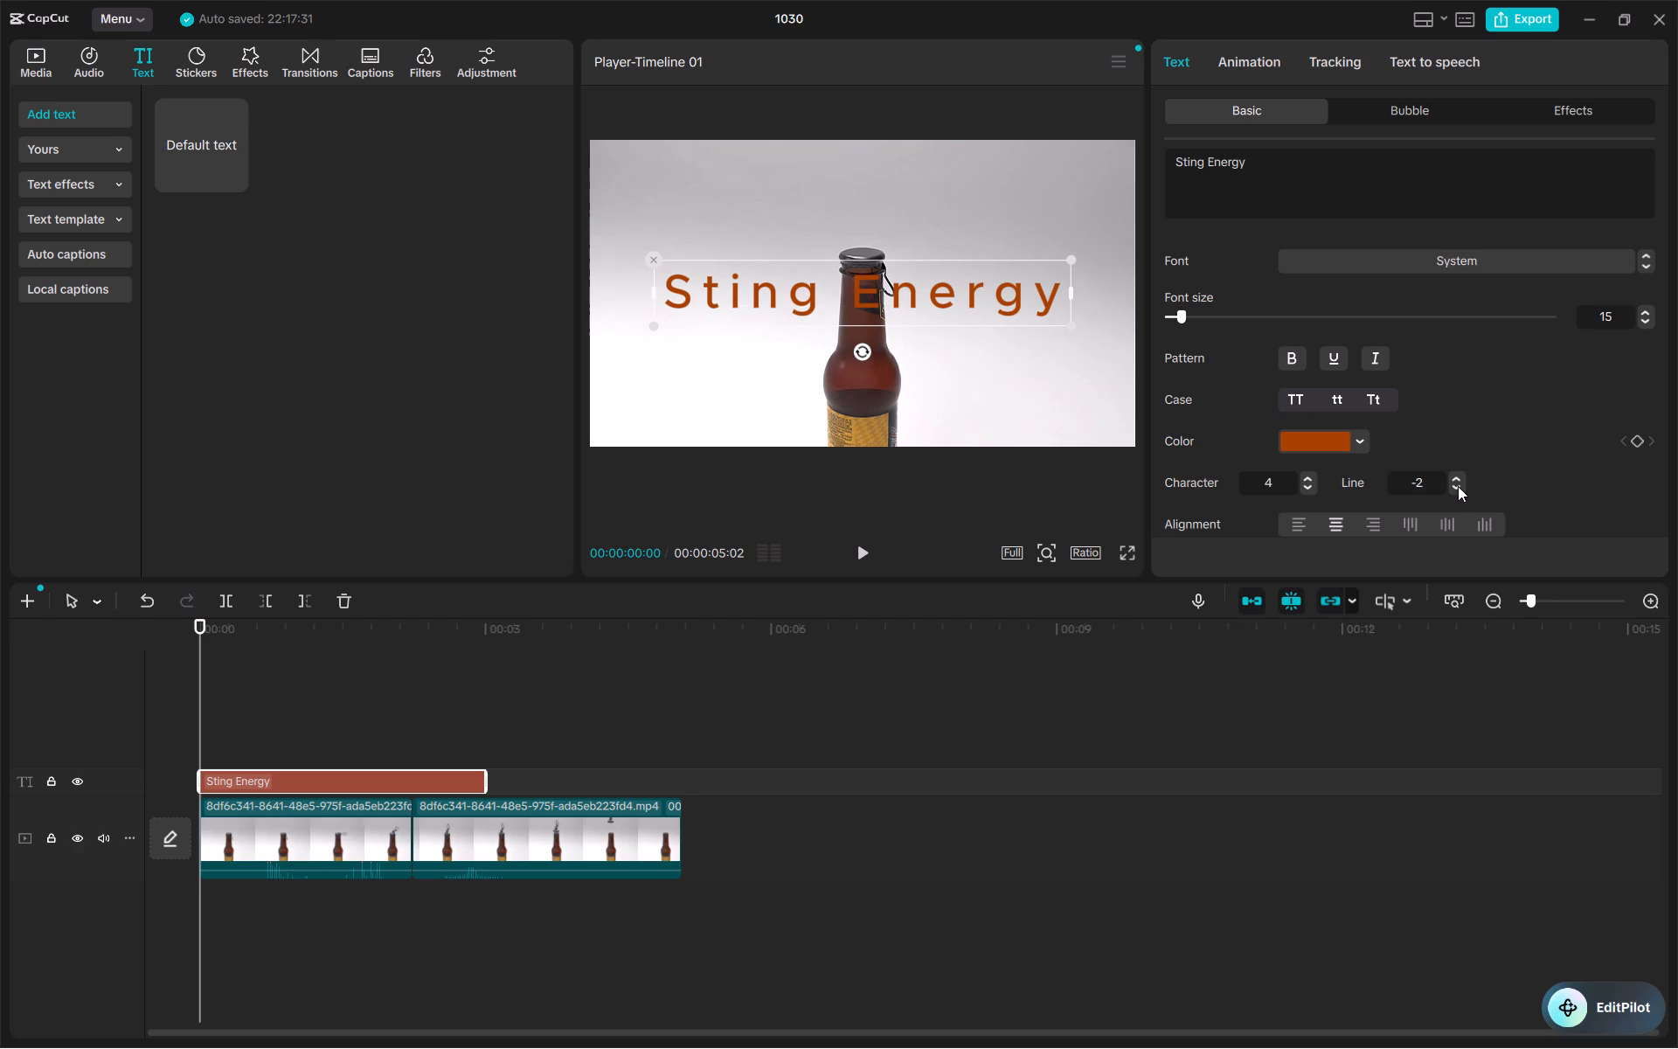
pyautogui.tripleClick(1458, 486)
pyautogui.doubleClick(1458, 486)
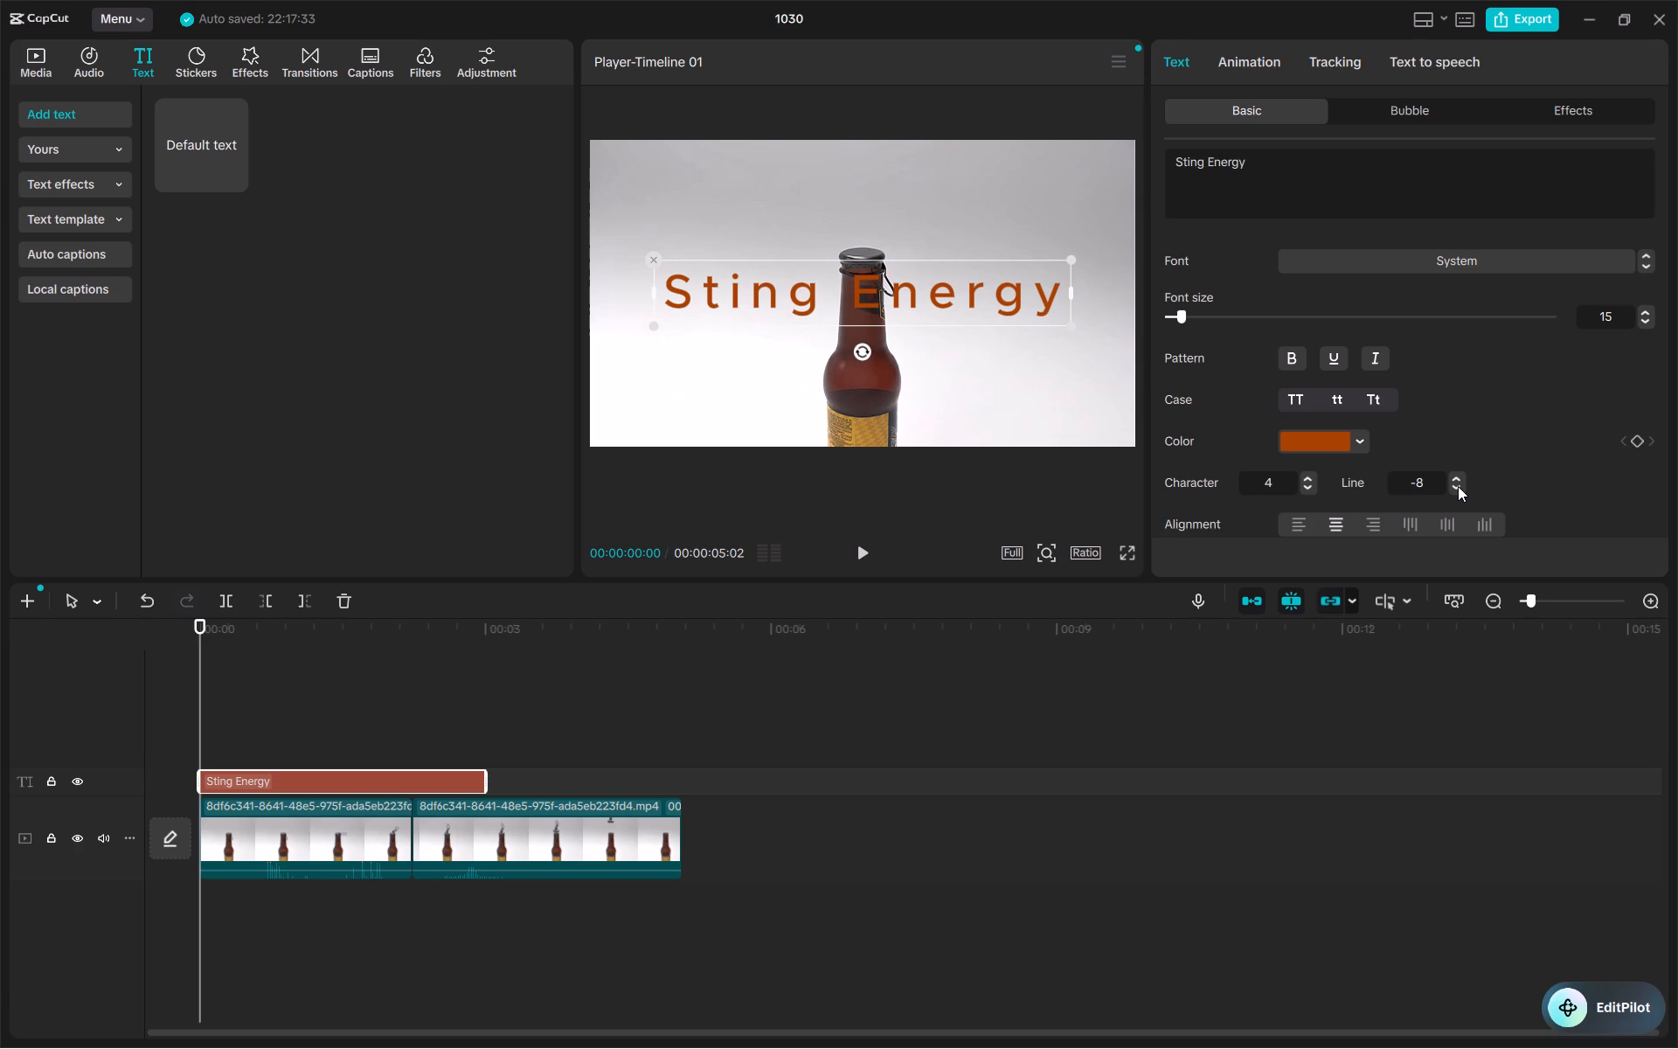
# Set the Sting Energy text's line spacing to 4.
pyautogui.tripleClick(1455, 473)
pyautogui.tripleClick(1455, 473)
pyautogui.tripleClick(1455, 473)
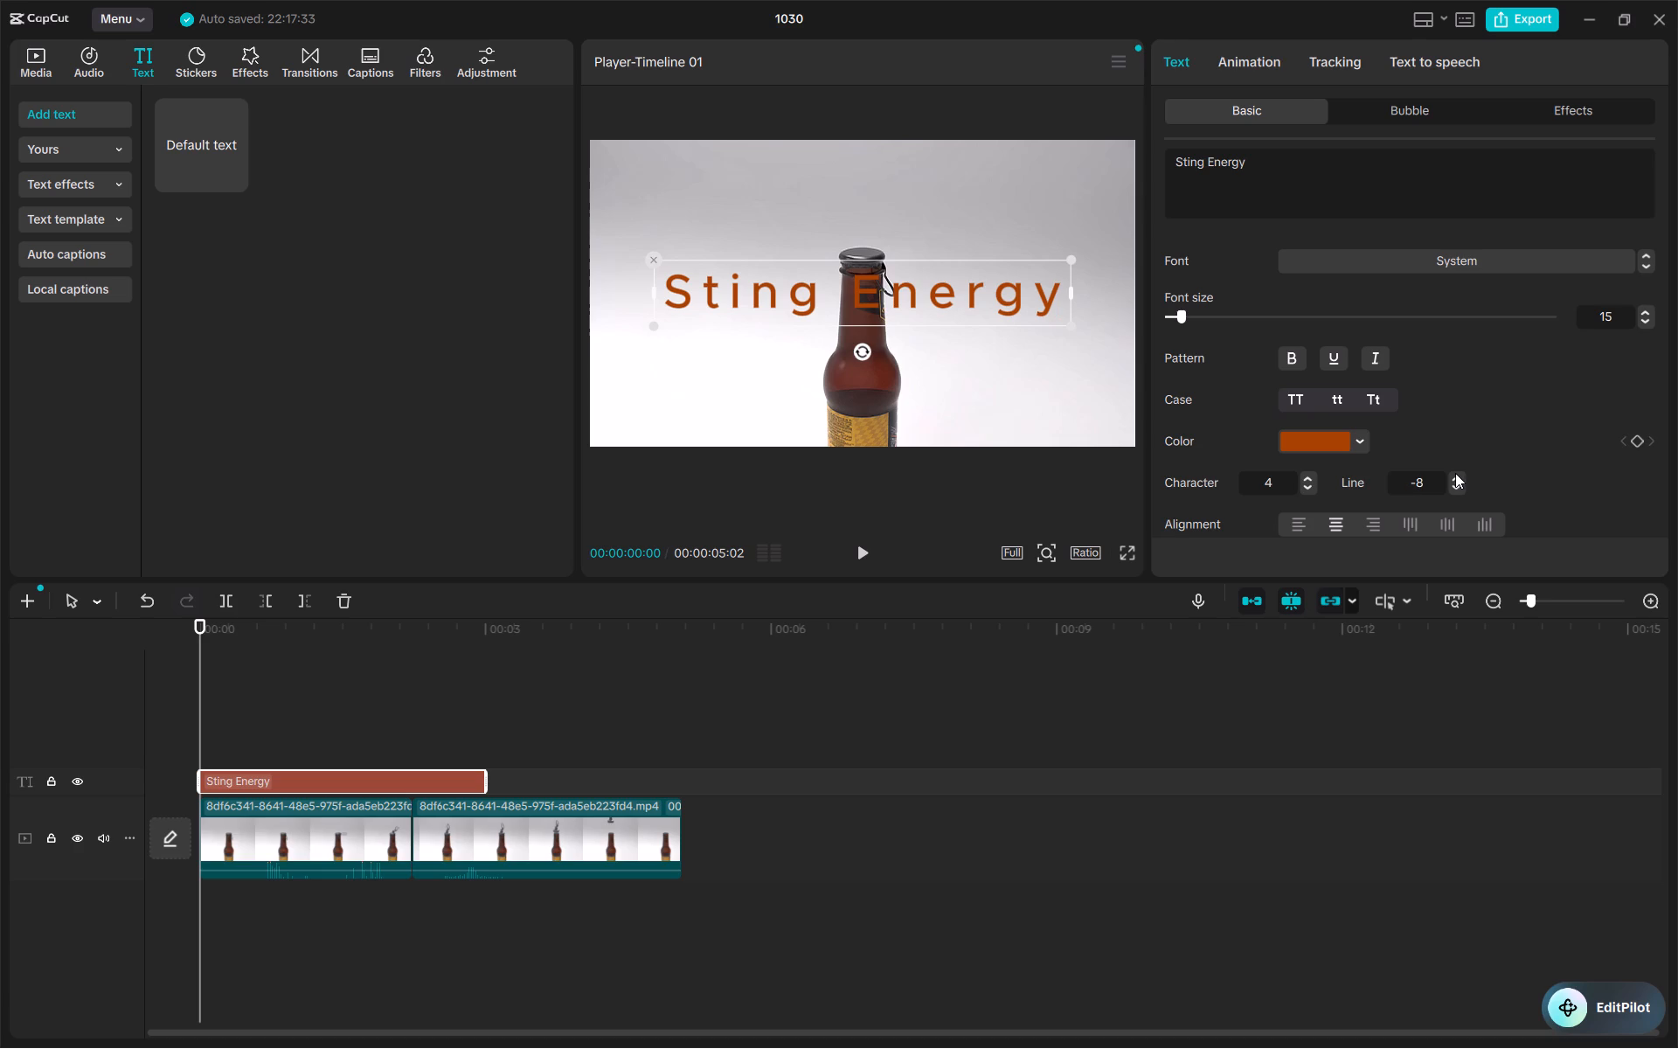
pyautogui.tripleClick(1455, 473)
pyautogui.doubleClick(1455, 473)
pyautogui.tripleClick(1454, 476)
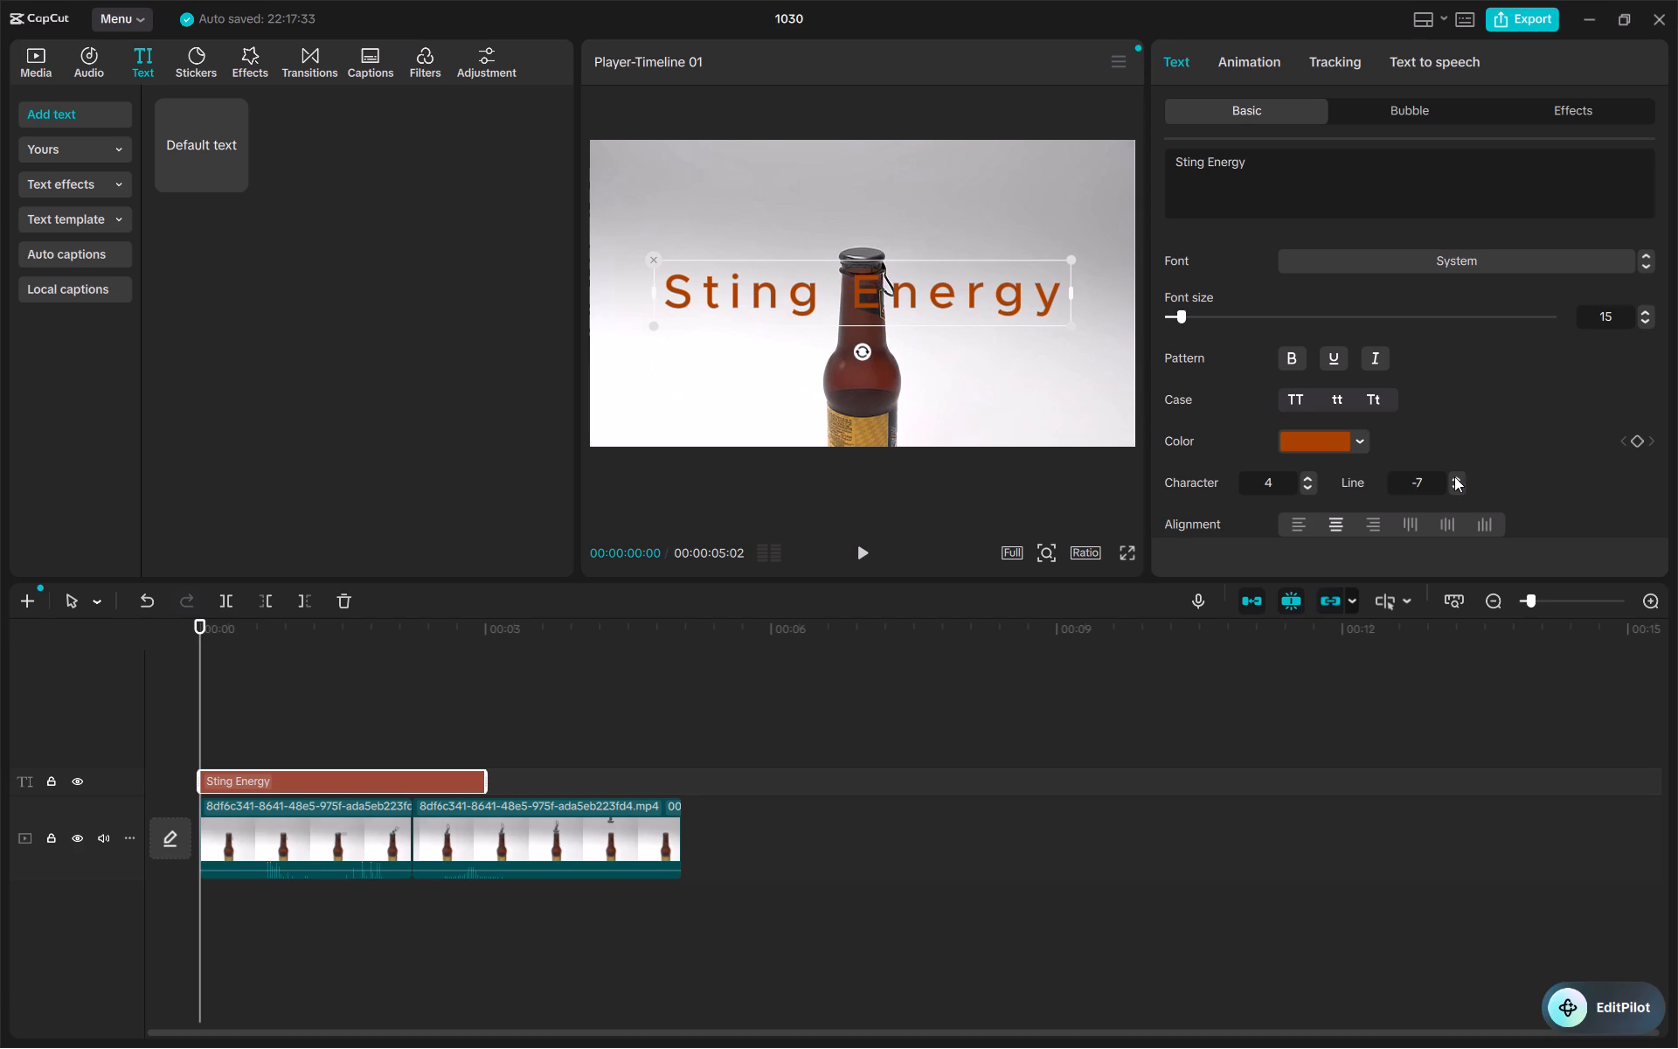
pyautogui.tripleClick(1454, 476)
pyautogui.tripleClick(1454, 476)
pyautogui.click(1454, 476)
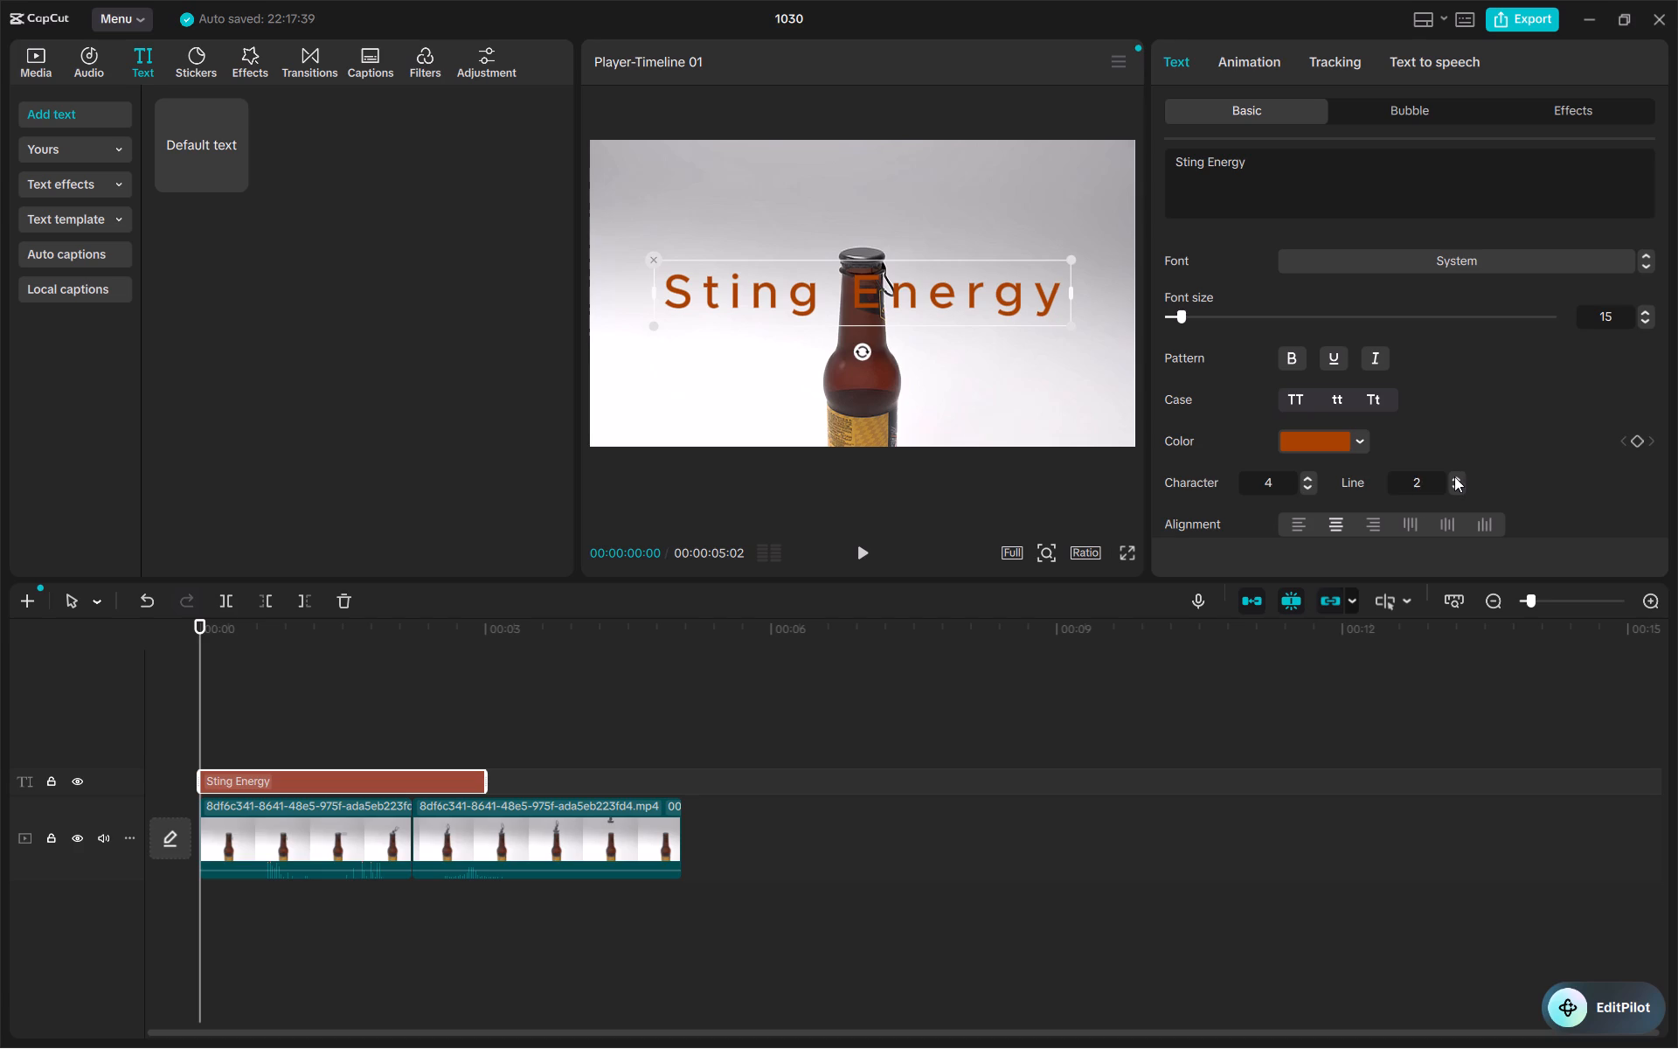
pyautogui.doubleClick(1454, 476)
# Try the right, centre and vertical alignments on the Sting Energy text, and finish with horizontal left alignment.
pyautogui.click(1299, 524)
pyautogui.click(1372, 526)
pyautogui.click(1412, 526)
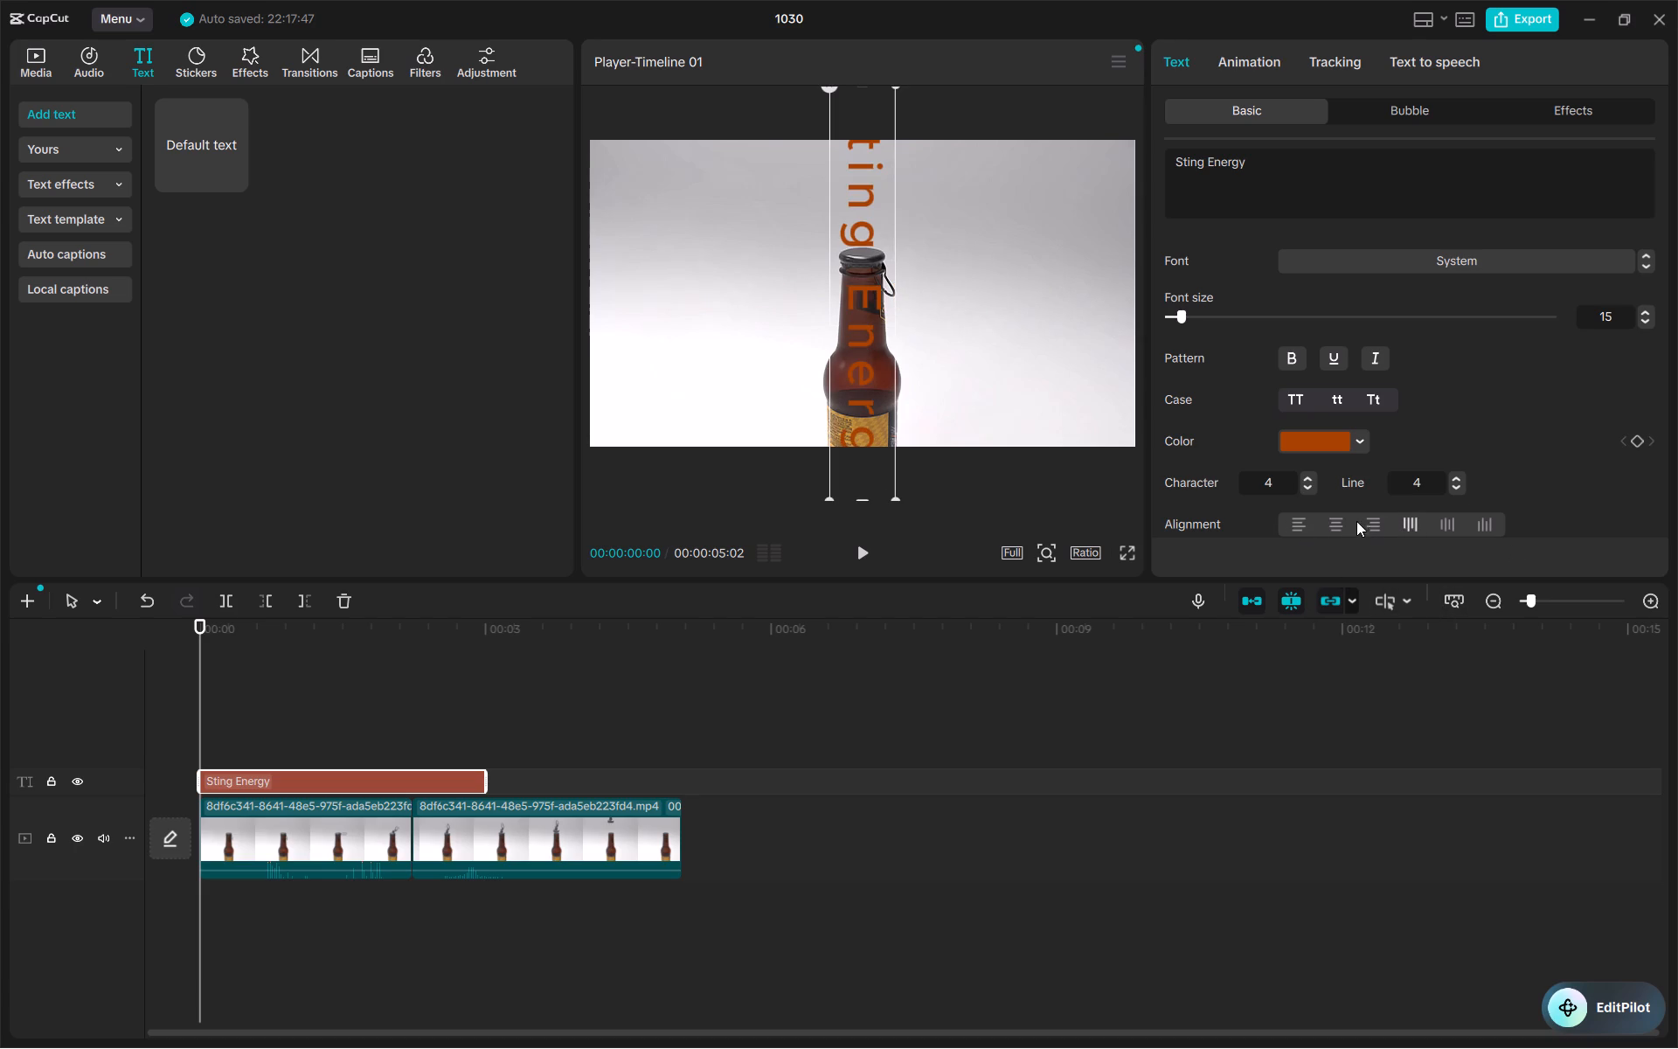
pyautogui.click(1369, 518)
pyautogui.click(1328, 521)
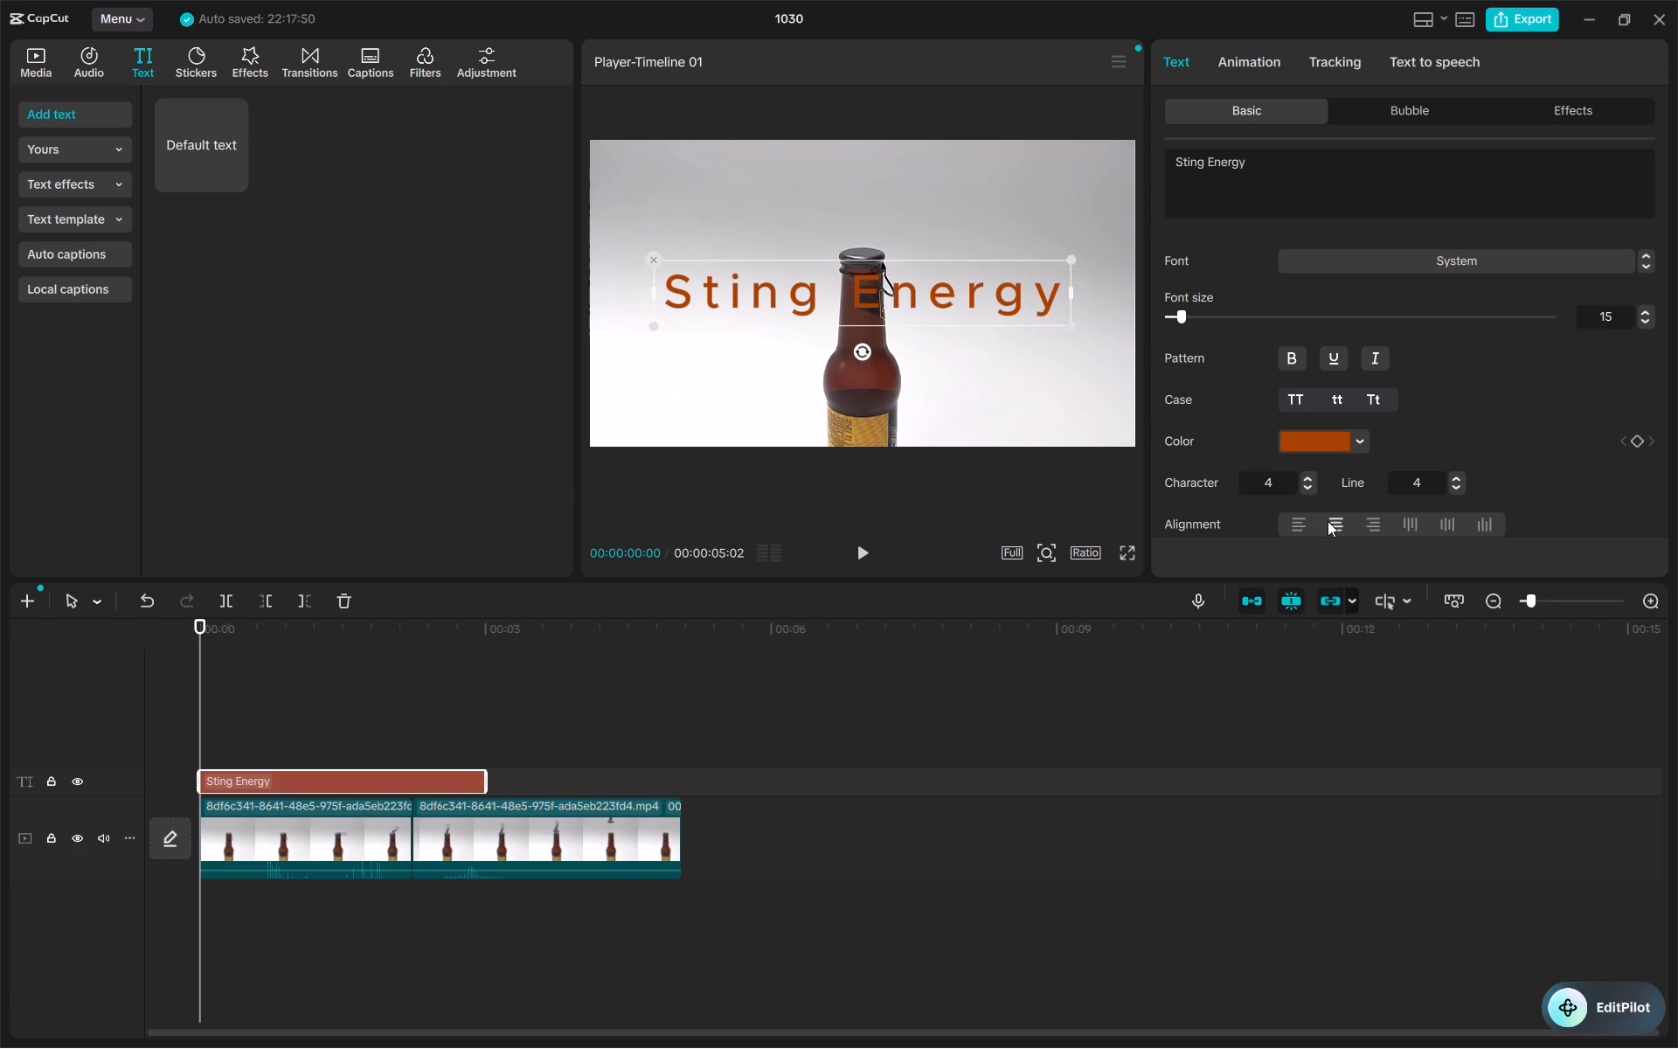
pyautogui.click(1300, 521)
pyautogui.click(1414, 519)
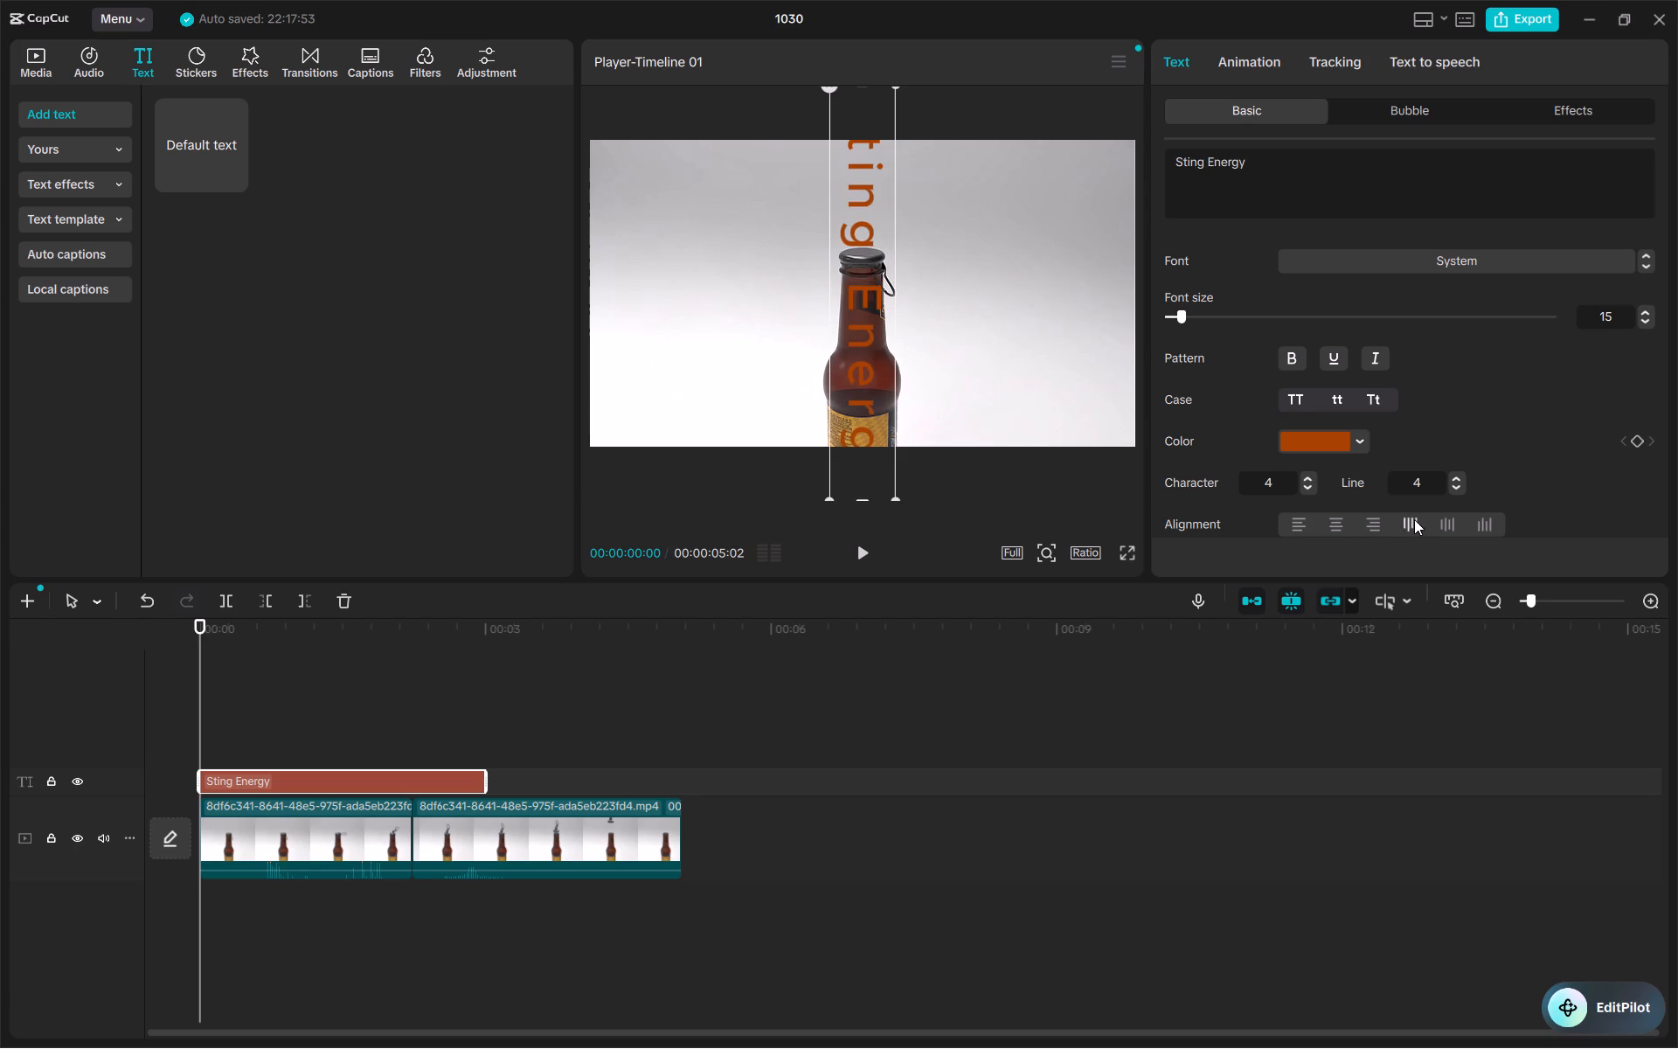
pyautogui.click(1450, 524)
pyautogui.click(1486, 523)
pyautogui.click(1297, 521)
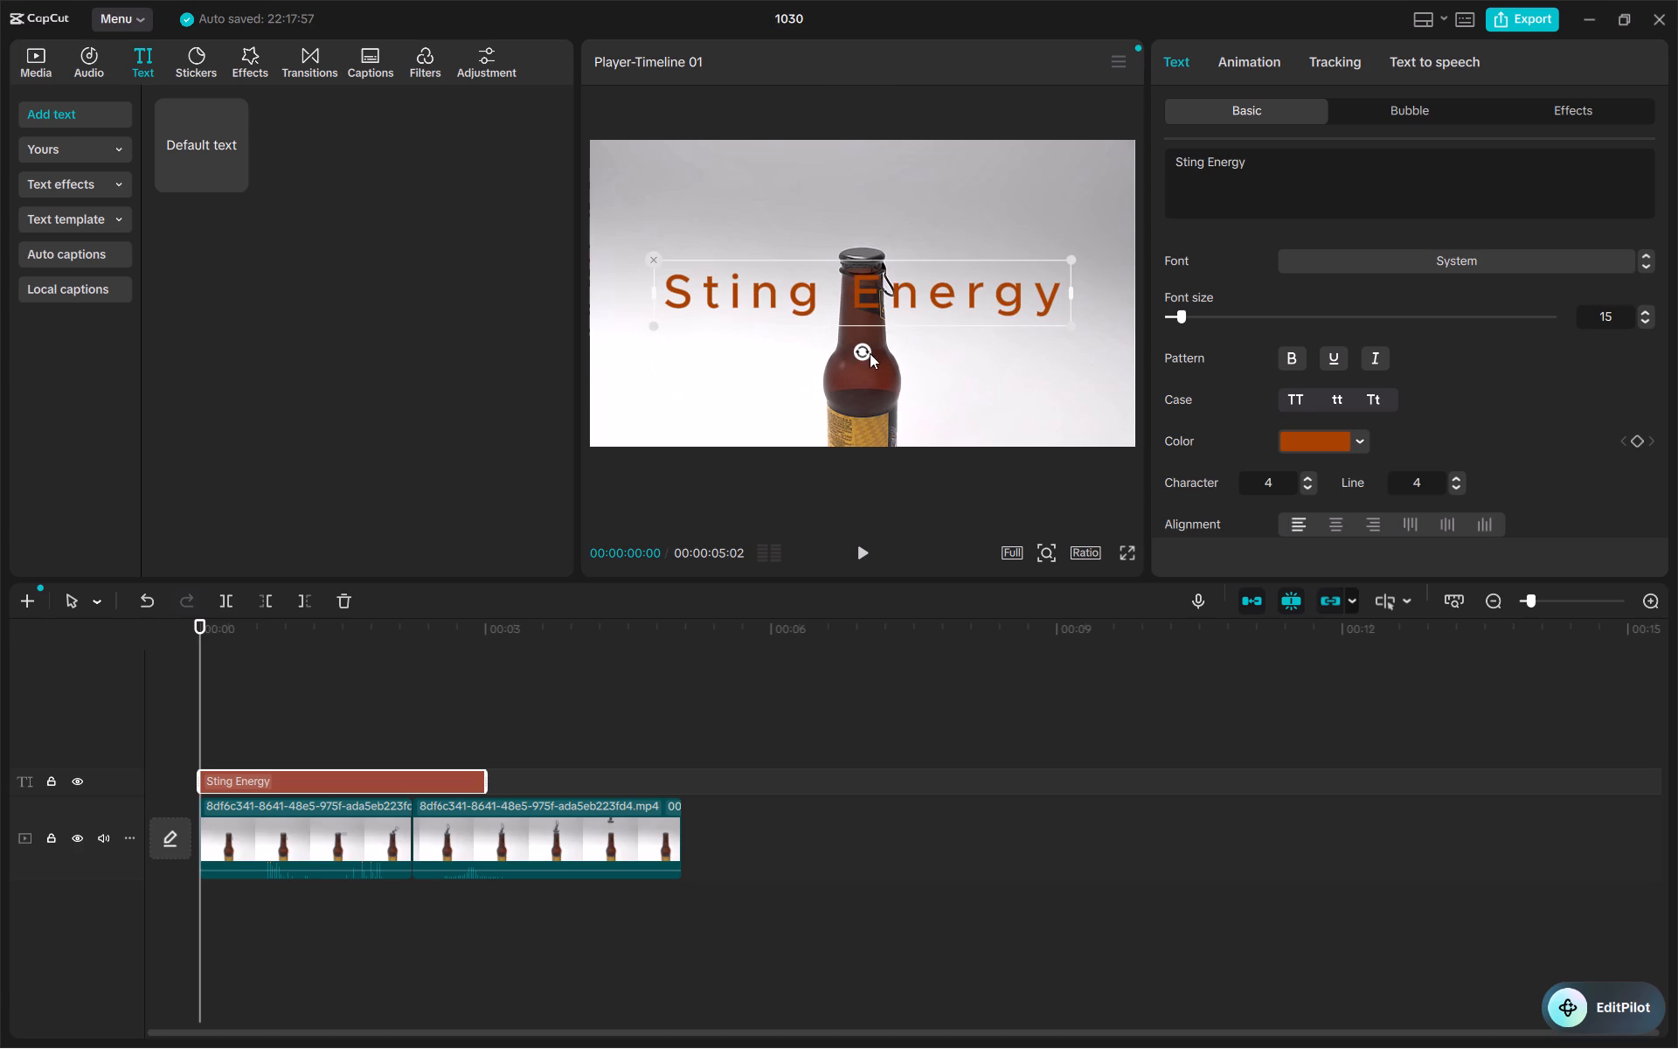
# Rotate the Sting Energy text counter-clockwise in the preview so it slants diagonally upward across the bottle.
pyautogui.moveTo(861, 350); pyautogui.dragTo(894, 344)
pyautogui.moveTo(883, 265); pyautogui.dragTo(840, 274)
pyautogui.click(1050, 332)
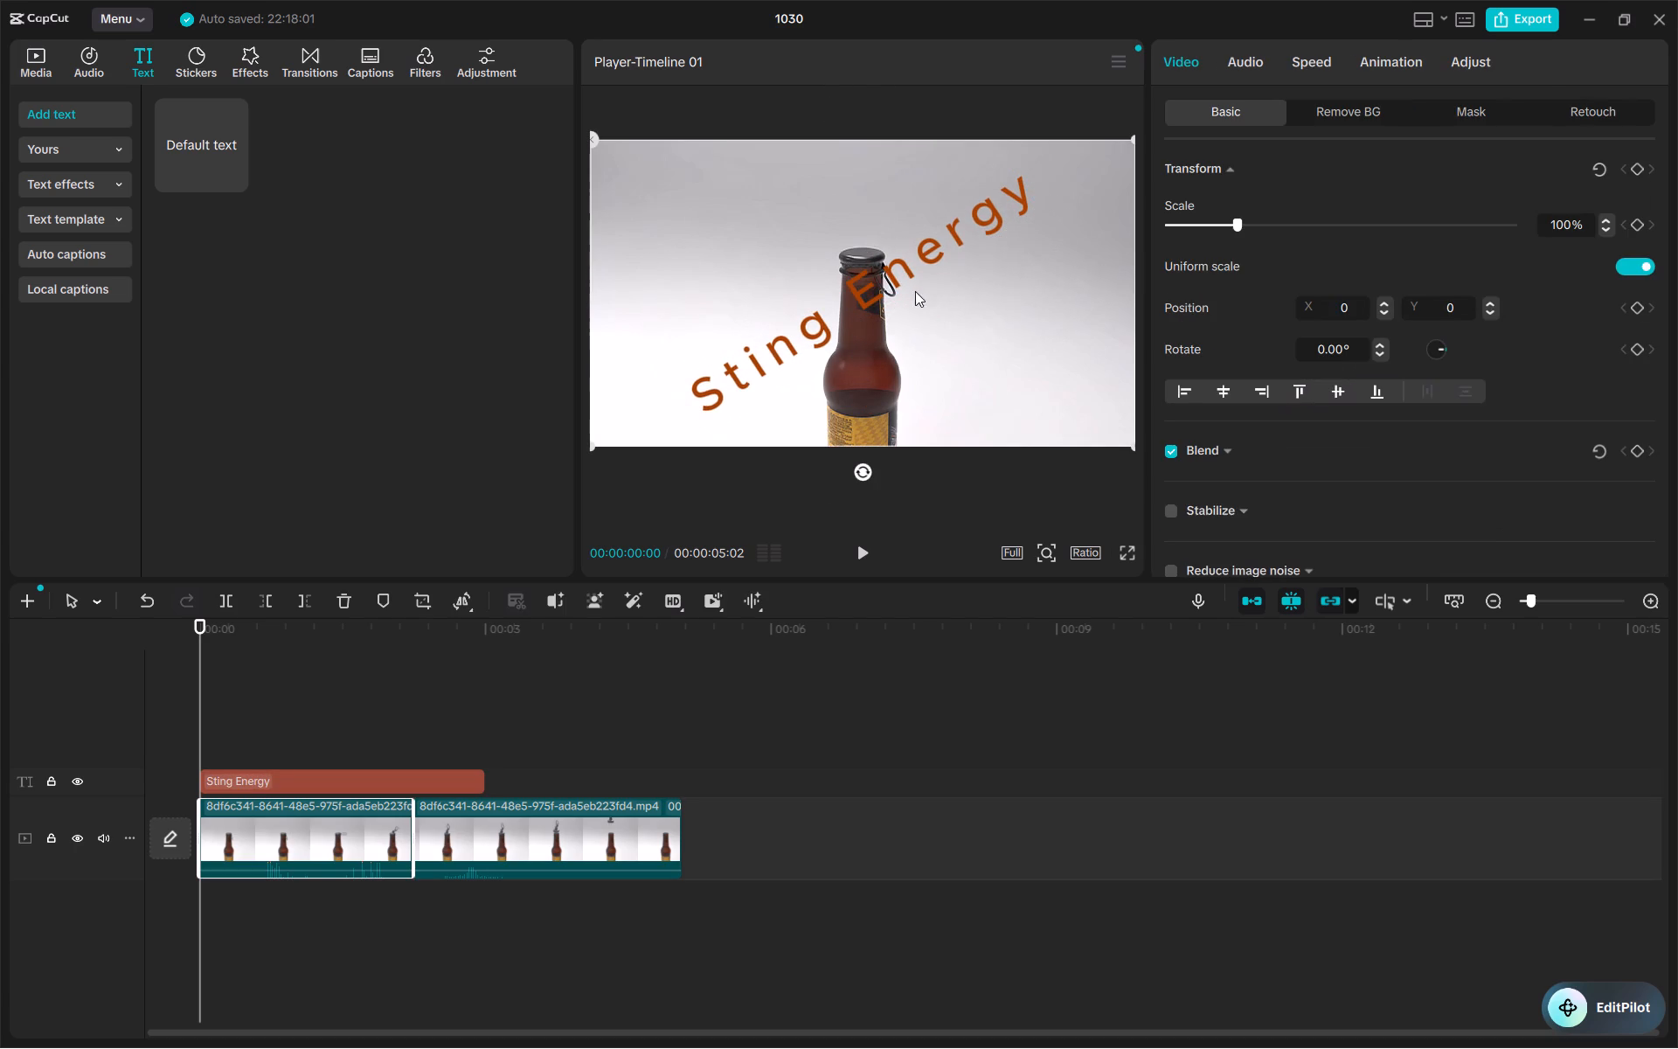
# Move the slanted Sting Energy text toward the frame's left edge, so its first letter sits beside that edge.
pyautogui.click(903, 266)
pyautogui.click(903, 266)
pyautogui.moveTo(902, 266); pyautogui.dragTo(896, 264)
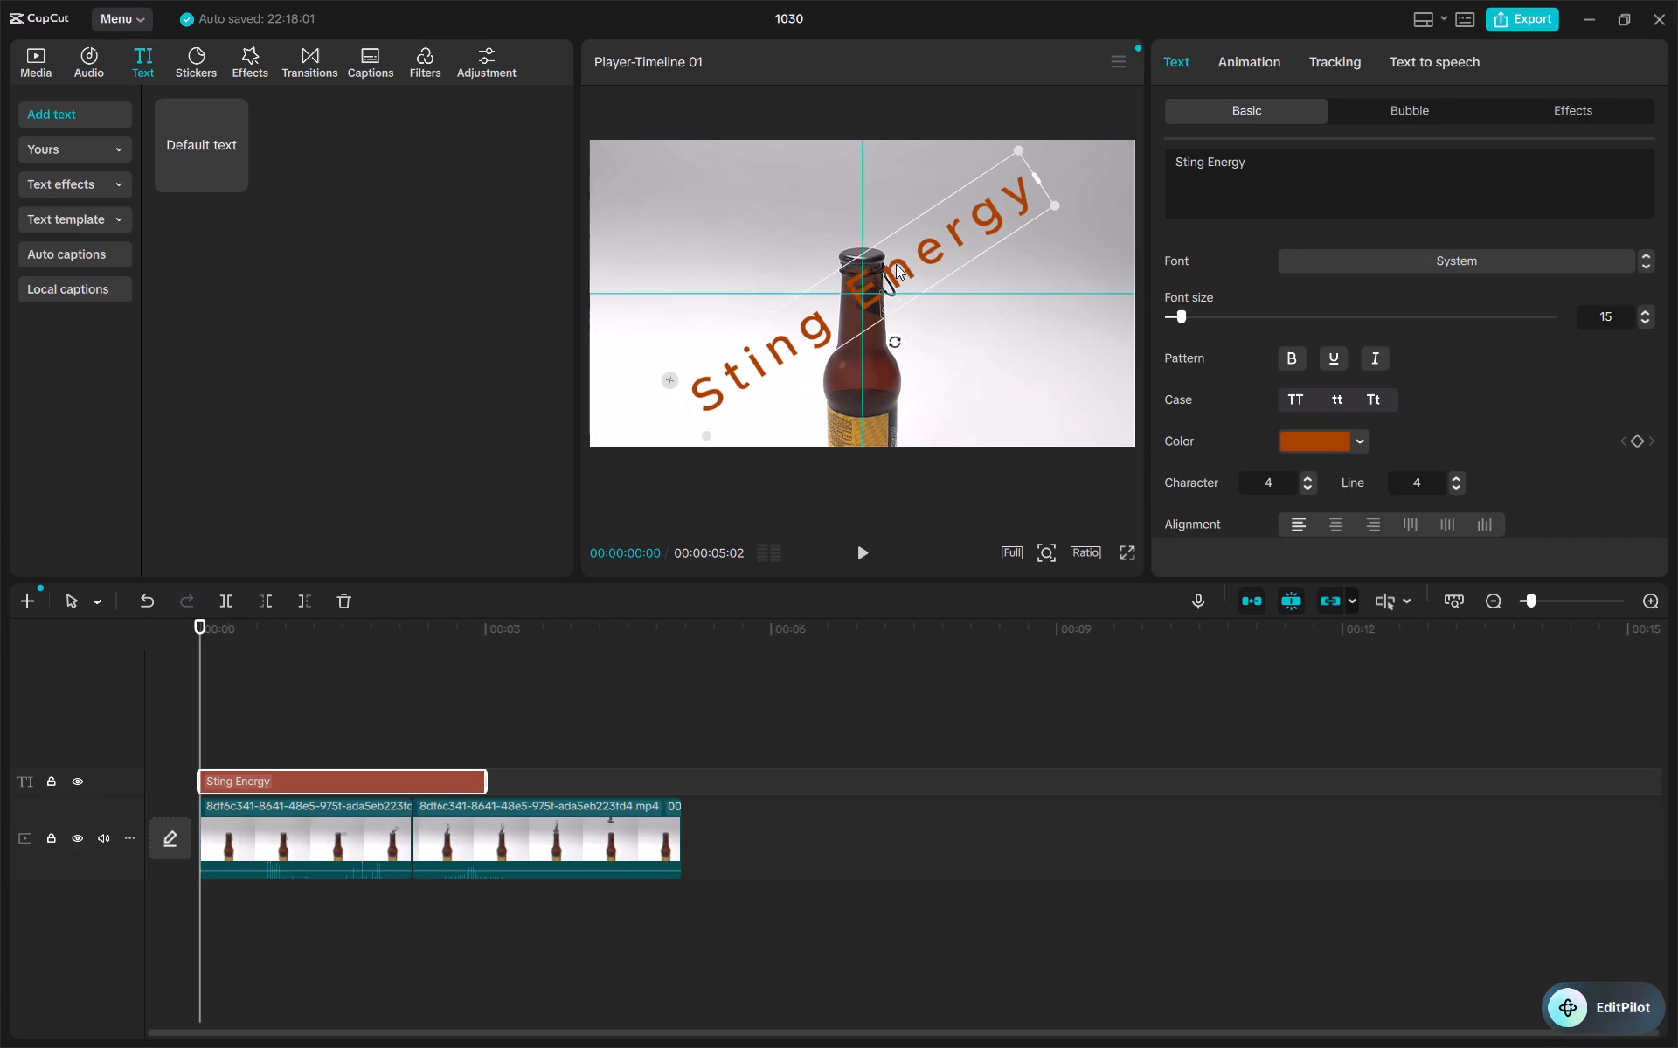
pyautogui.moveTo(896, 264); pyautogui.dragTo(803, 252)
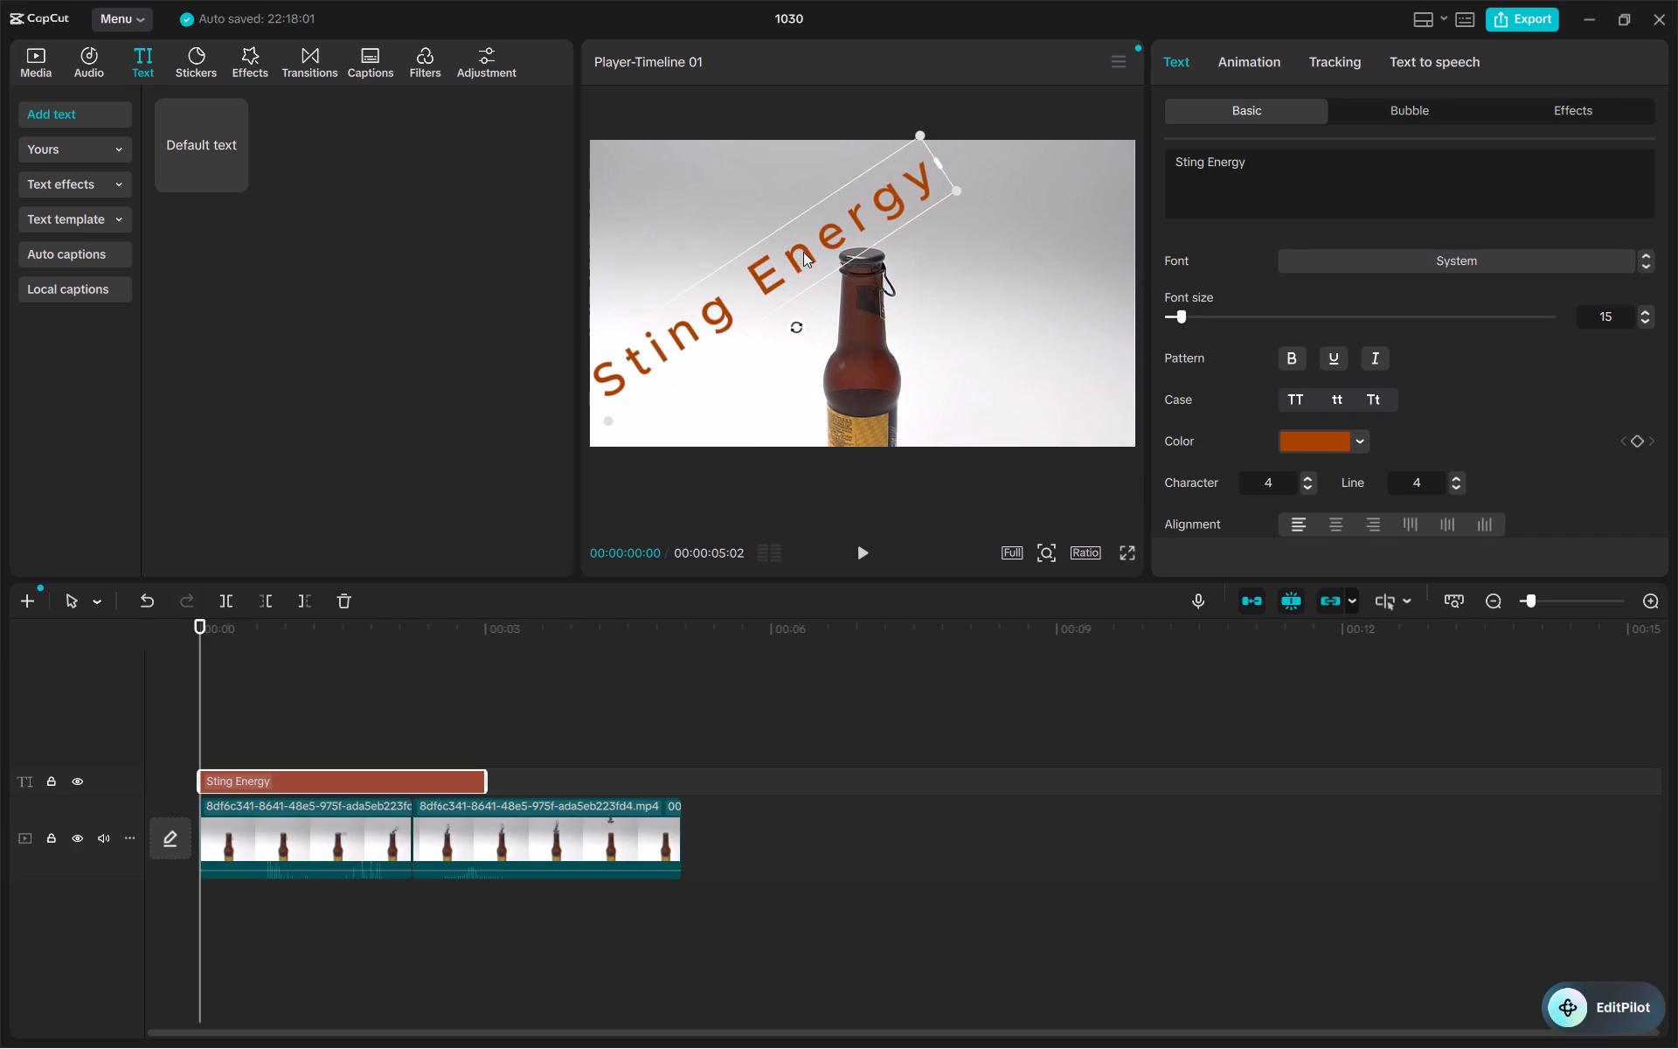
pyautogui.moveTo(803, 252); pyautogui.dragTo(805, 253)
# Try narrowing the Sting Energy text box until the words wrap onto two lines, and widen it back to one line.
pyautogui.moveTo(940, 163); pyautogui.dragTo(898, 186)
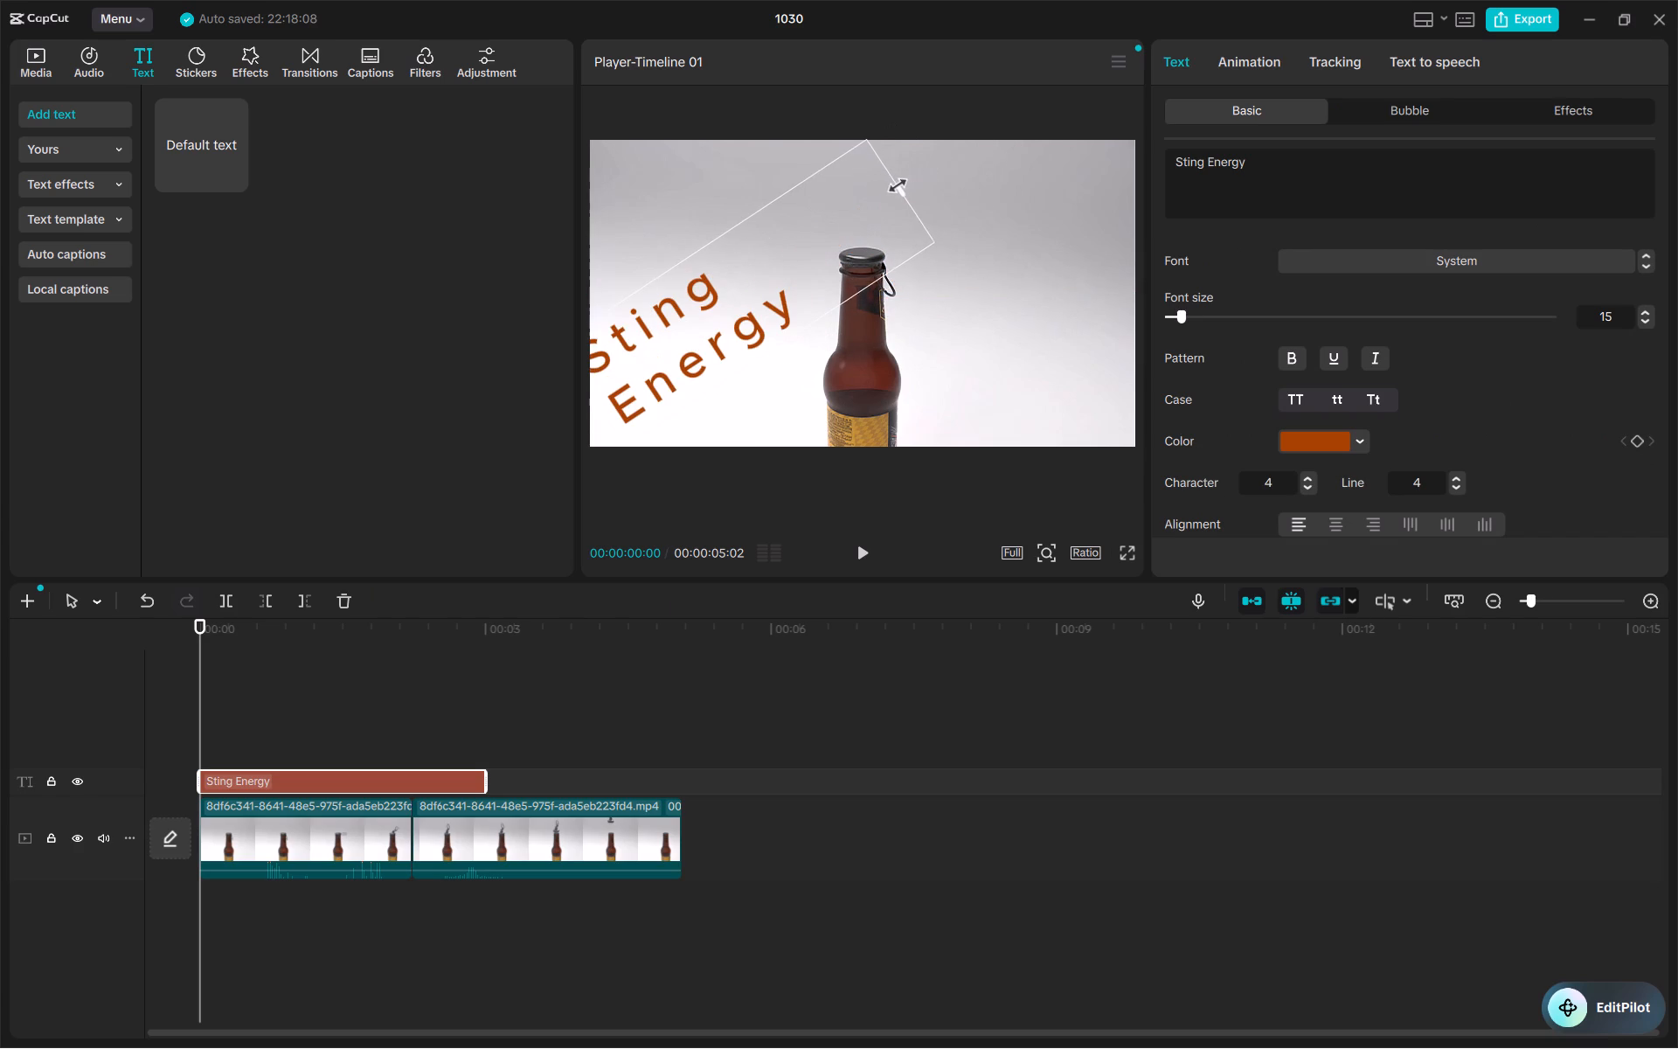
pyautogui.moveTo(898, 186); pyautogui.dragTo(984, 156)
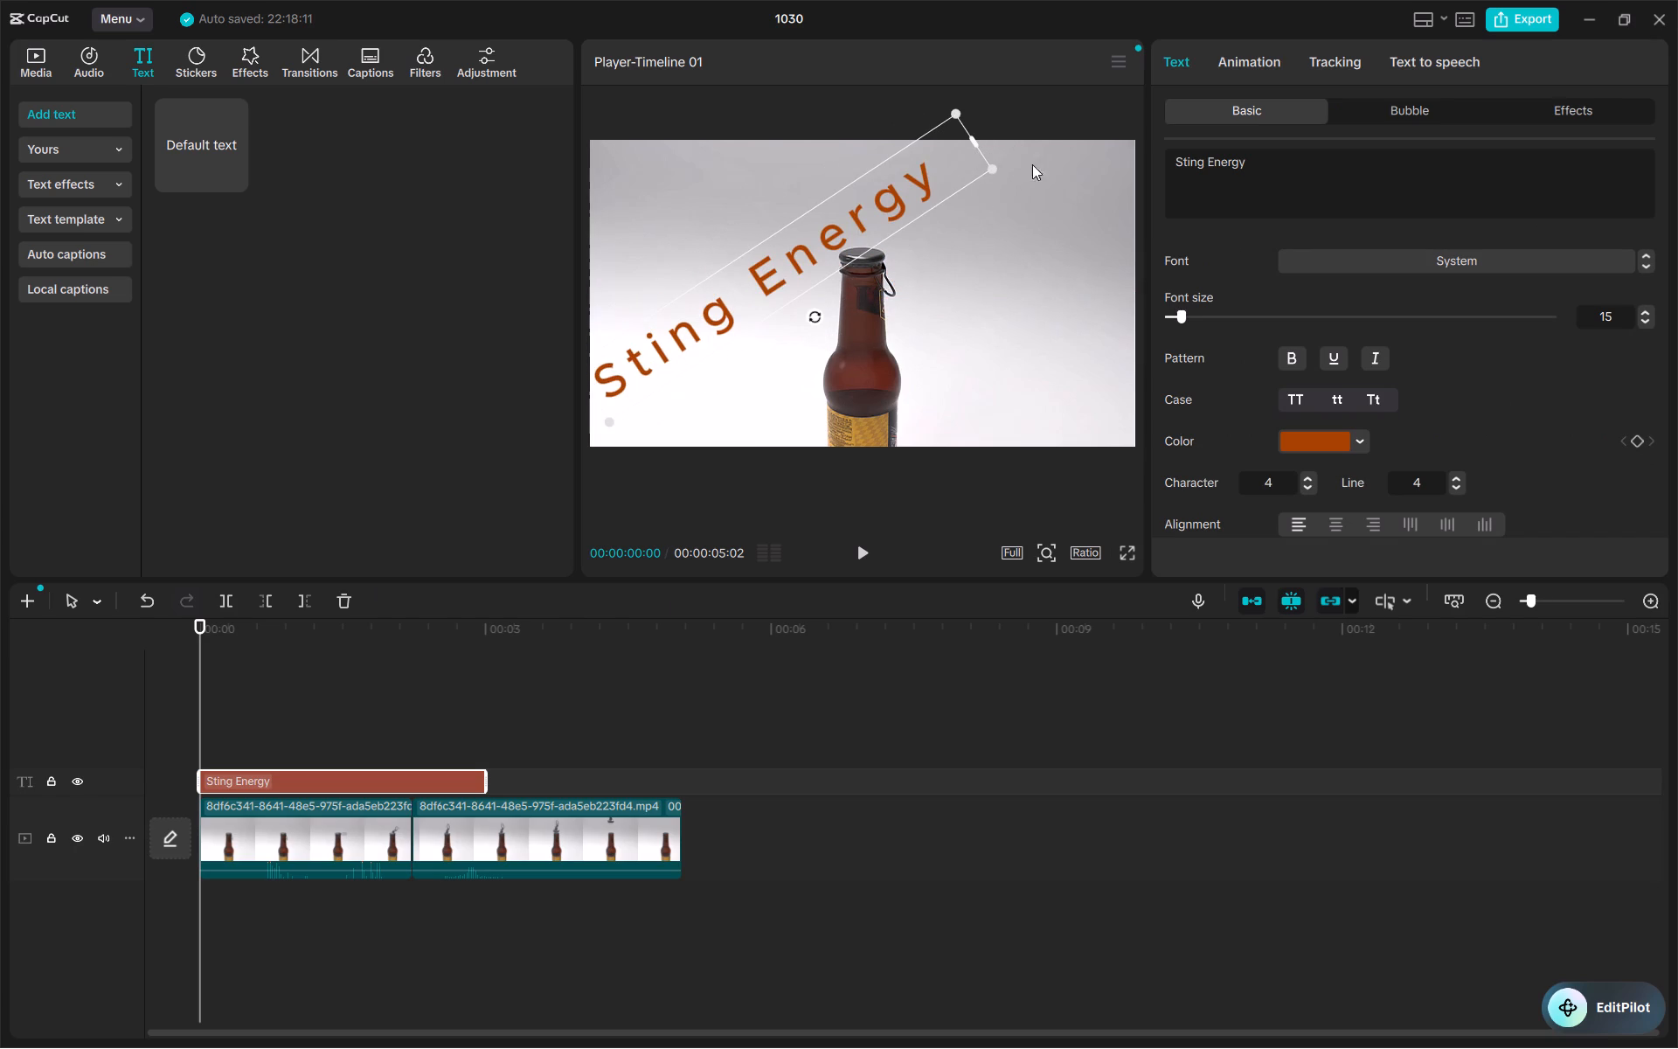
# Set the Sting Energy text's character spacing to -1.
pyautogui.click(1307, 487)
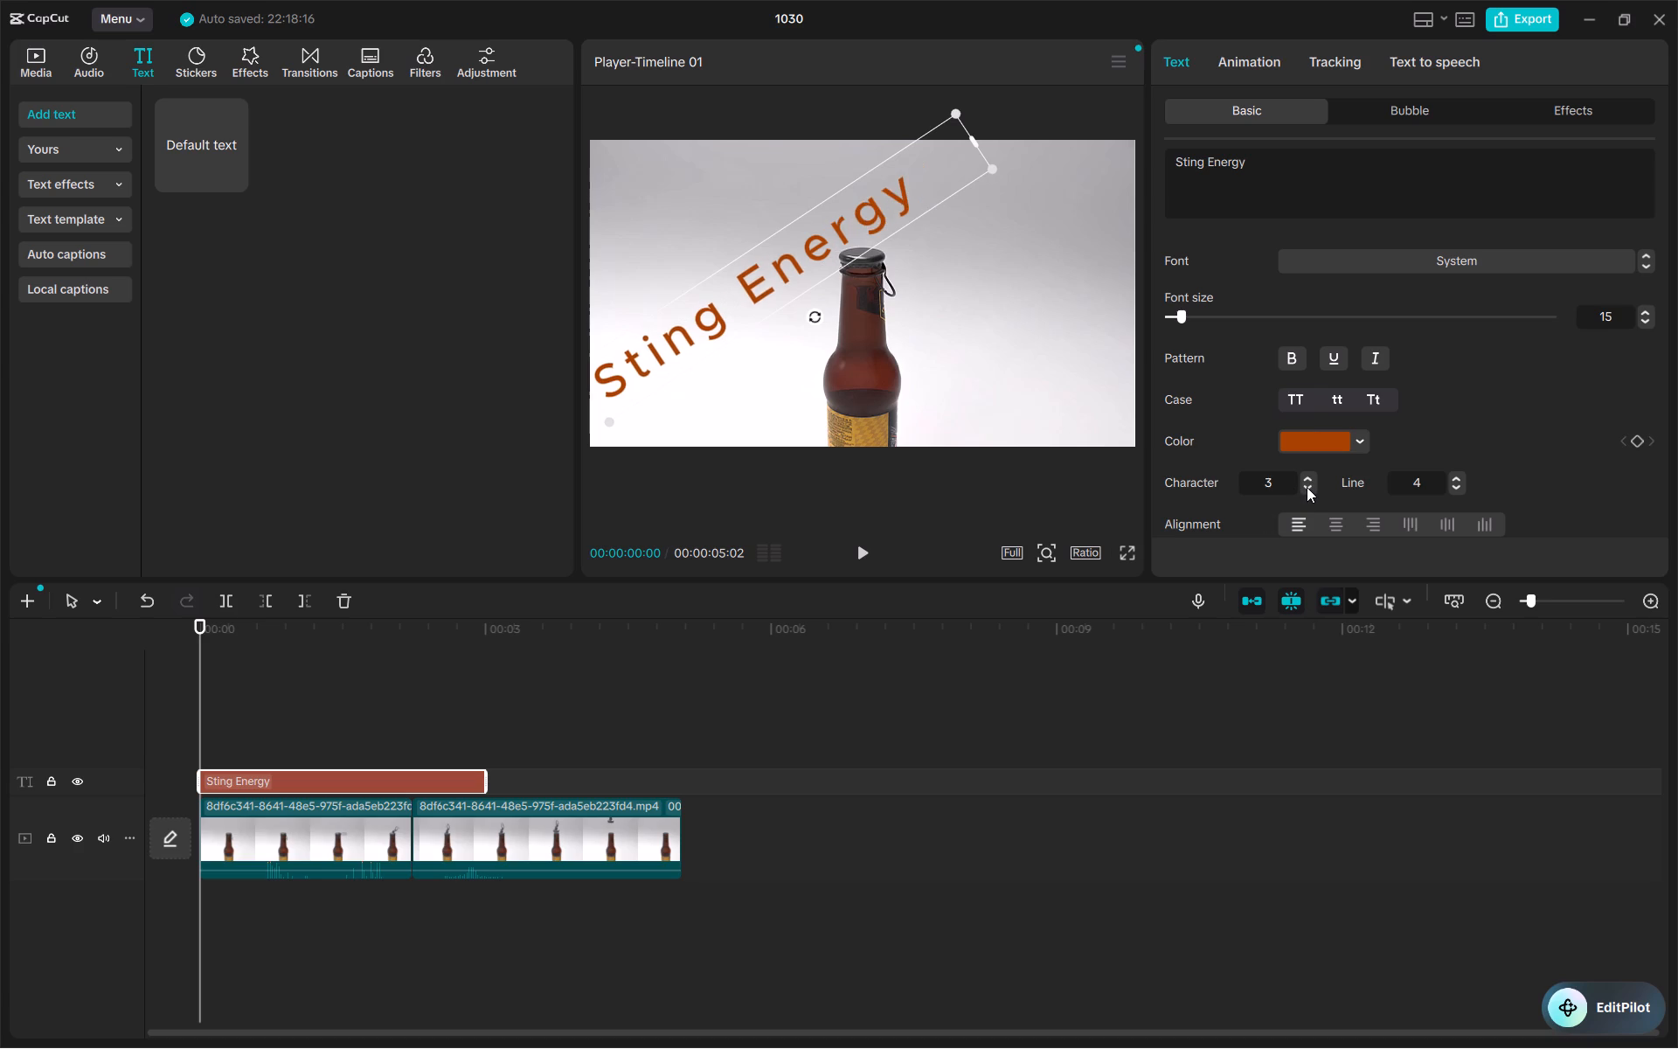
pyautogui.tripleClick(1307, 487)
pyautogui.click(1307, 487)
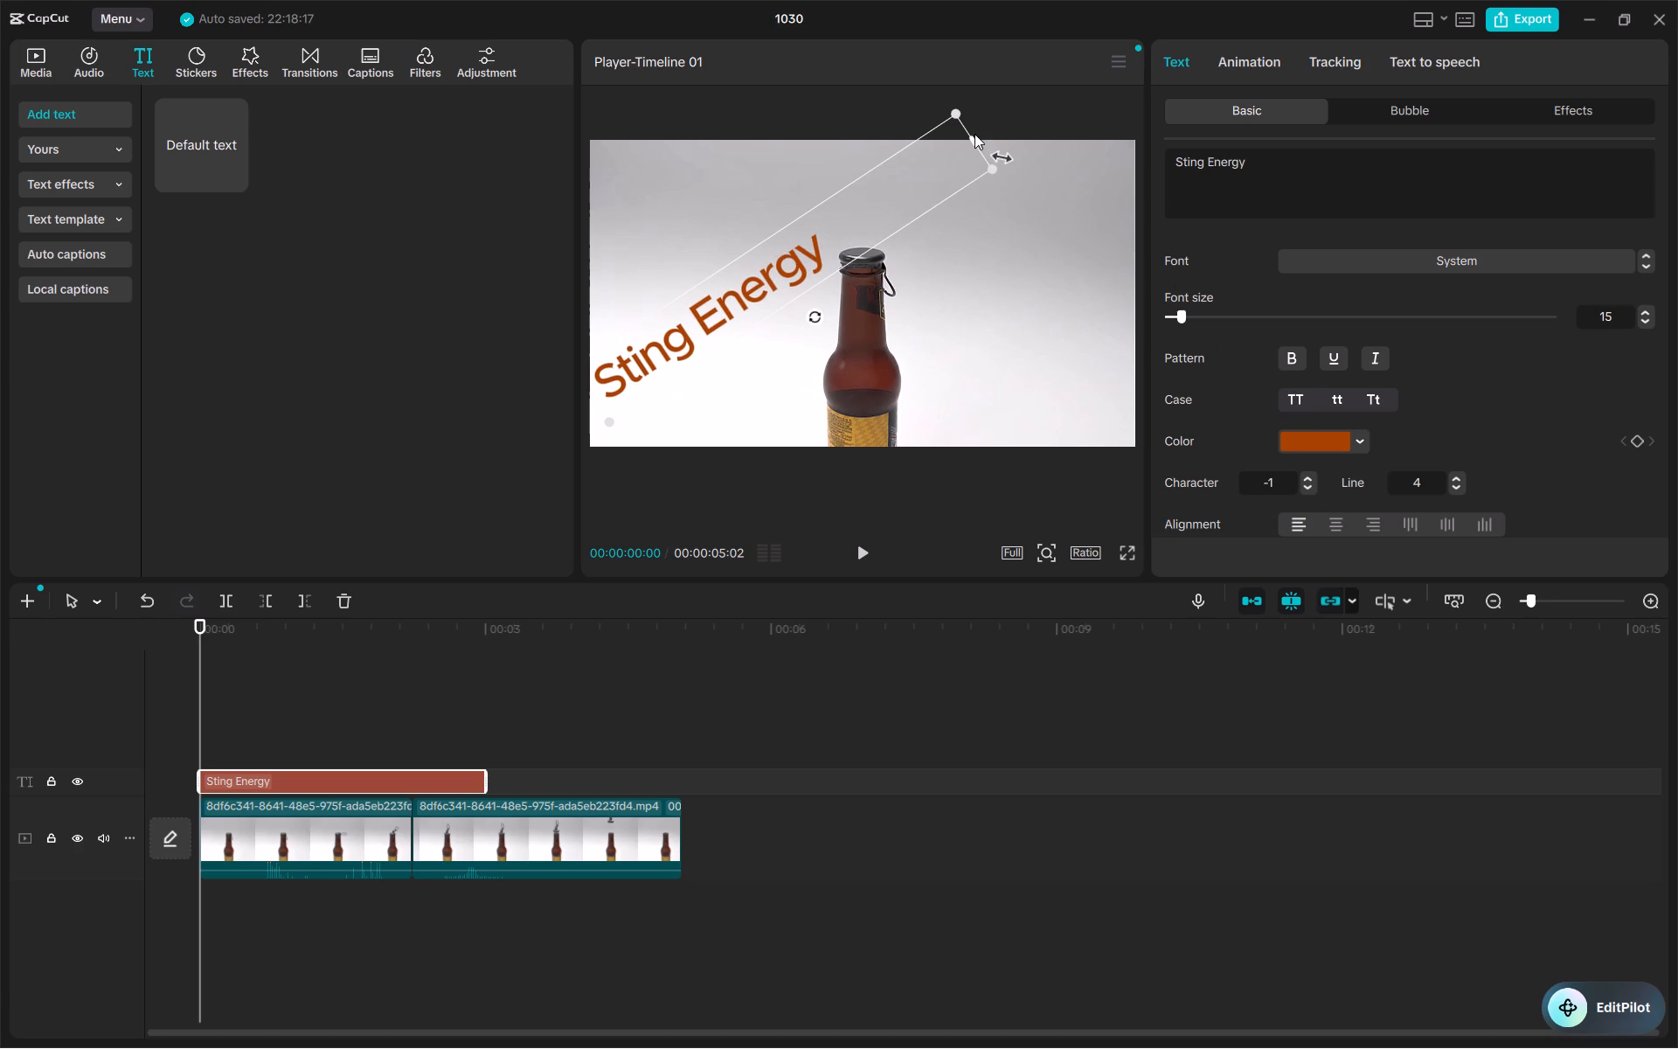
# Narrow the slanted text box so it ends just past the last letter of Sting Energy, near the bottle cap.
pyautogui.moveTo(974, 134); pyautogui.dragTo(962, 147)
pyautogui.click(783, 255)
pyautogui.moveTo(973, 142); pyautogui.dragTo(838, 218)
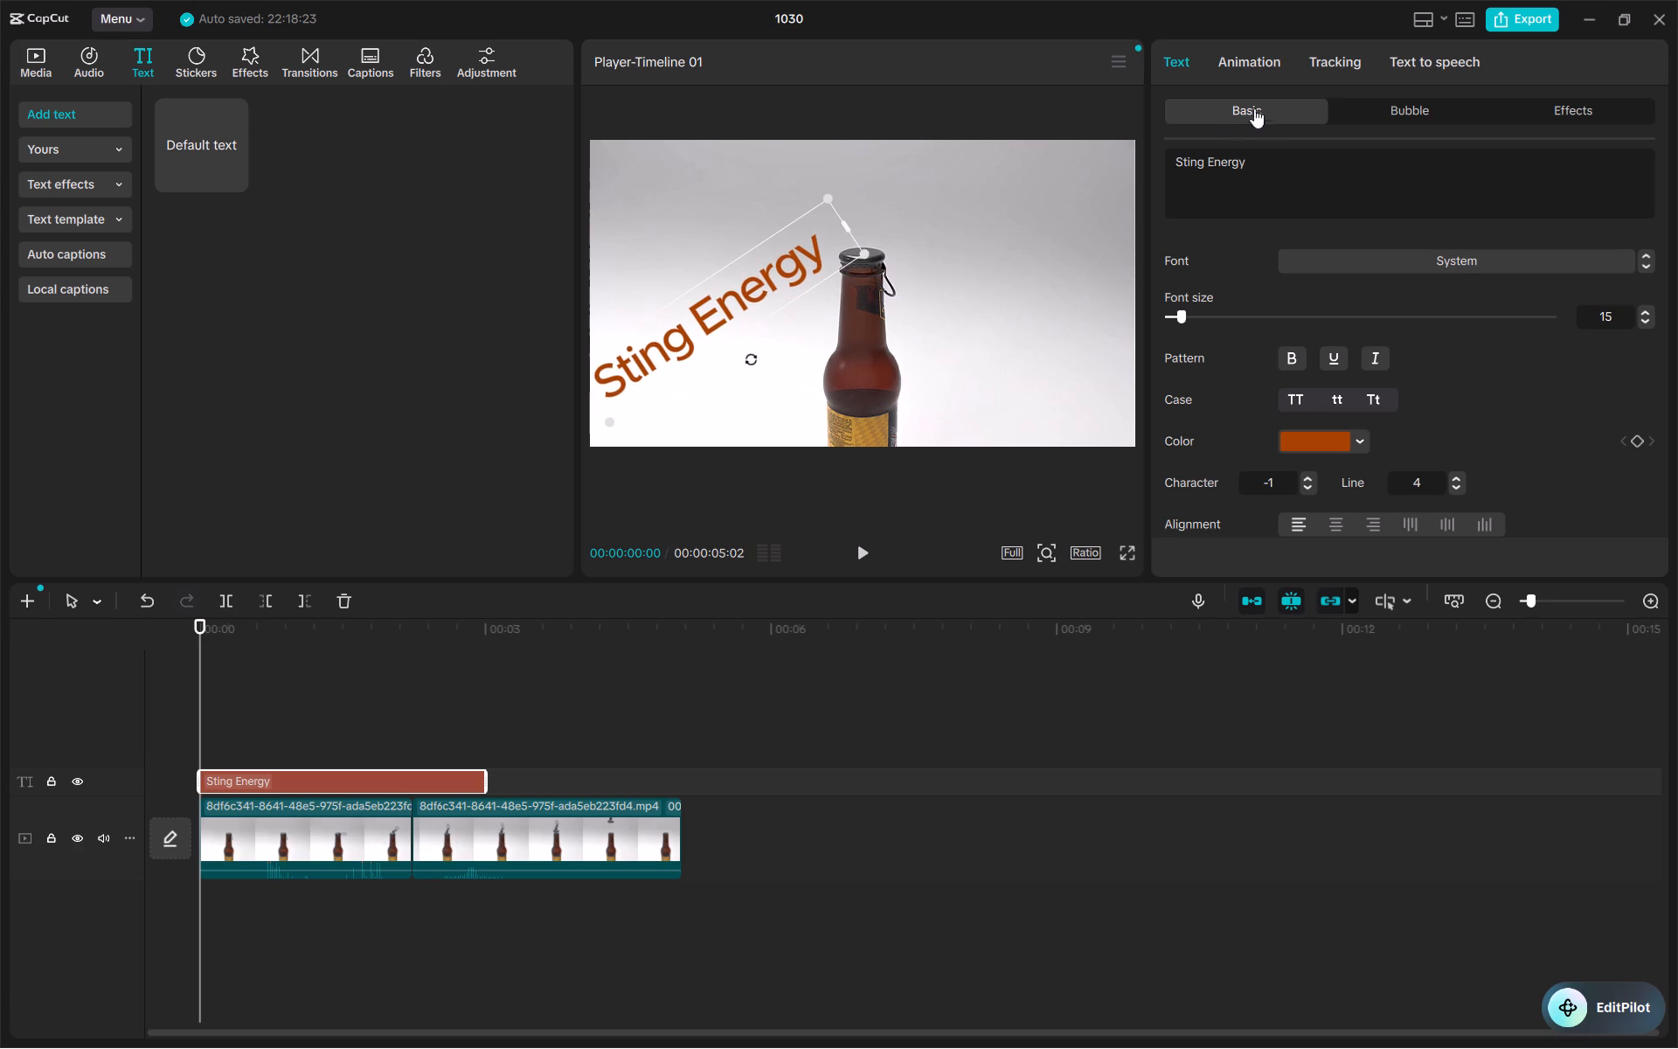
# Check the Bubble and Effects options for the Sting Energy text, and return to its basic settings.
pyautogui.click(1390, 108)
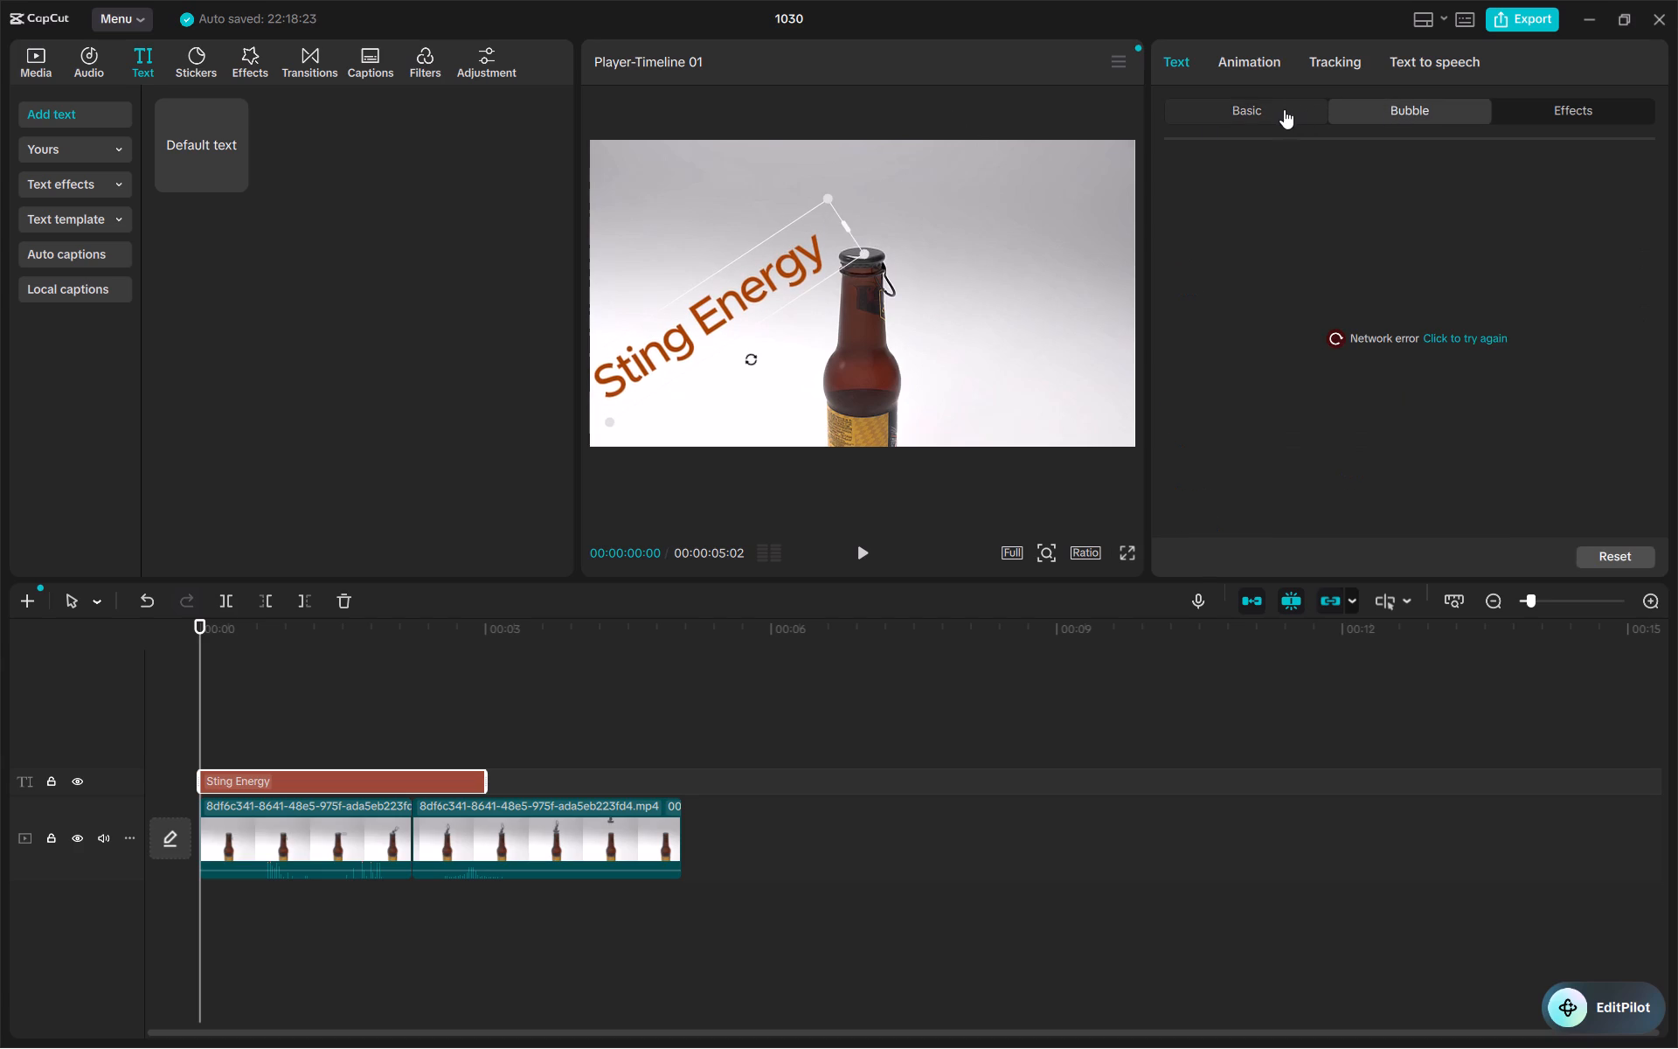
pyautogui.click(1455, 337)
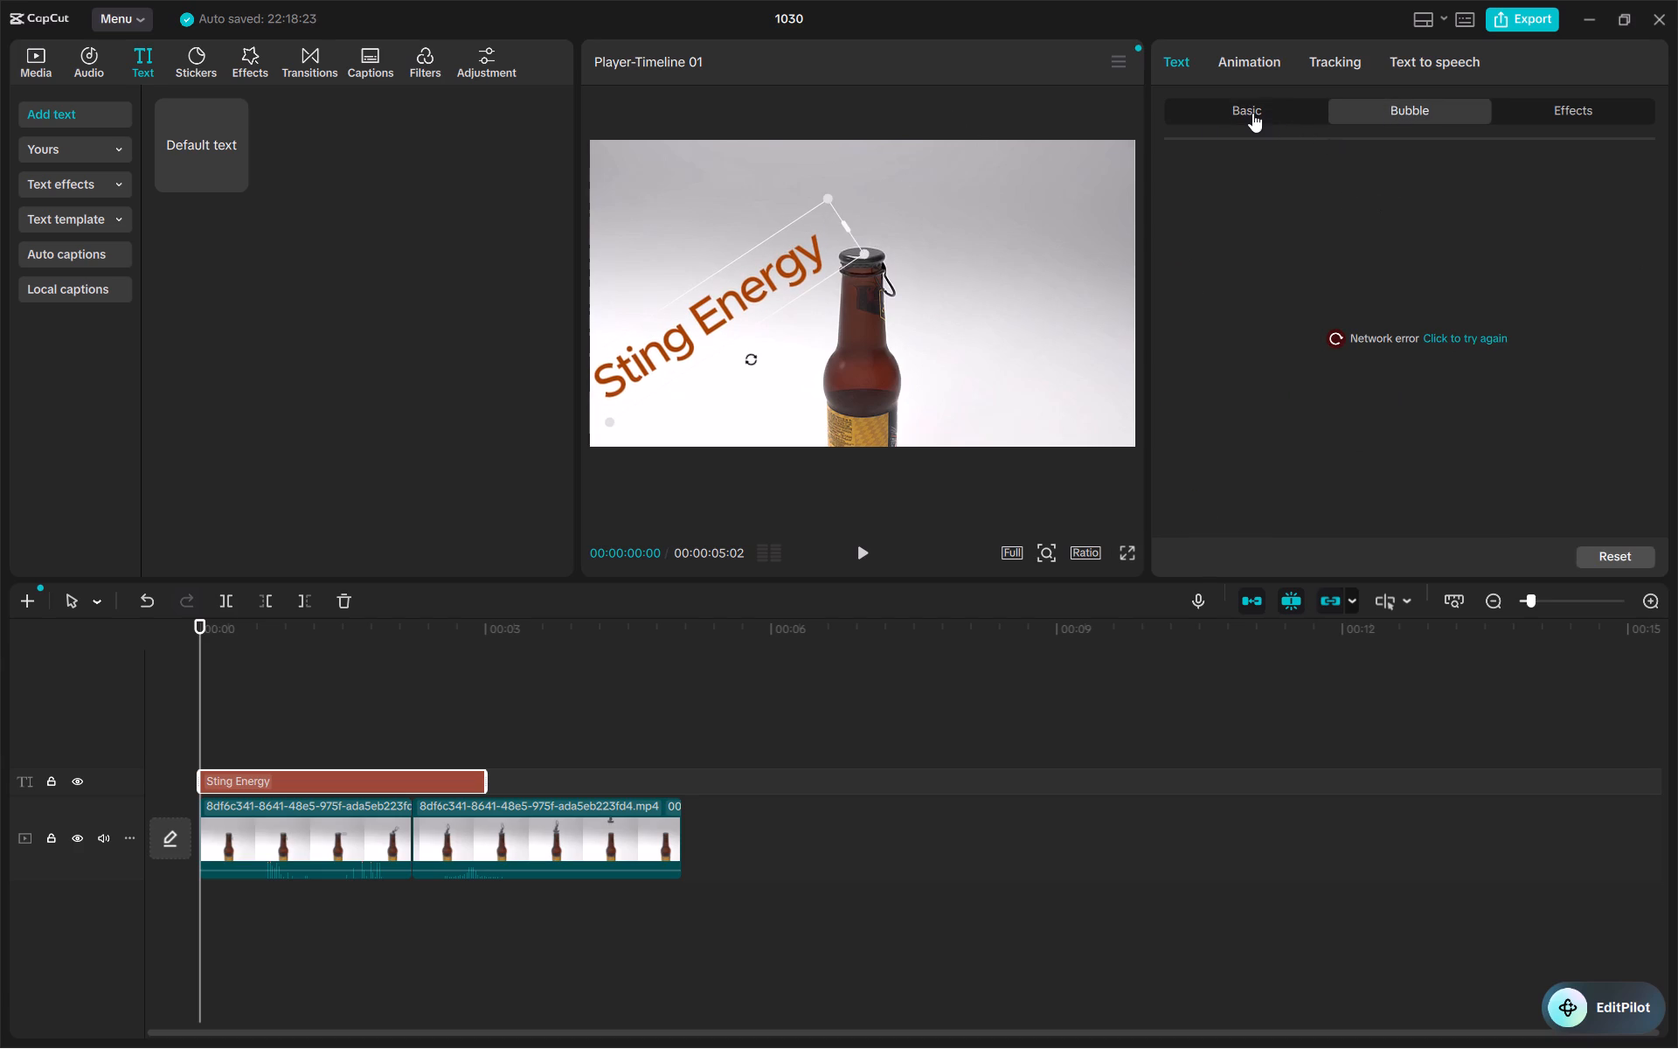
pyautogui.click(1252, 113)
pyautogui.click(1610, 111)
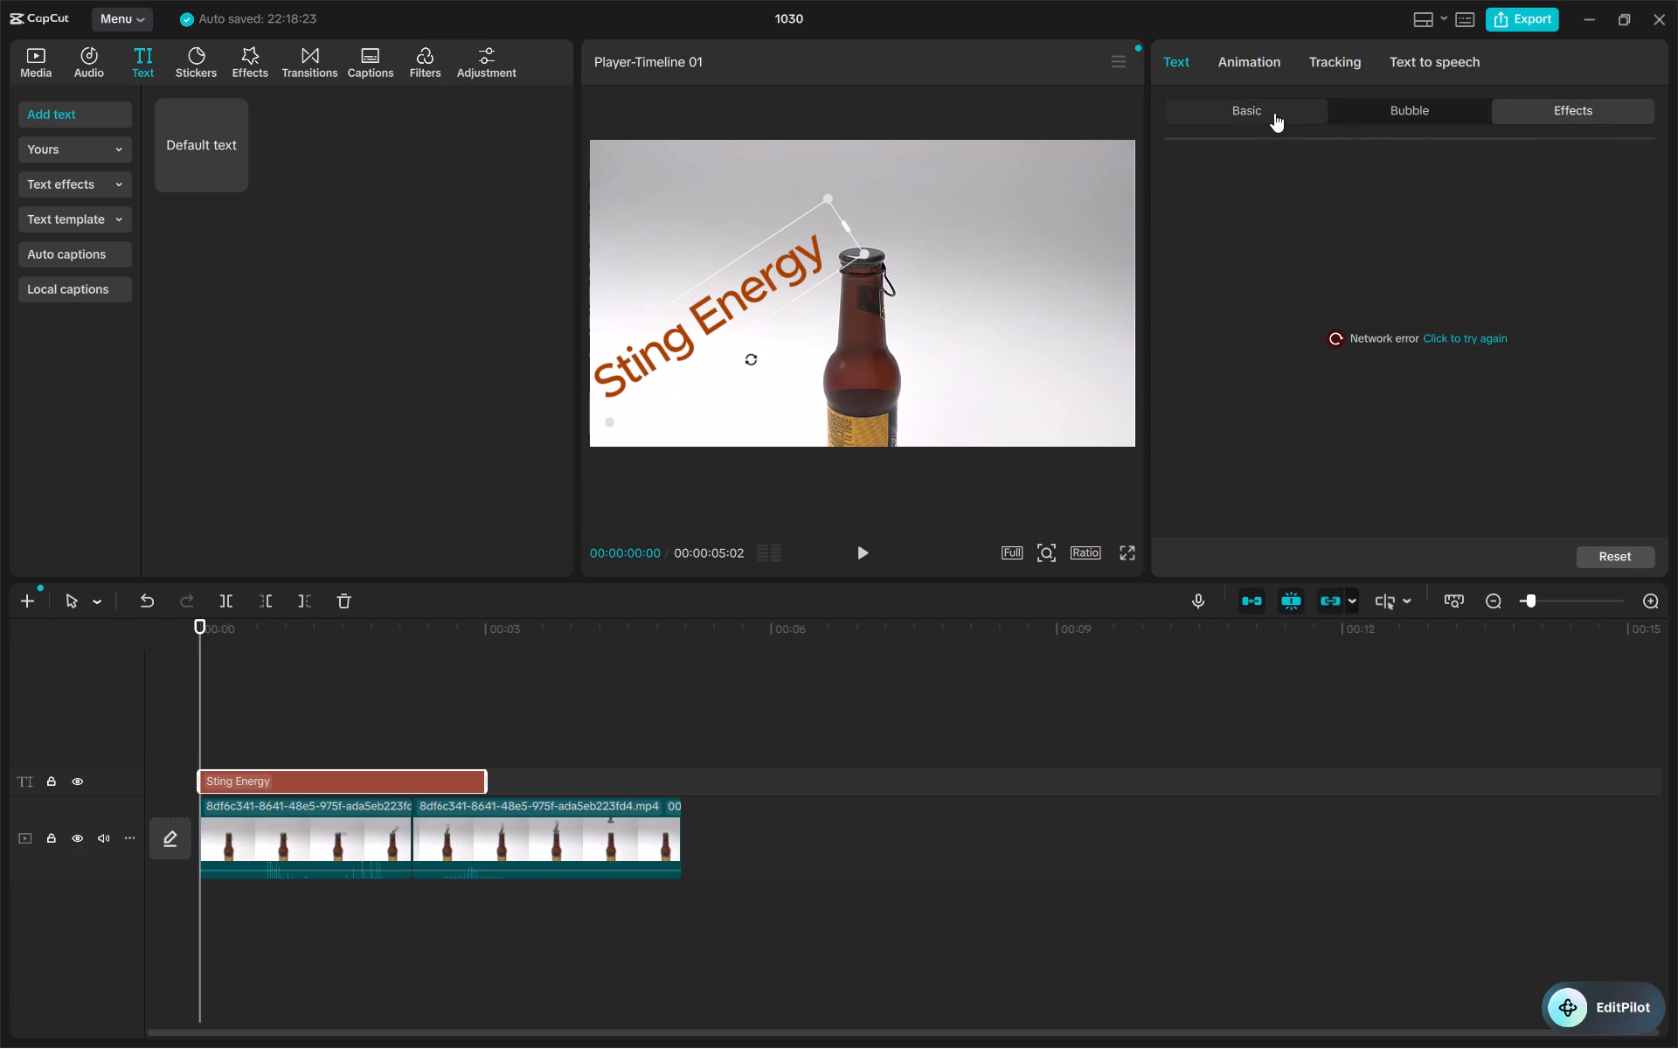
pyautogui.click(1264, 110)
# Try the yellow preset style with black outline on the Sting Energy text, and apply the white preset with dark shadow.
pyautogui.scroll(-3, 1449, 425)
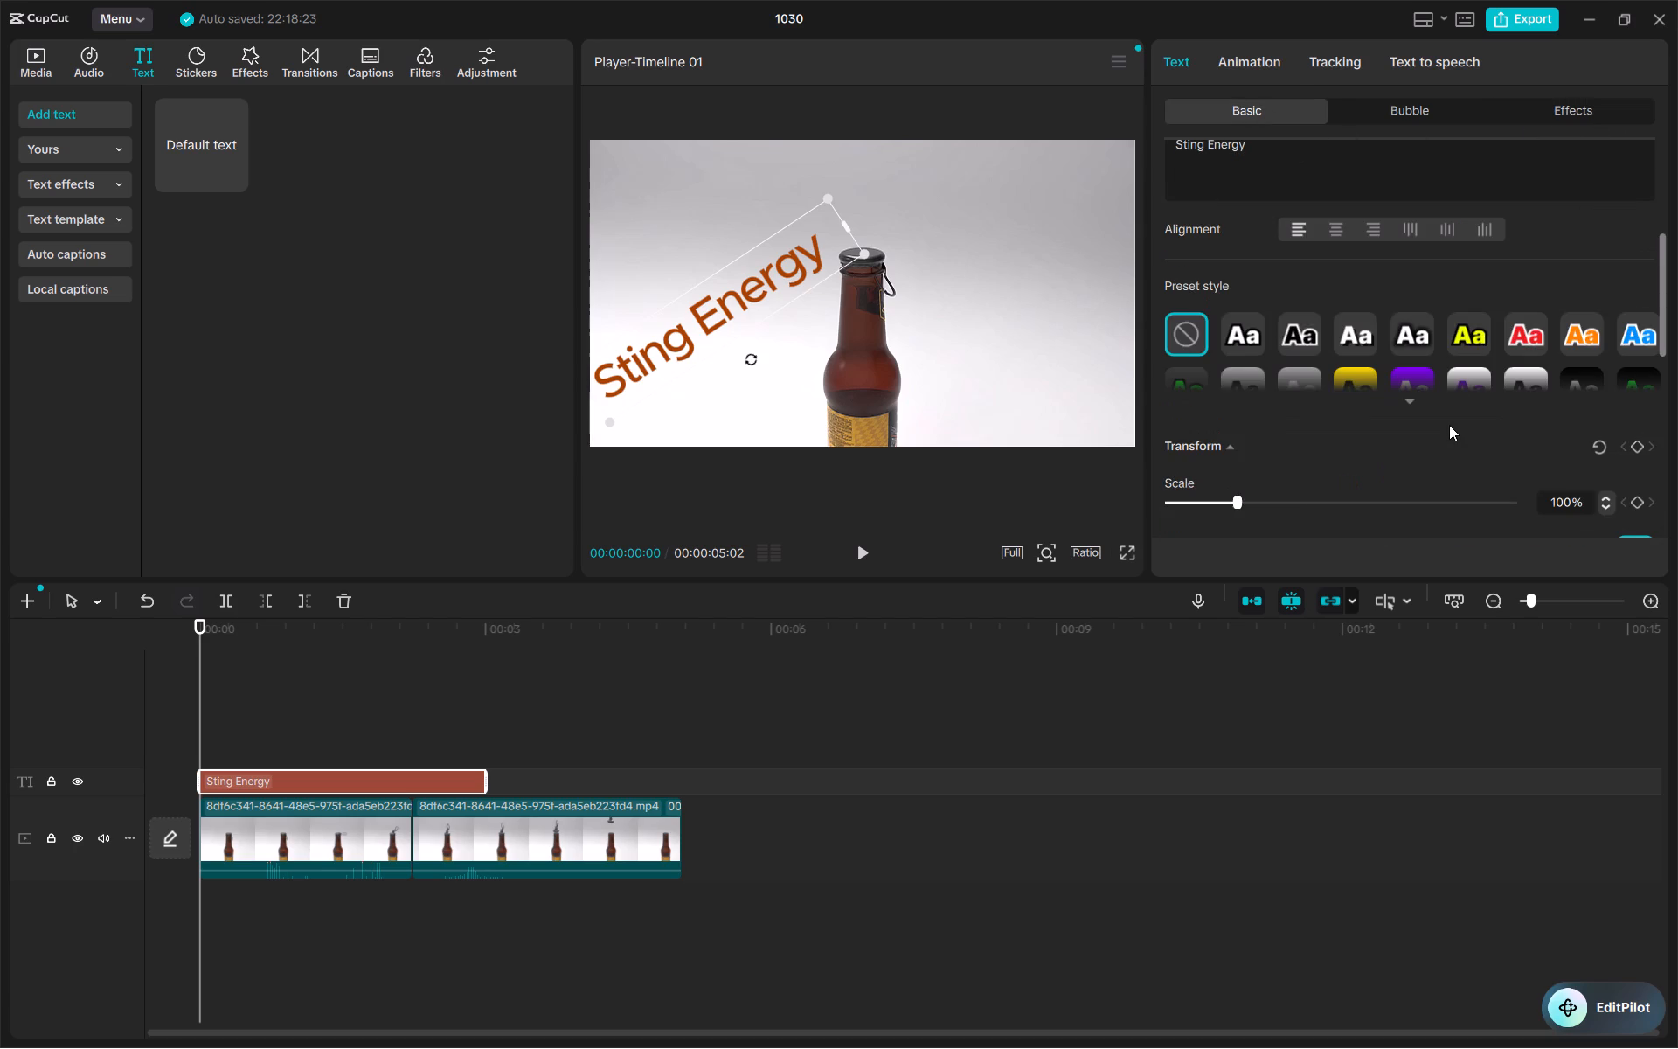
pyautogui.scroll(2, 1448, 425)
pyautogui.scroll(-1, 1448, 424)
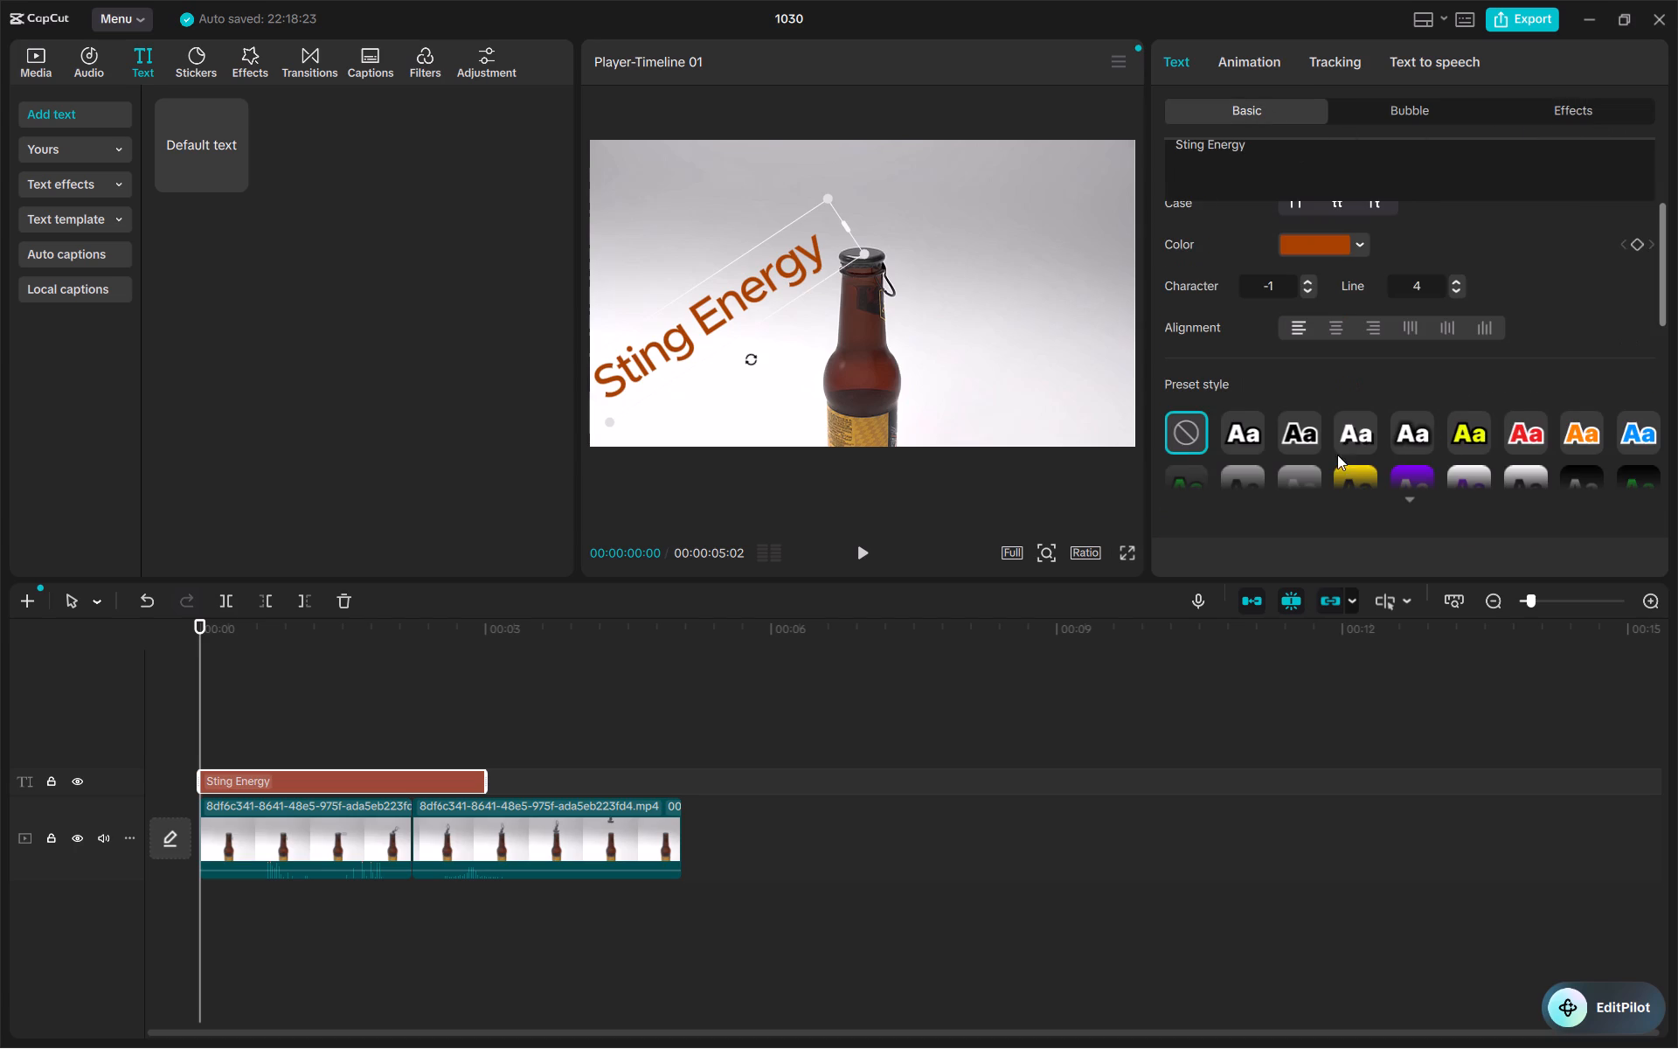
pyautogui.click(1364, 424)
pyautogui.click(1462, 430)
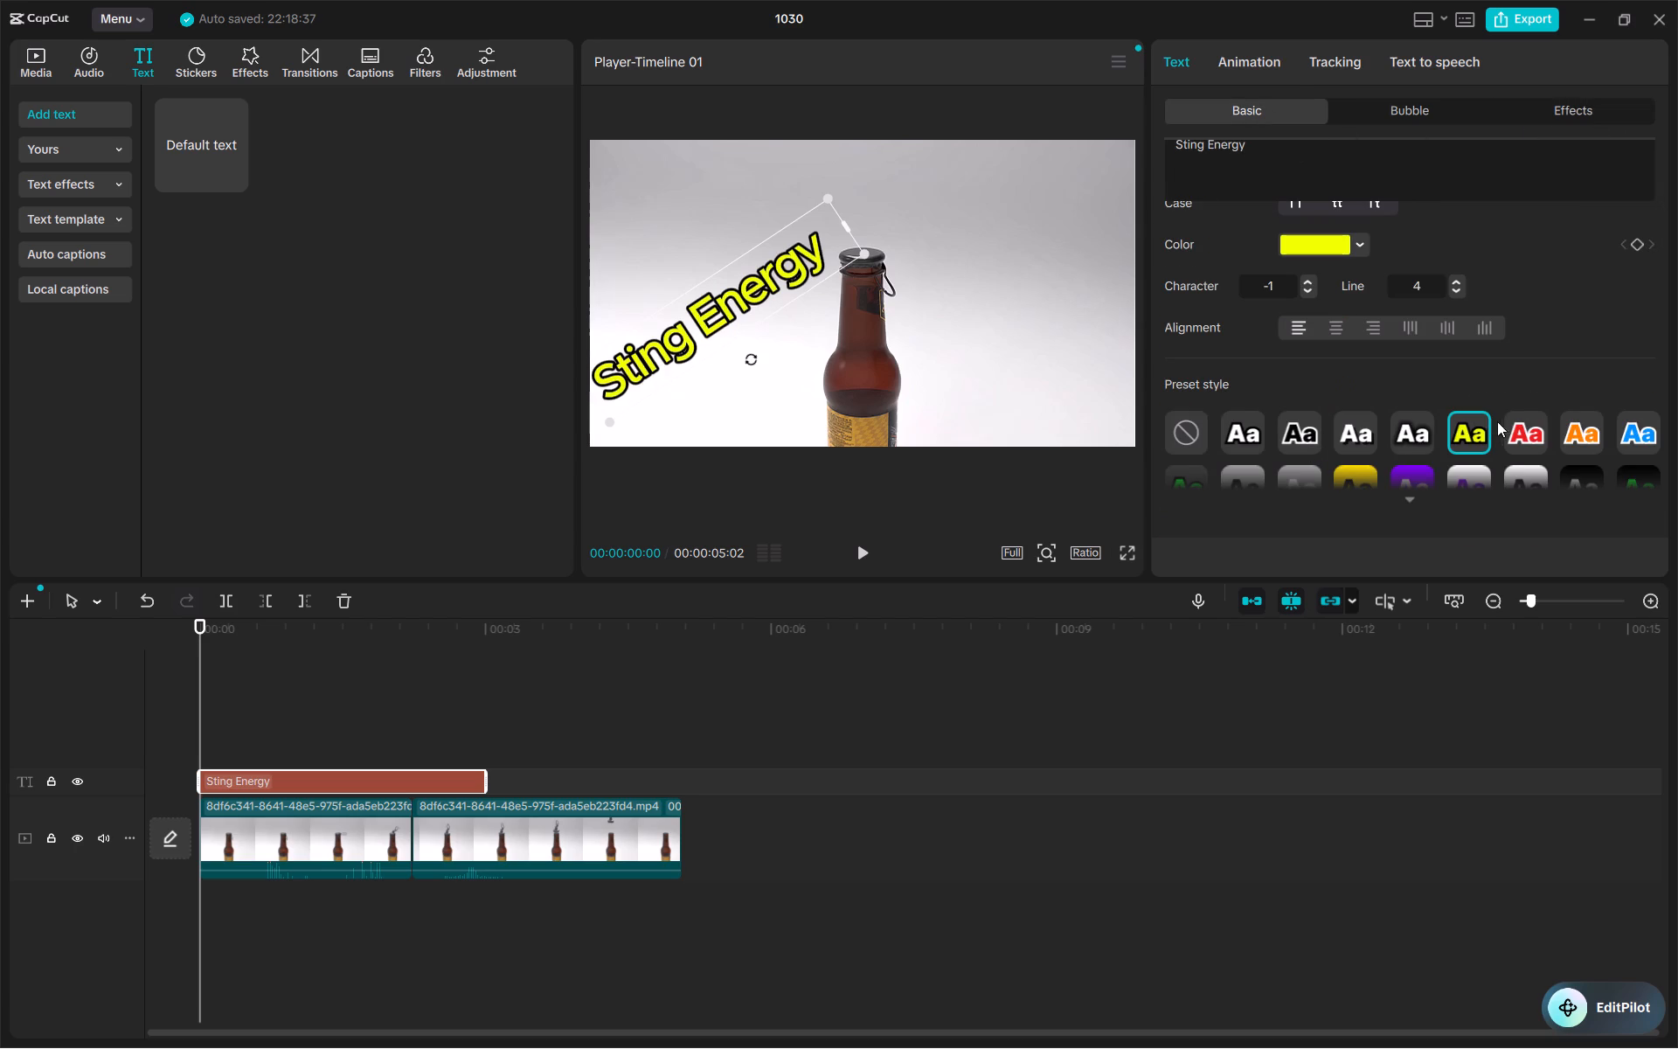
pyautogui.click(1355, 433)
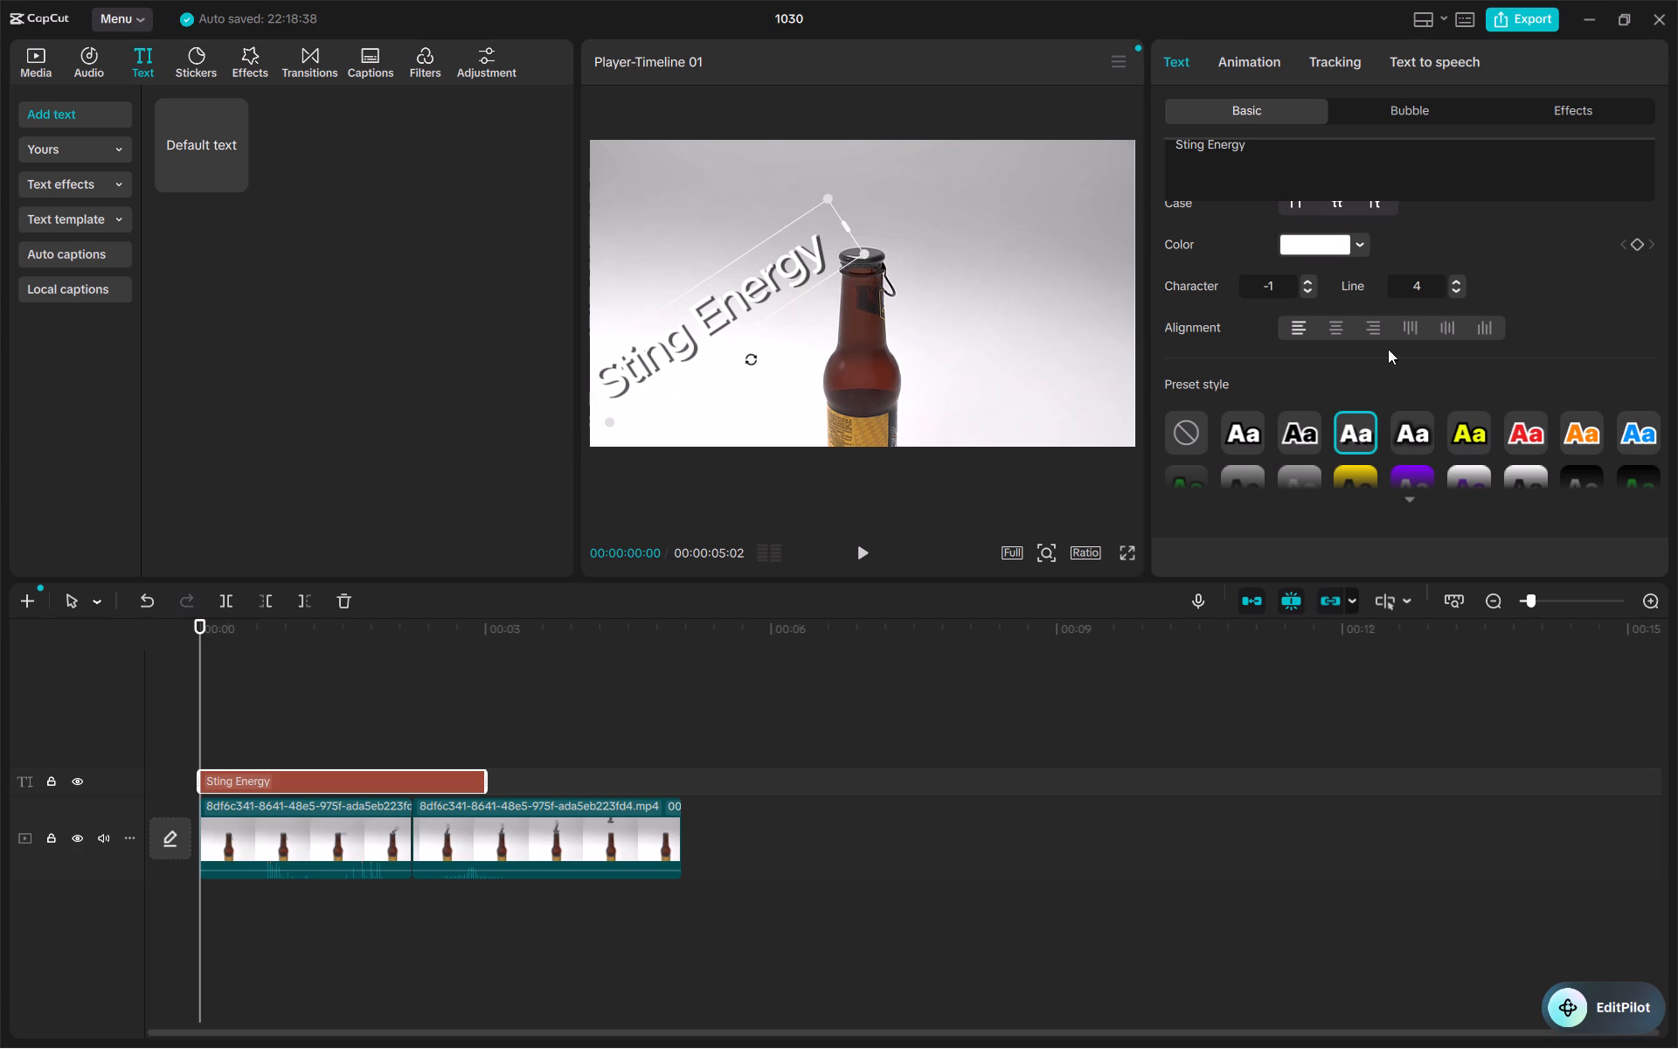
# Set the Sting Energy text's color to the dark orange-brown 93410D.
pyautogui.click(1358, 242)
pyautogui.click(1453, 330)
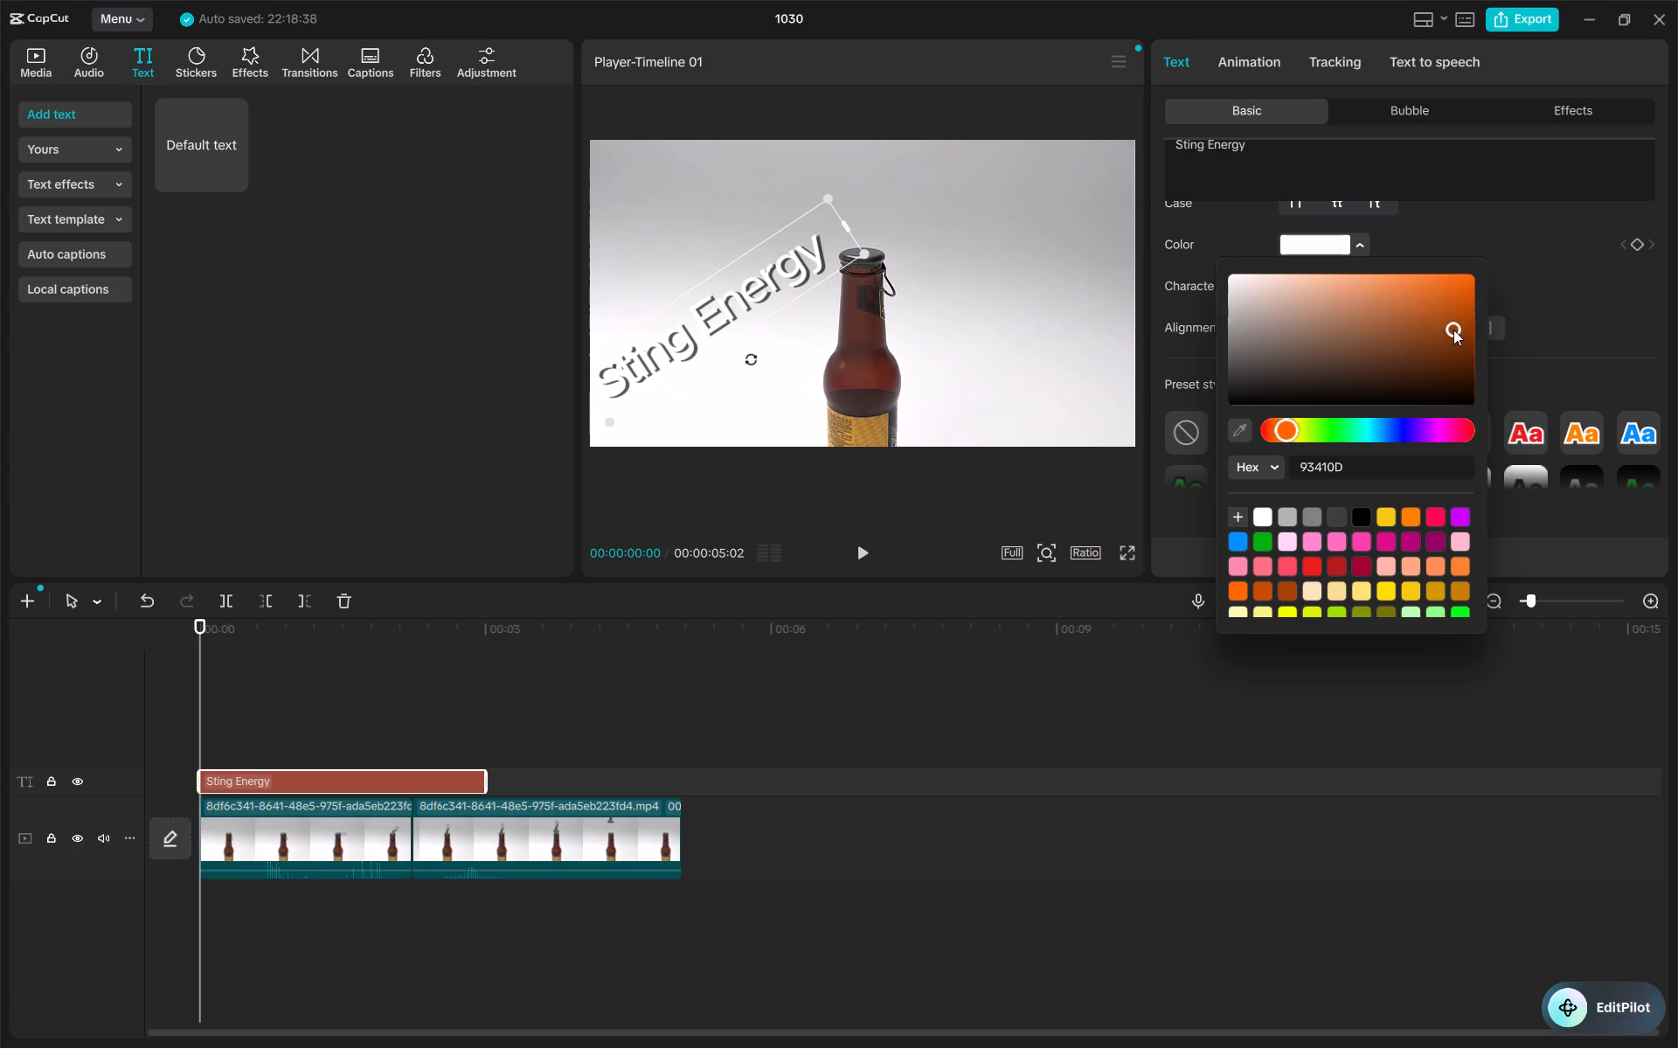
pyautogui.click(1553, 267)
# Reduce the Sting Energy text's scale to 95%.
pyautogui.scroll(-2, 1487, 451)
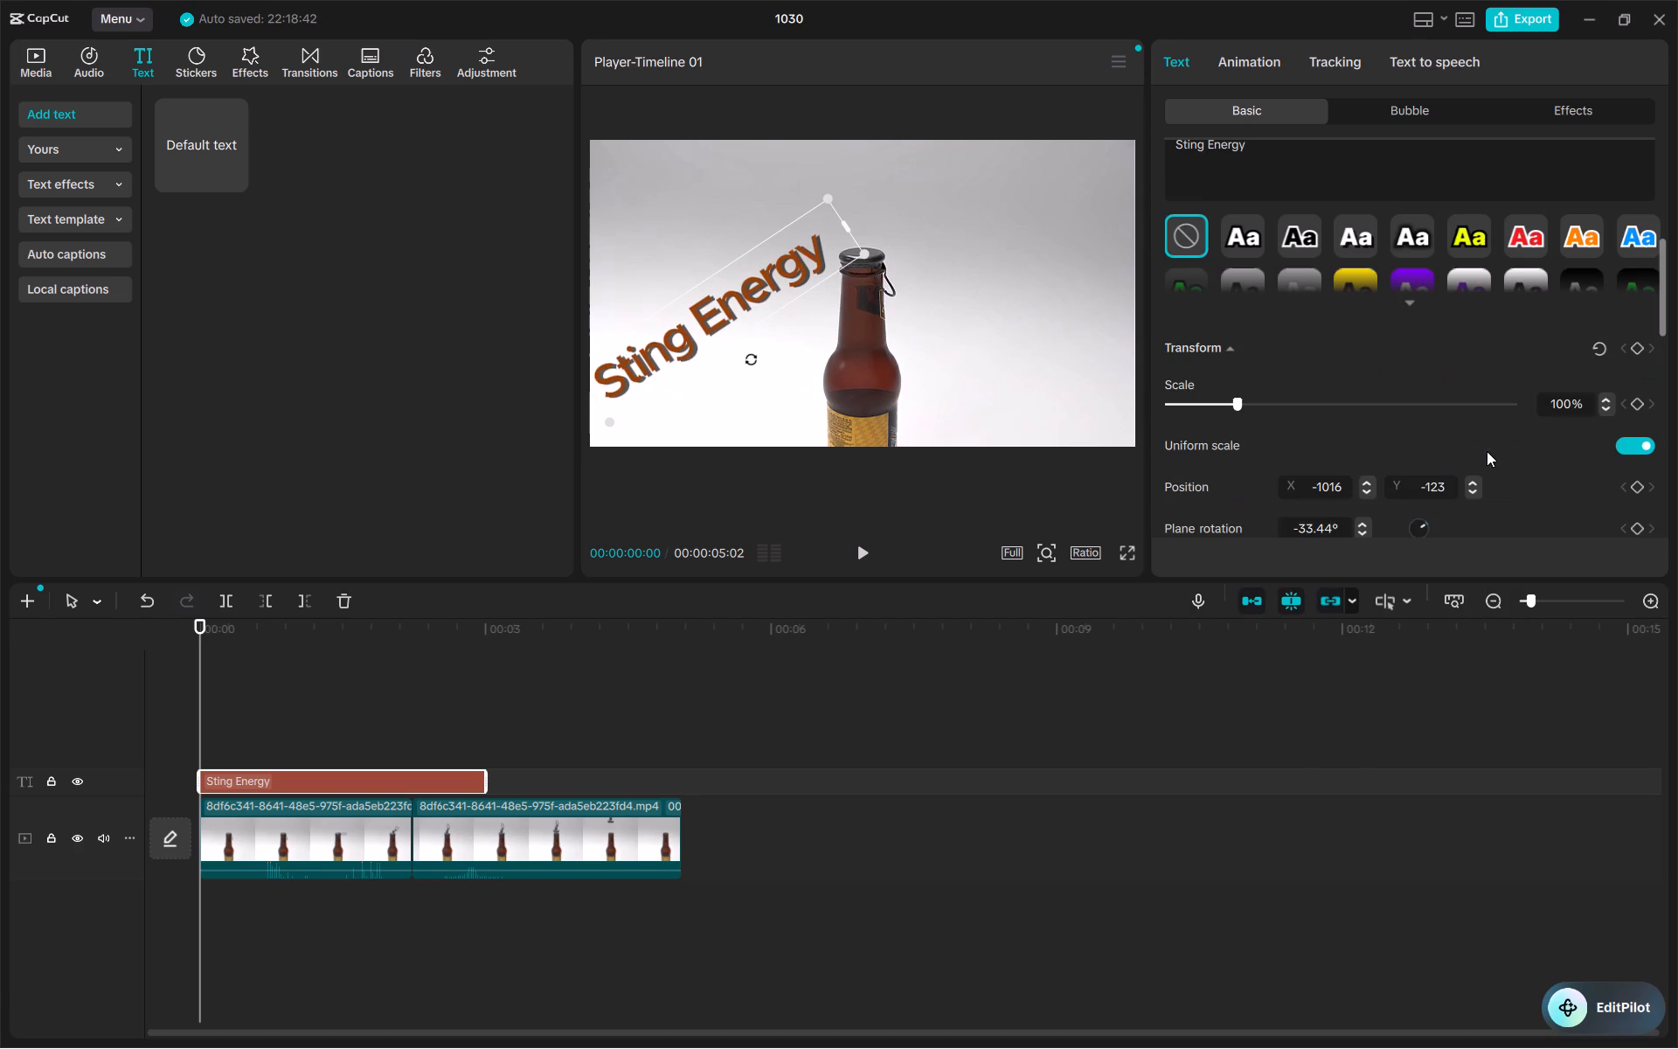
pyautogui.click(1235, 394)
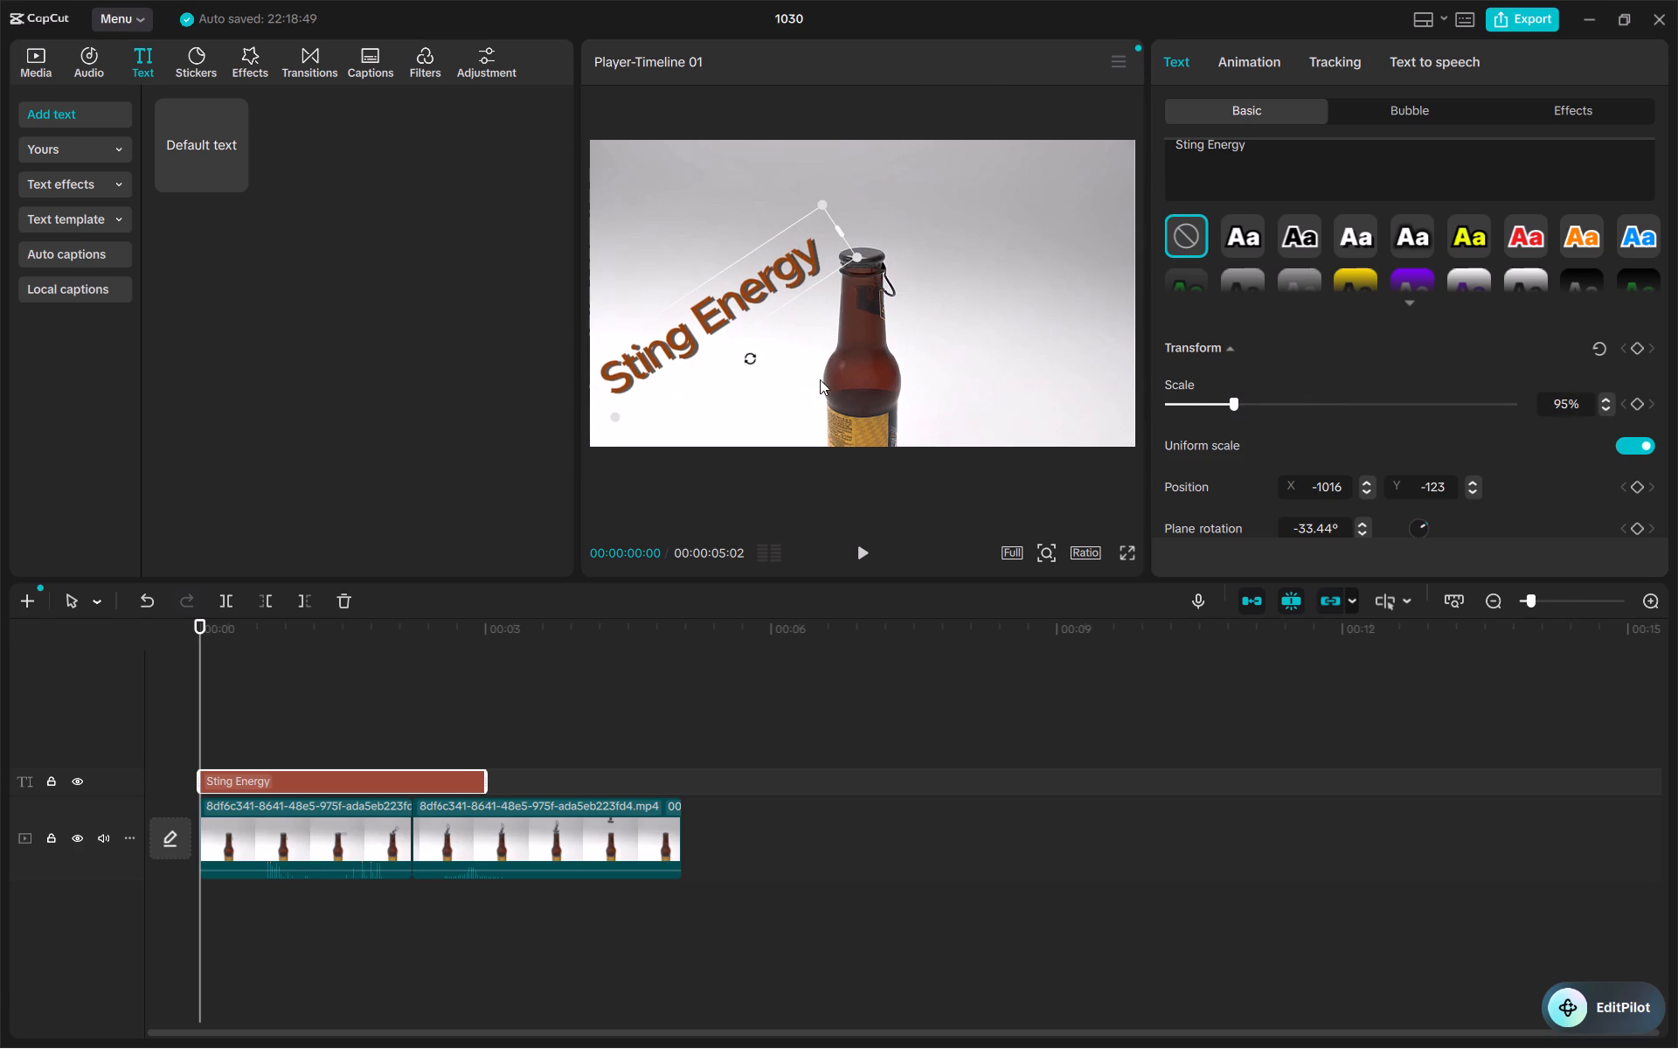
# Reposition the Sting Energy text beside the bottle at about X -823, Y -84 and rotate it to -90° so it stands vertical.
pyautogui.moveTo(721, 302); pyautogui.dragTo(734, 327)
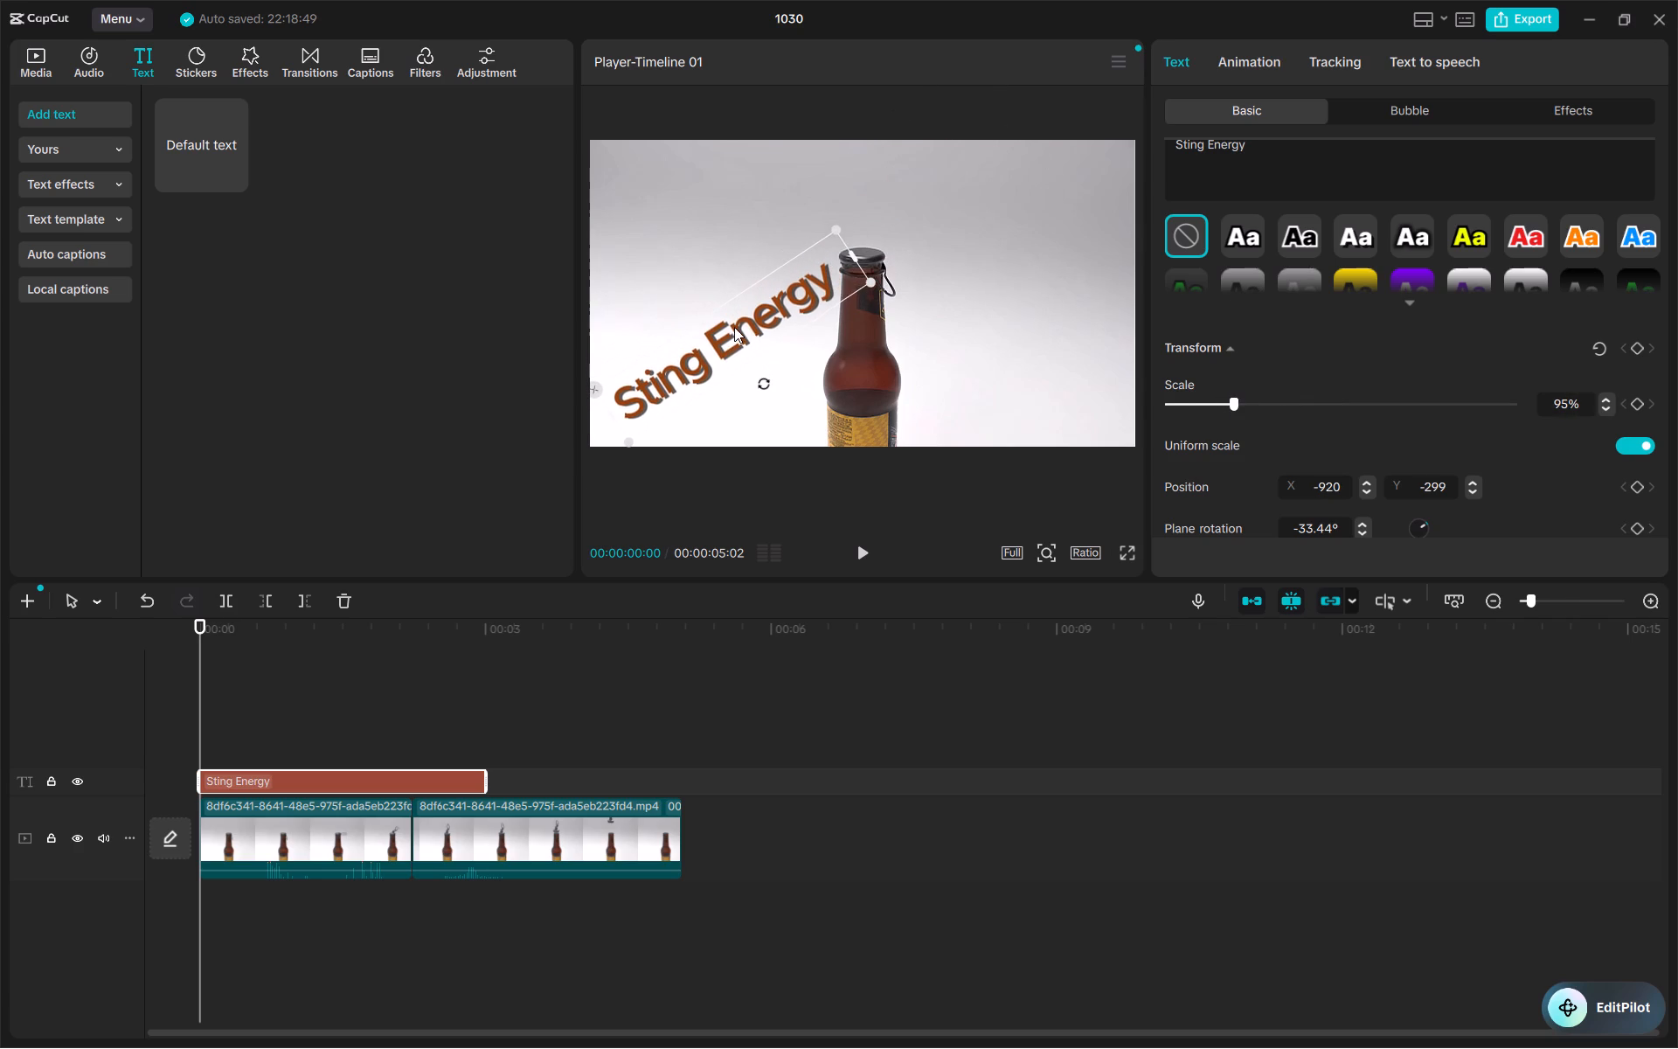
pyautogui.moveTo(766, 380); pyautogui.dragTo(769, 380)
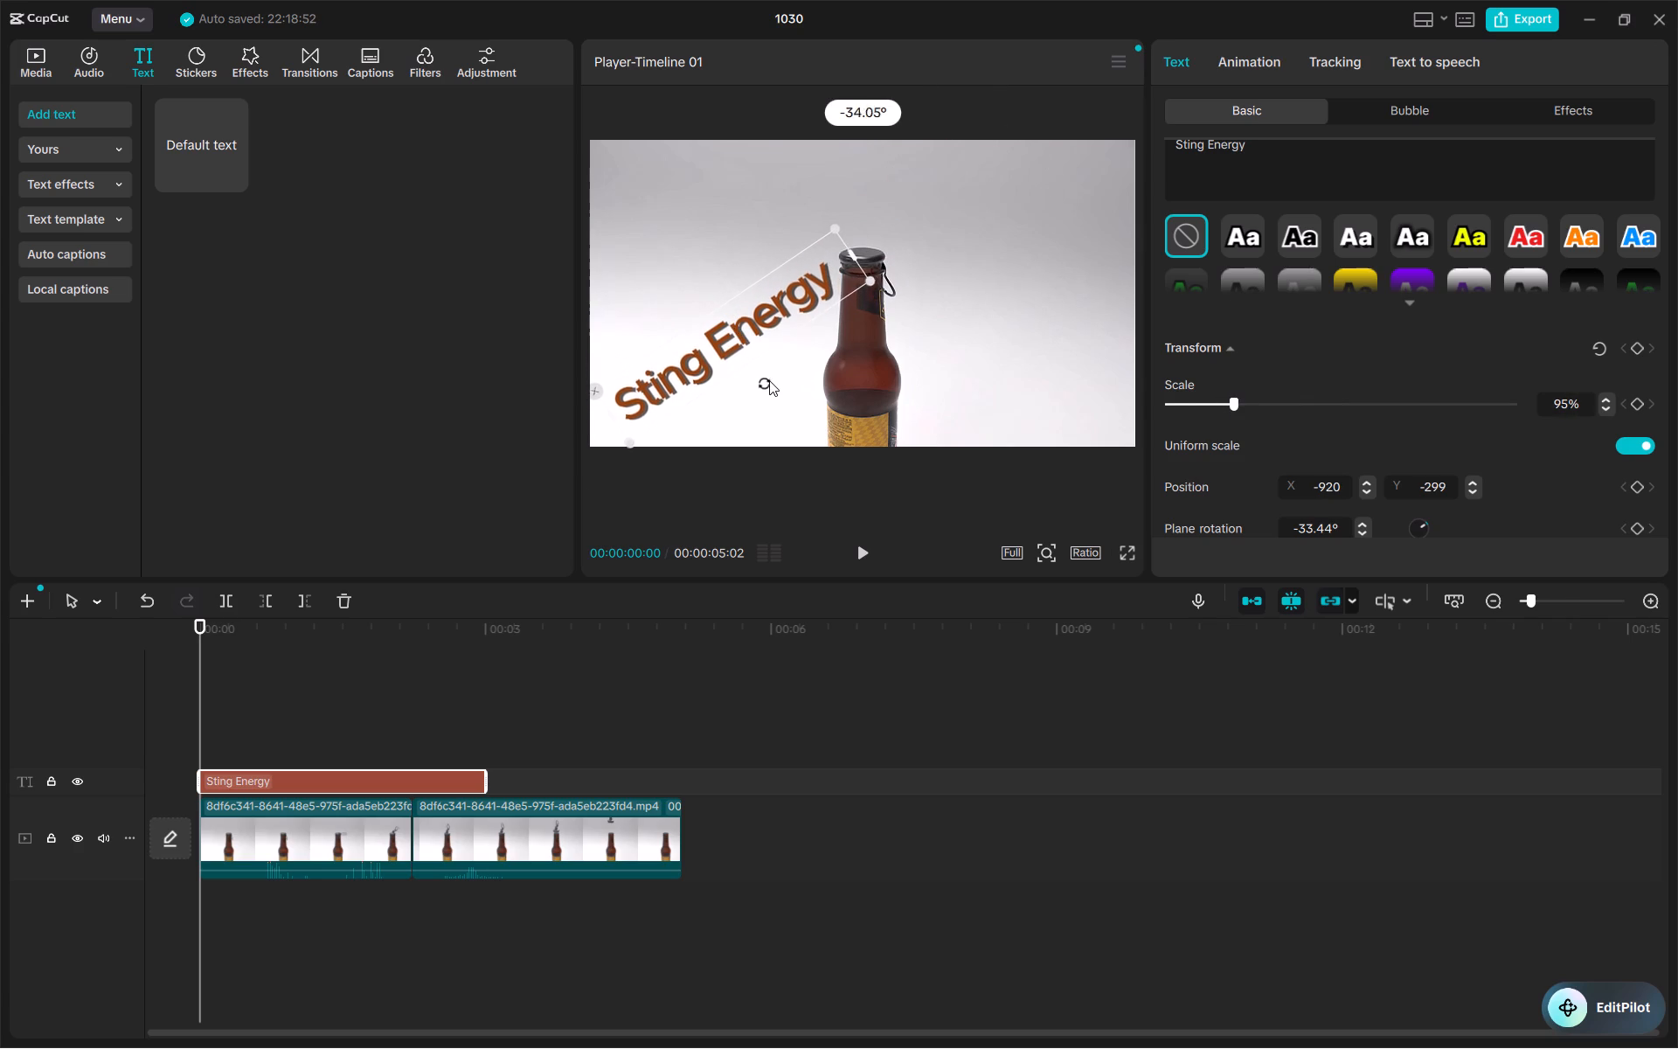
pyautogui.moveTo(769, 380); pyautogui.dragTo(775, 358)
pyautogui.moveTo(731, 347); pyautogui.dragTo(743, 316)
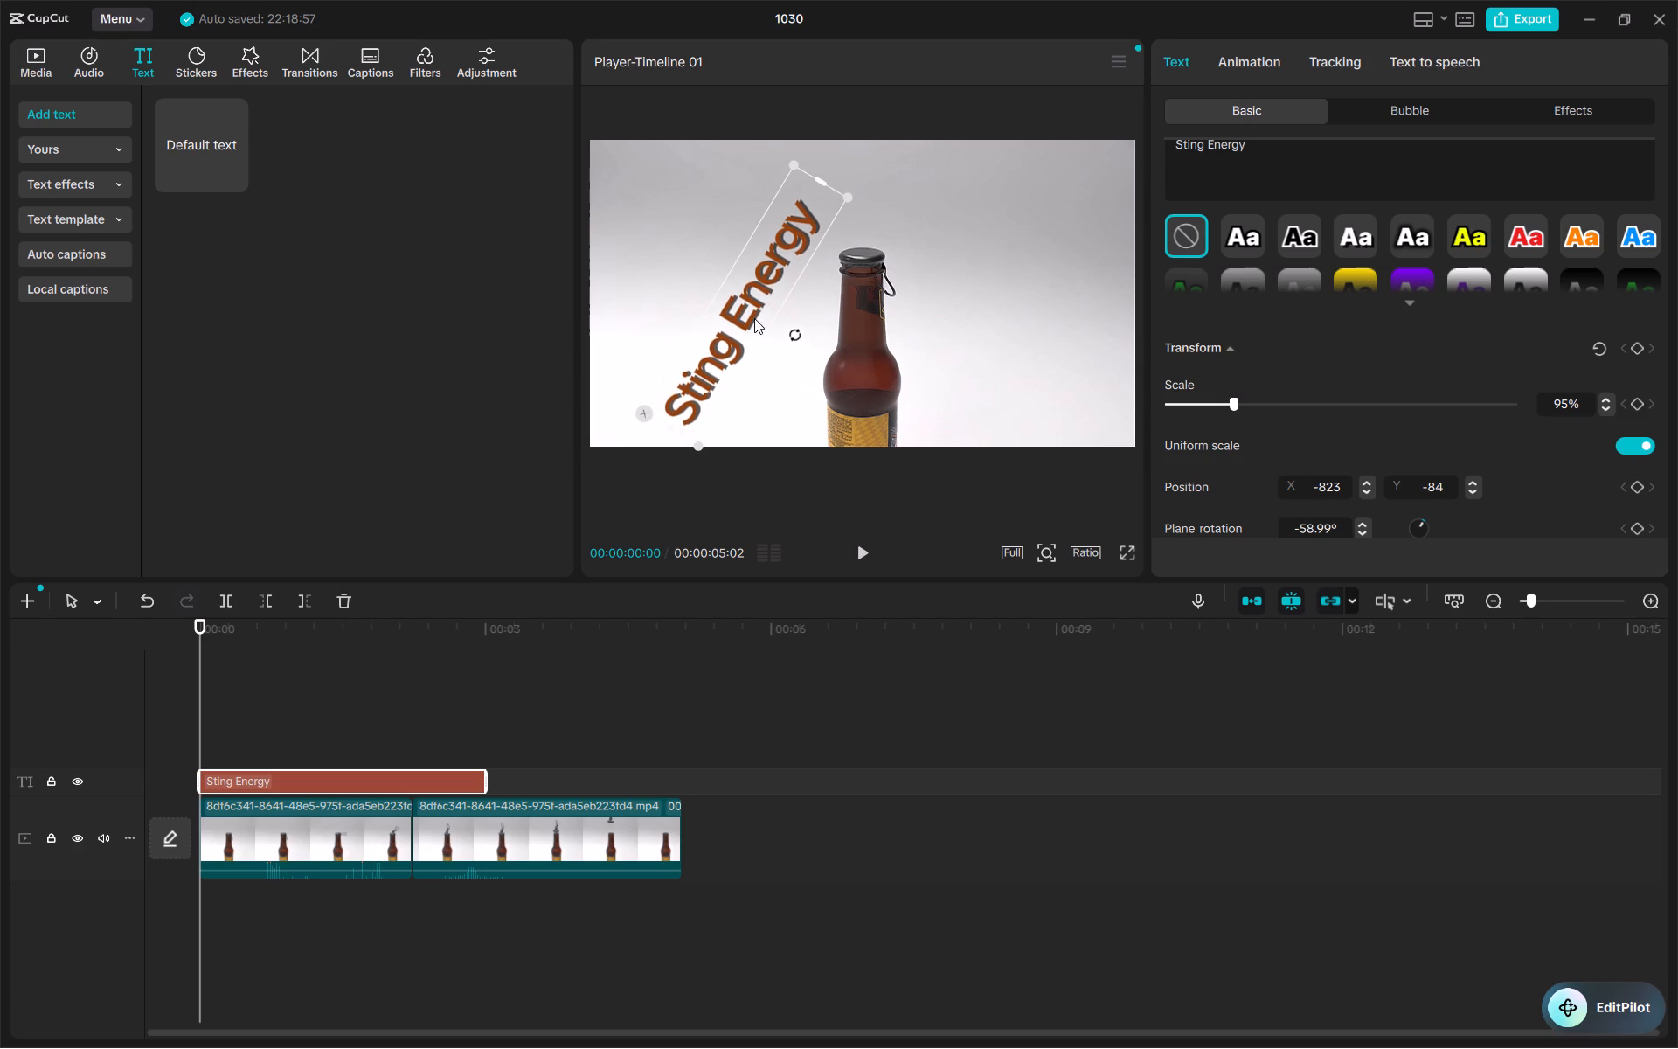
pyautogui.moveTo(791, 334); pyautogui.dragTo(815, 314)
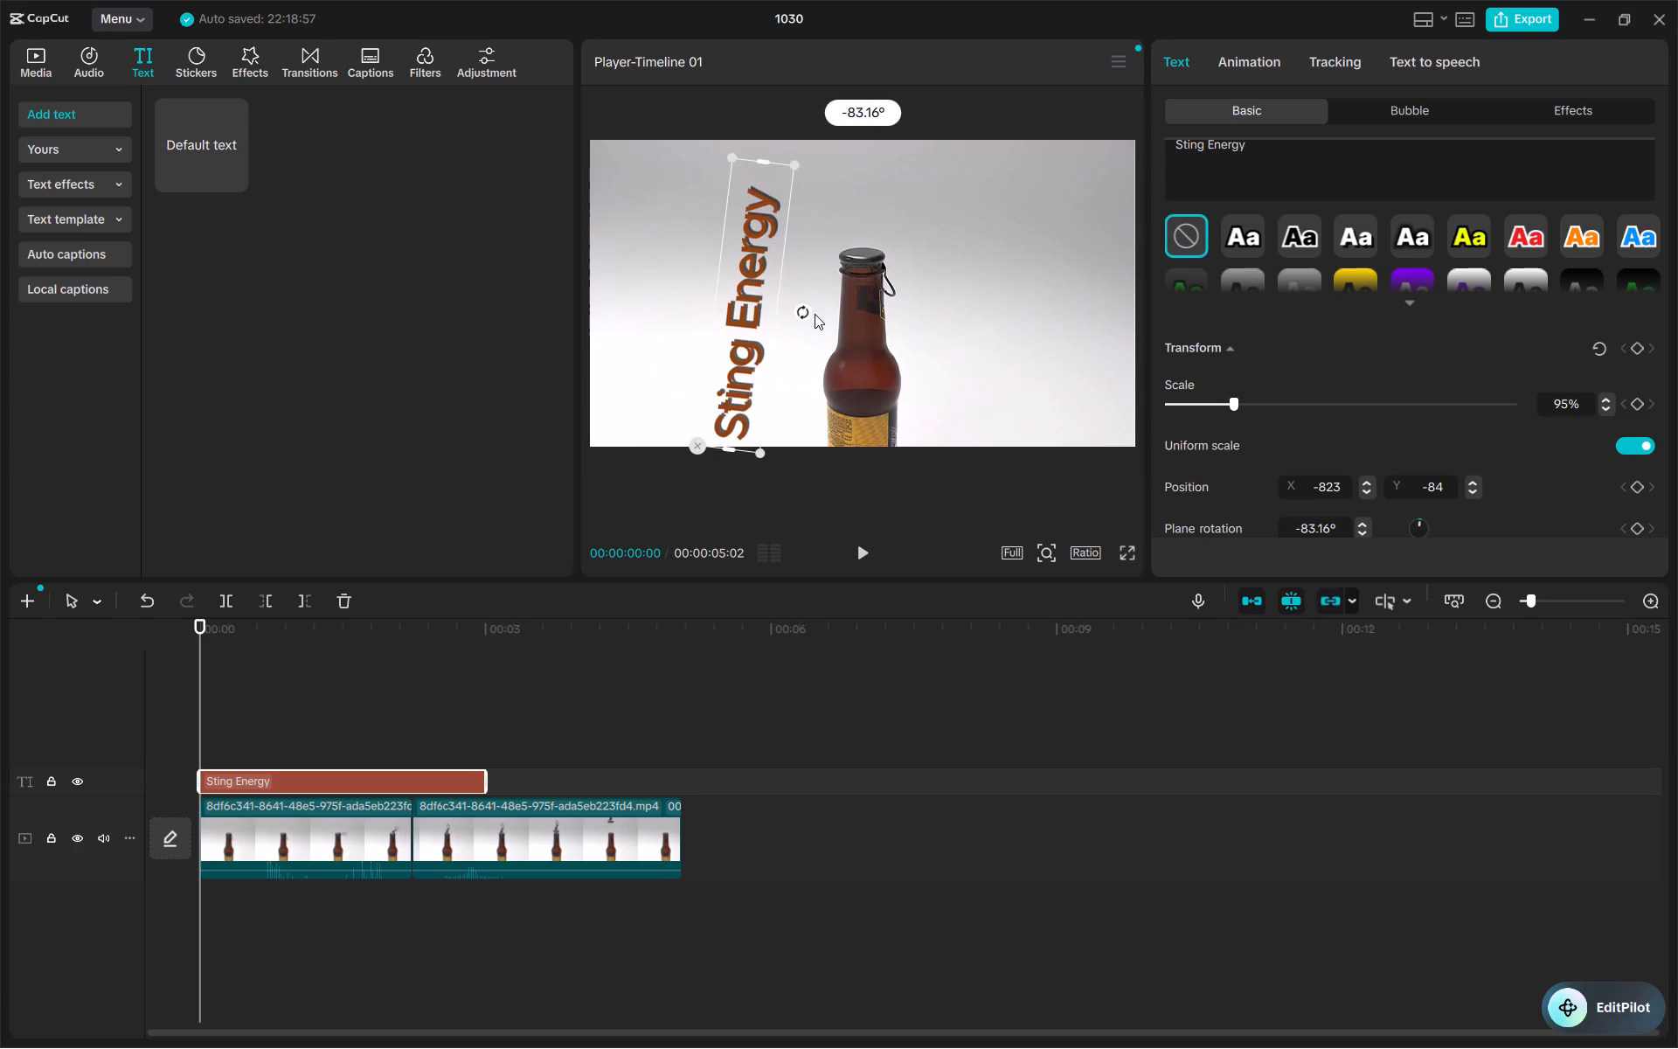
pyautogui.moveTo(815, 314); pyautogui.dragTo(816, 309)
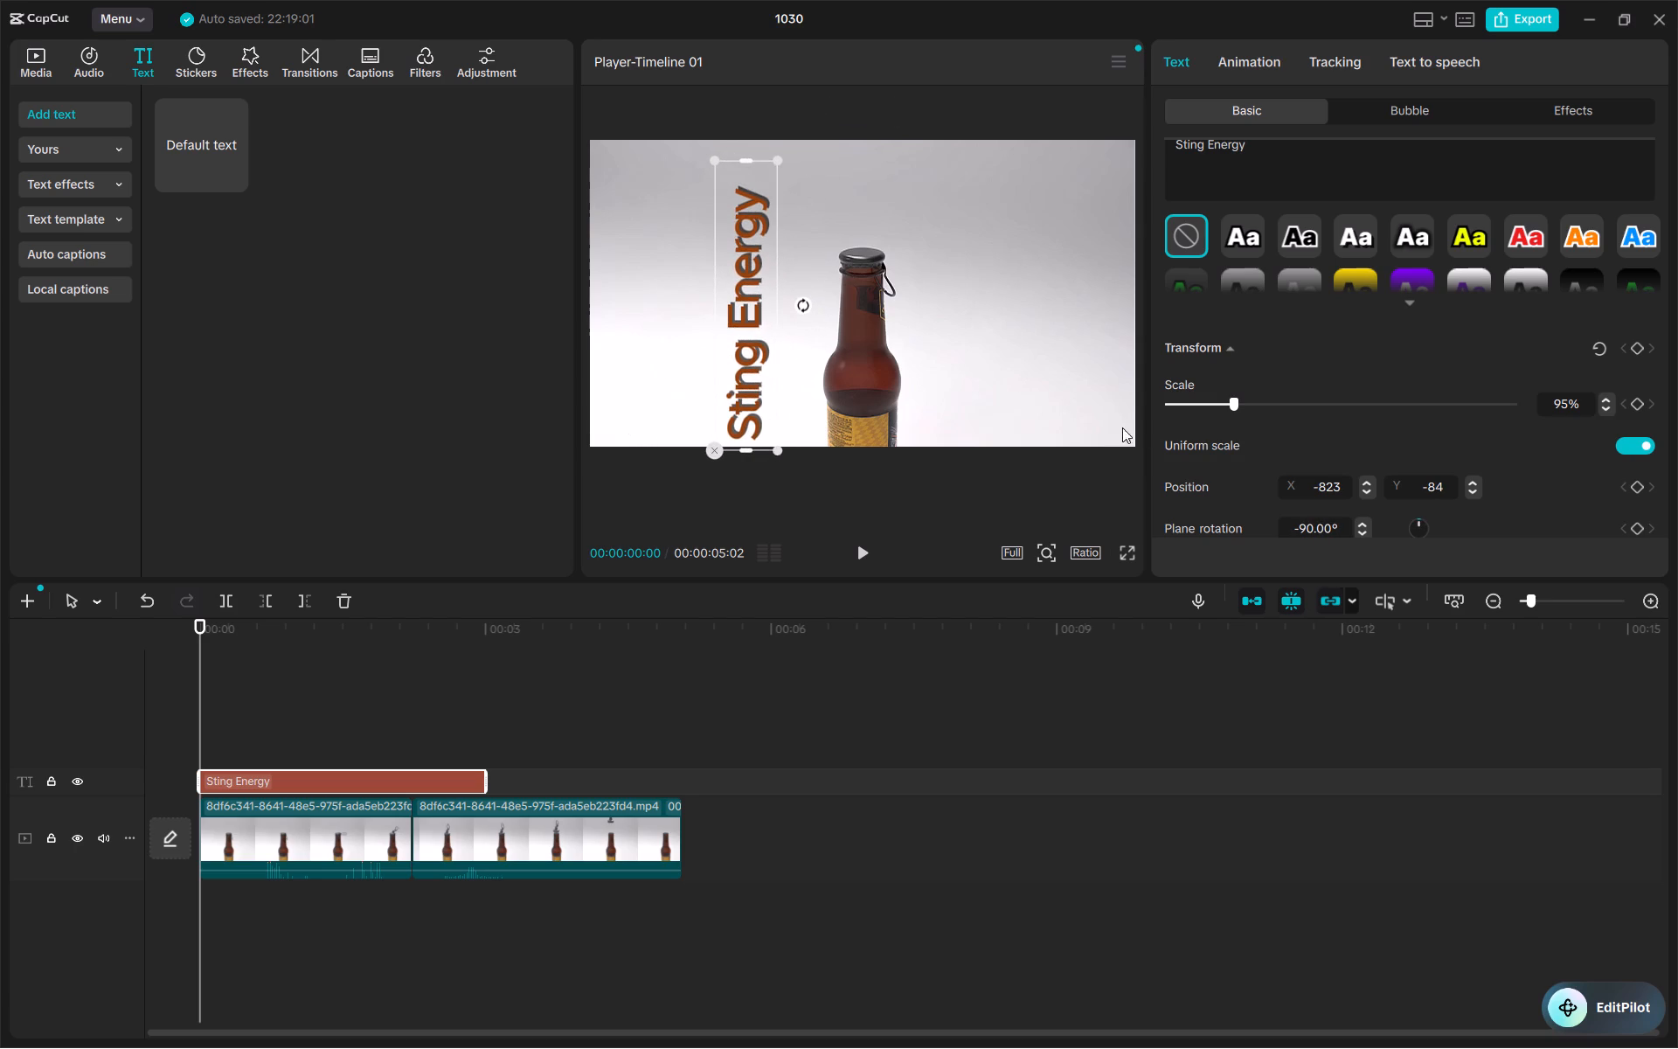
# Fine-tune the vertical Sting Energy text's position to X -874 and Y -39.
pyautogui.tripleClick(1365, 488)
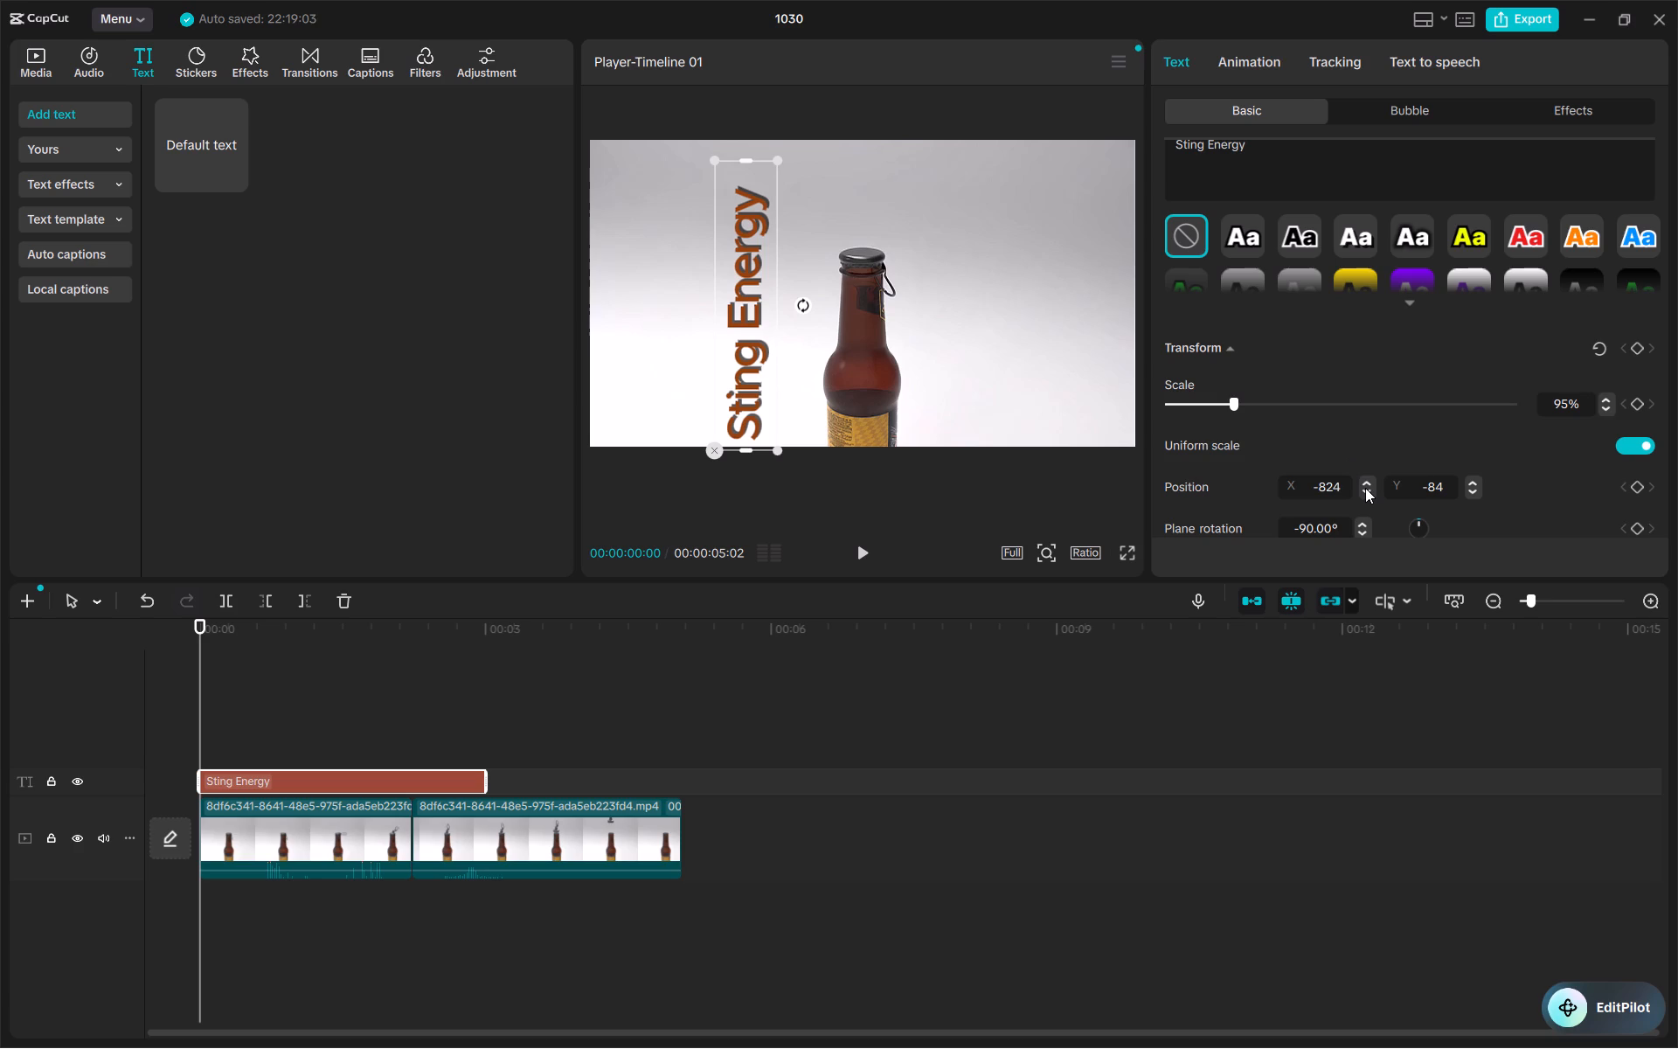
pyautogui.tripleClick(1365, 488)
pyautogui.tripleClick(1365, 488)
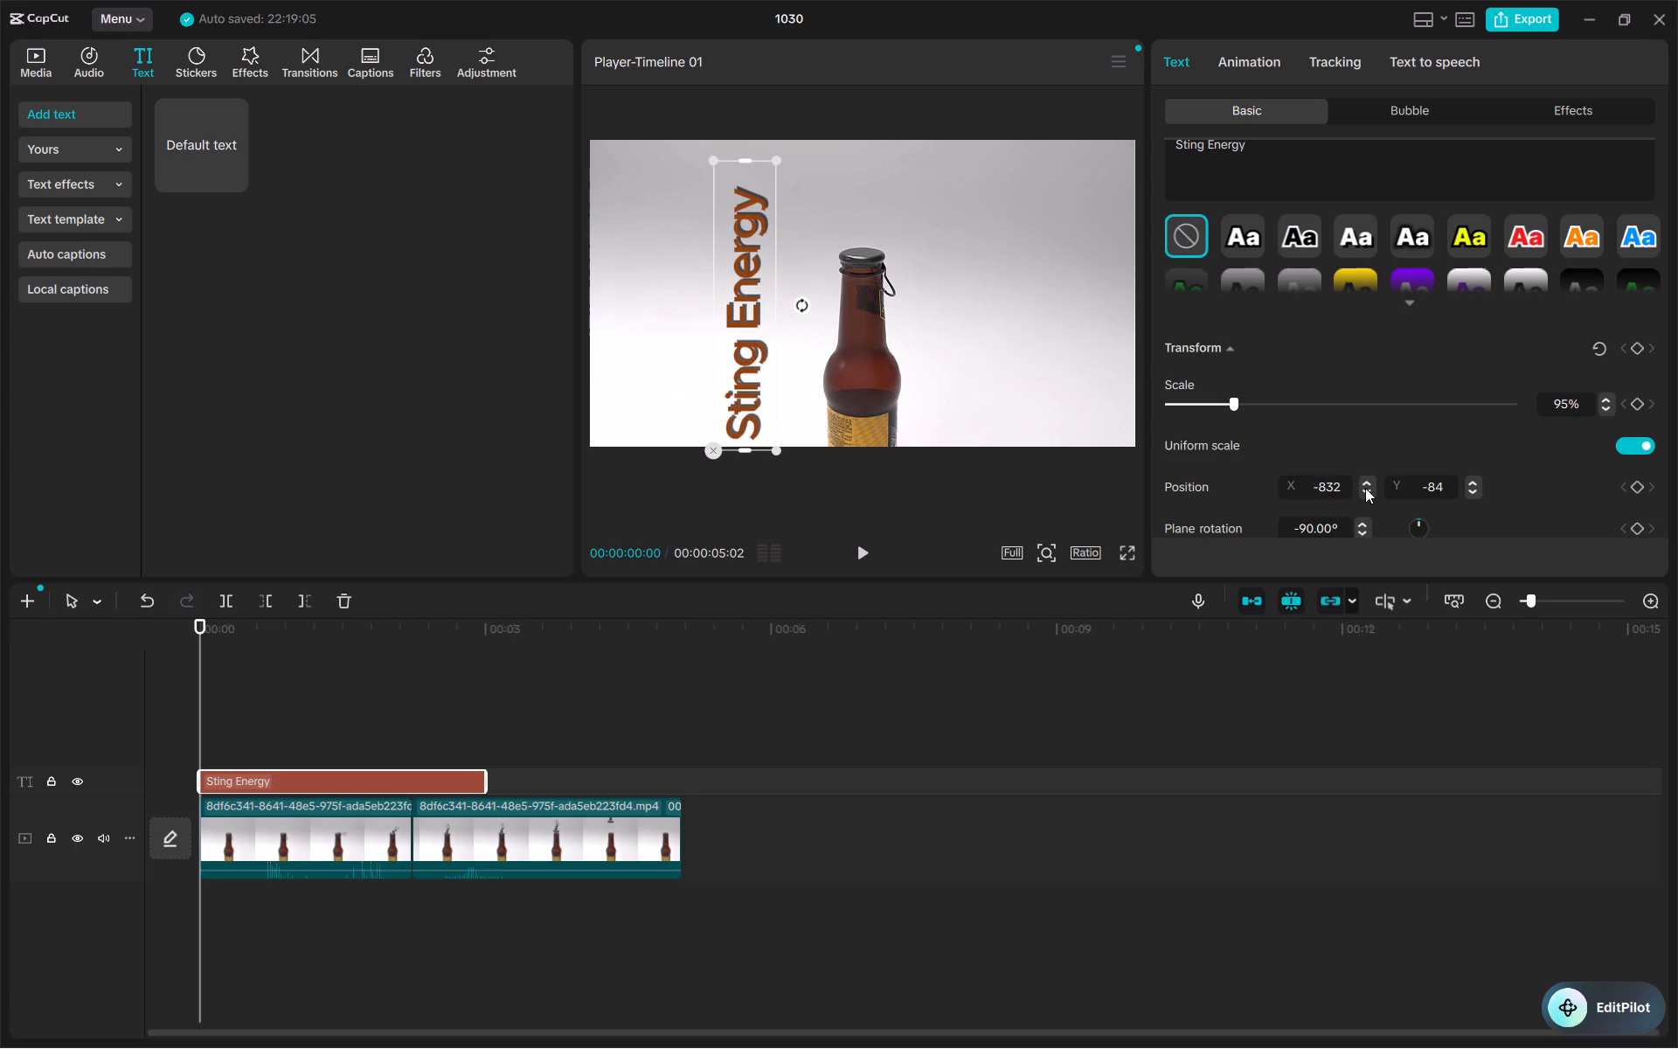
pyautogui.doubleClick(1365, 488)
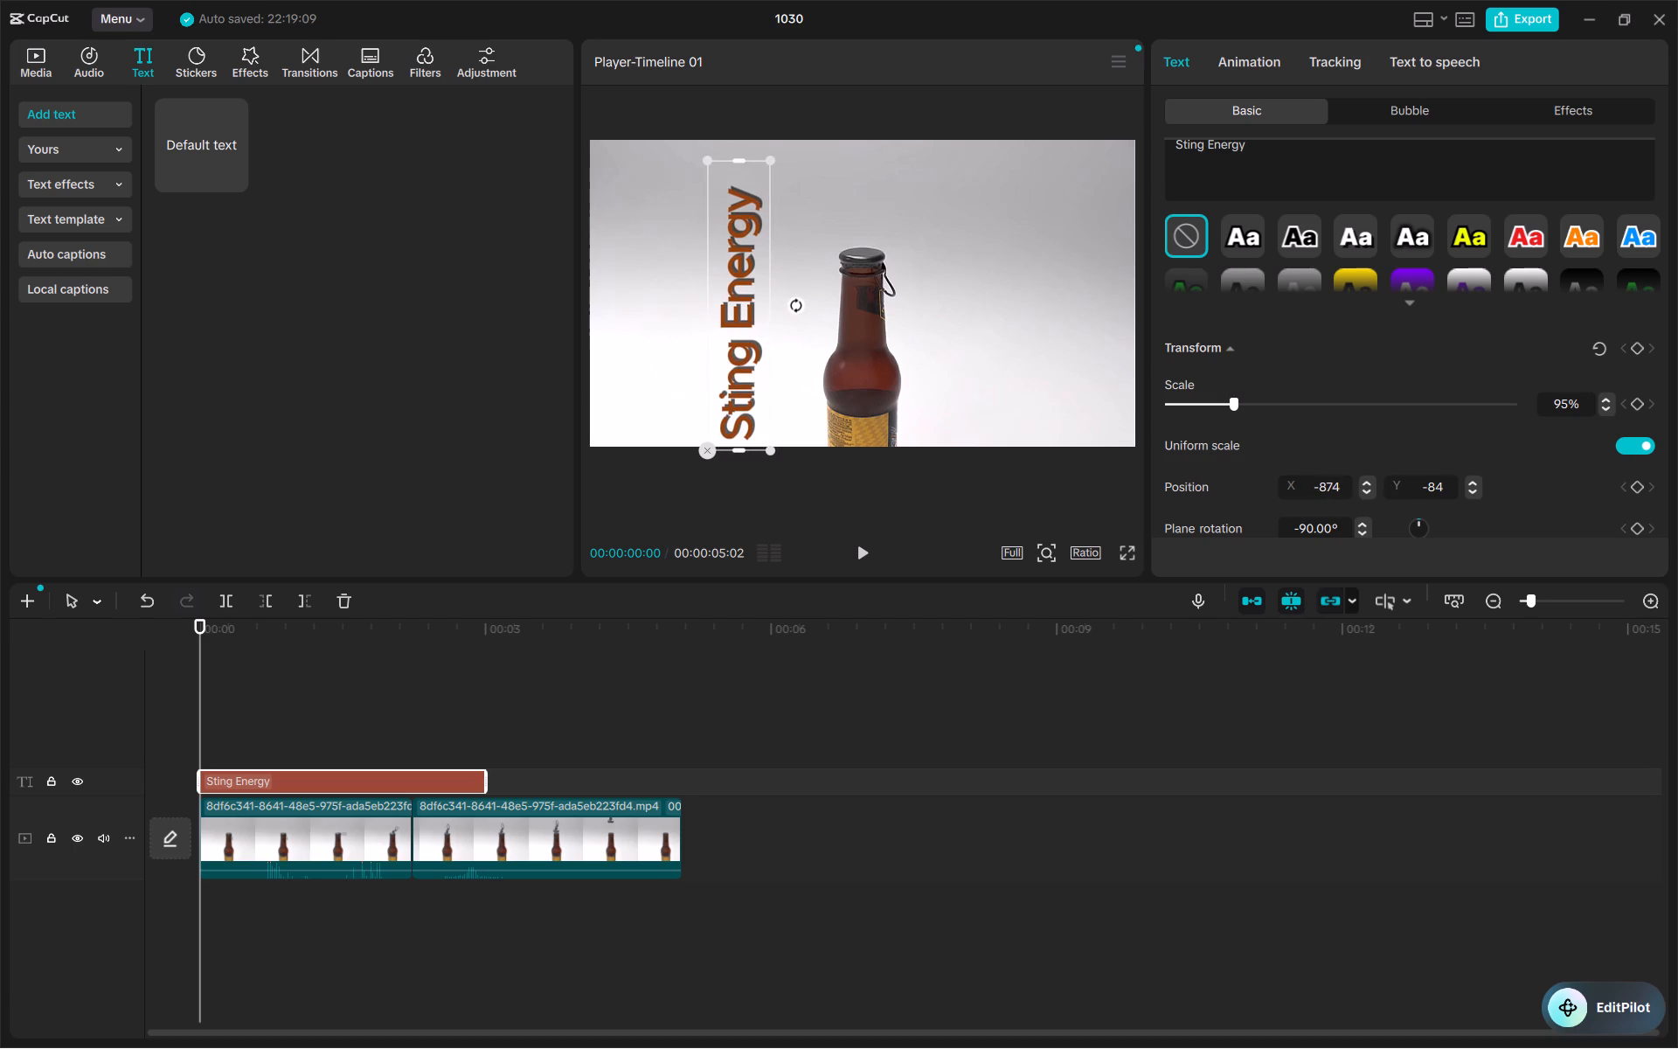
pyautogui.click(1472, 481)
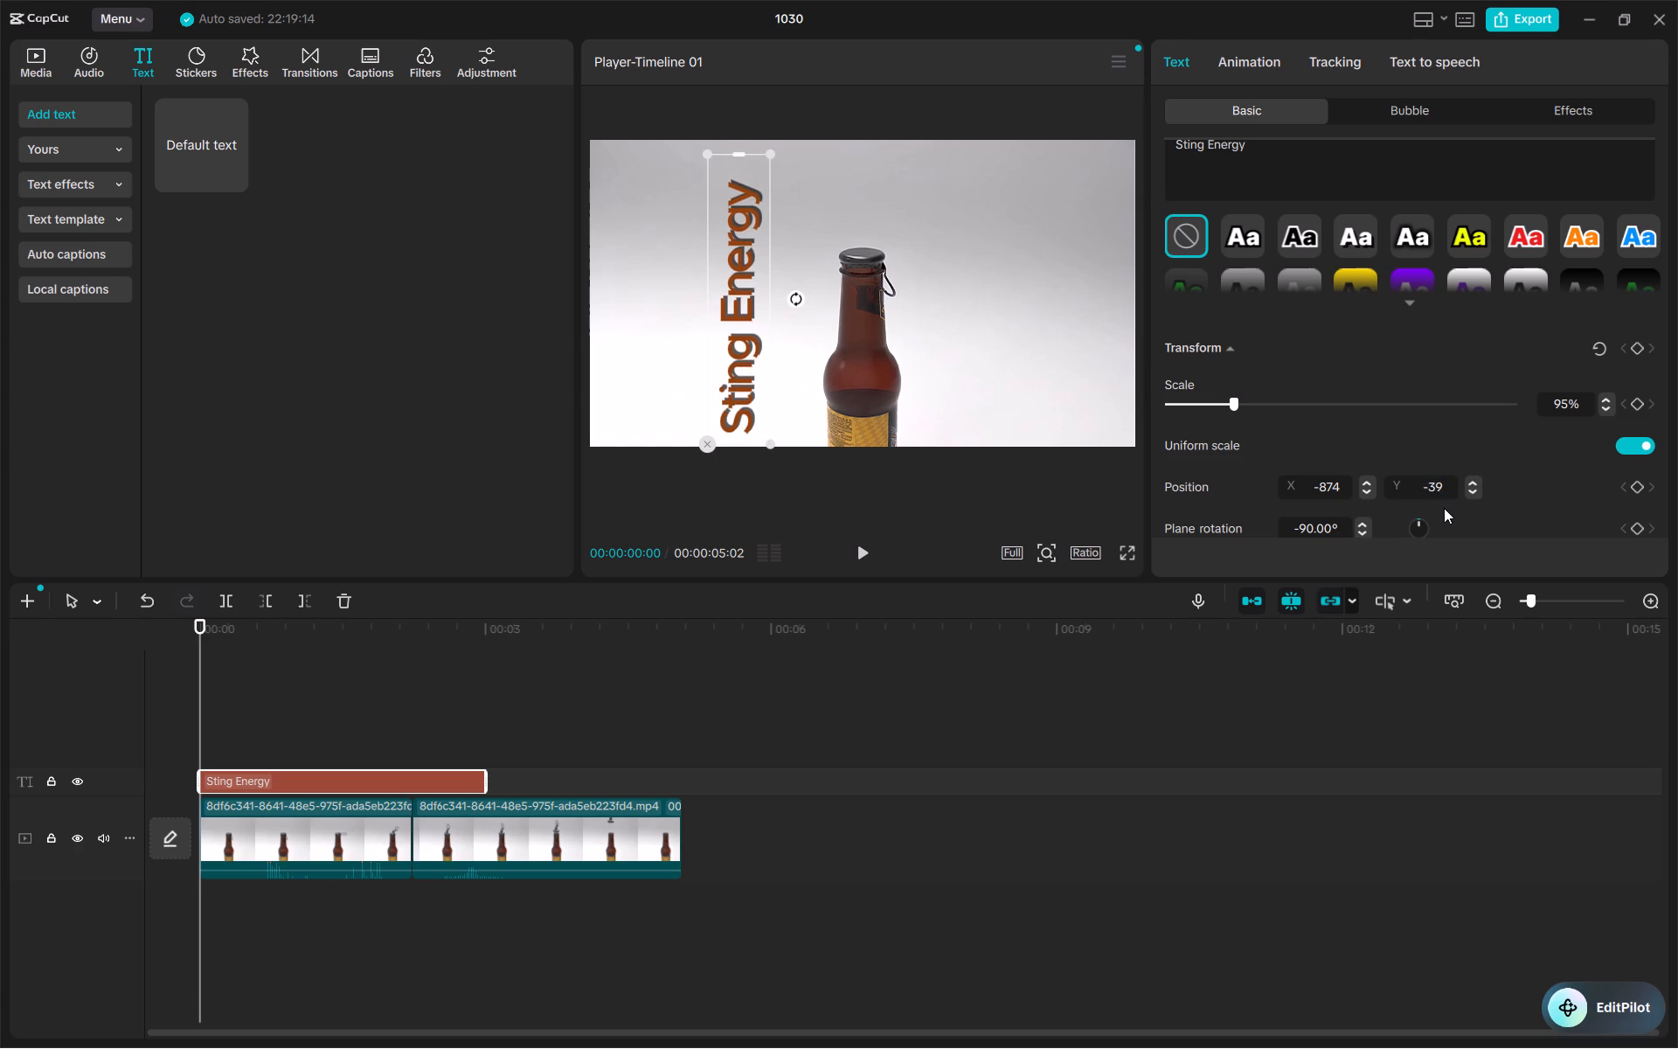
# Try the Sting Energy text at a scale of 66%, and settle on 90%.
pyautogui.scroll(-1, 1444, 508)
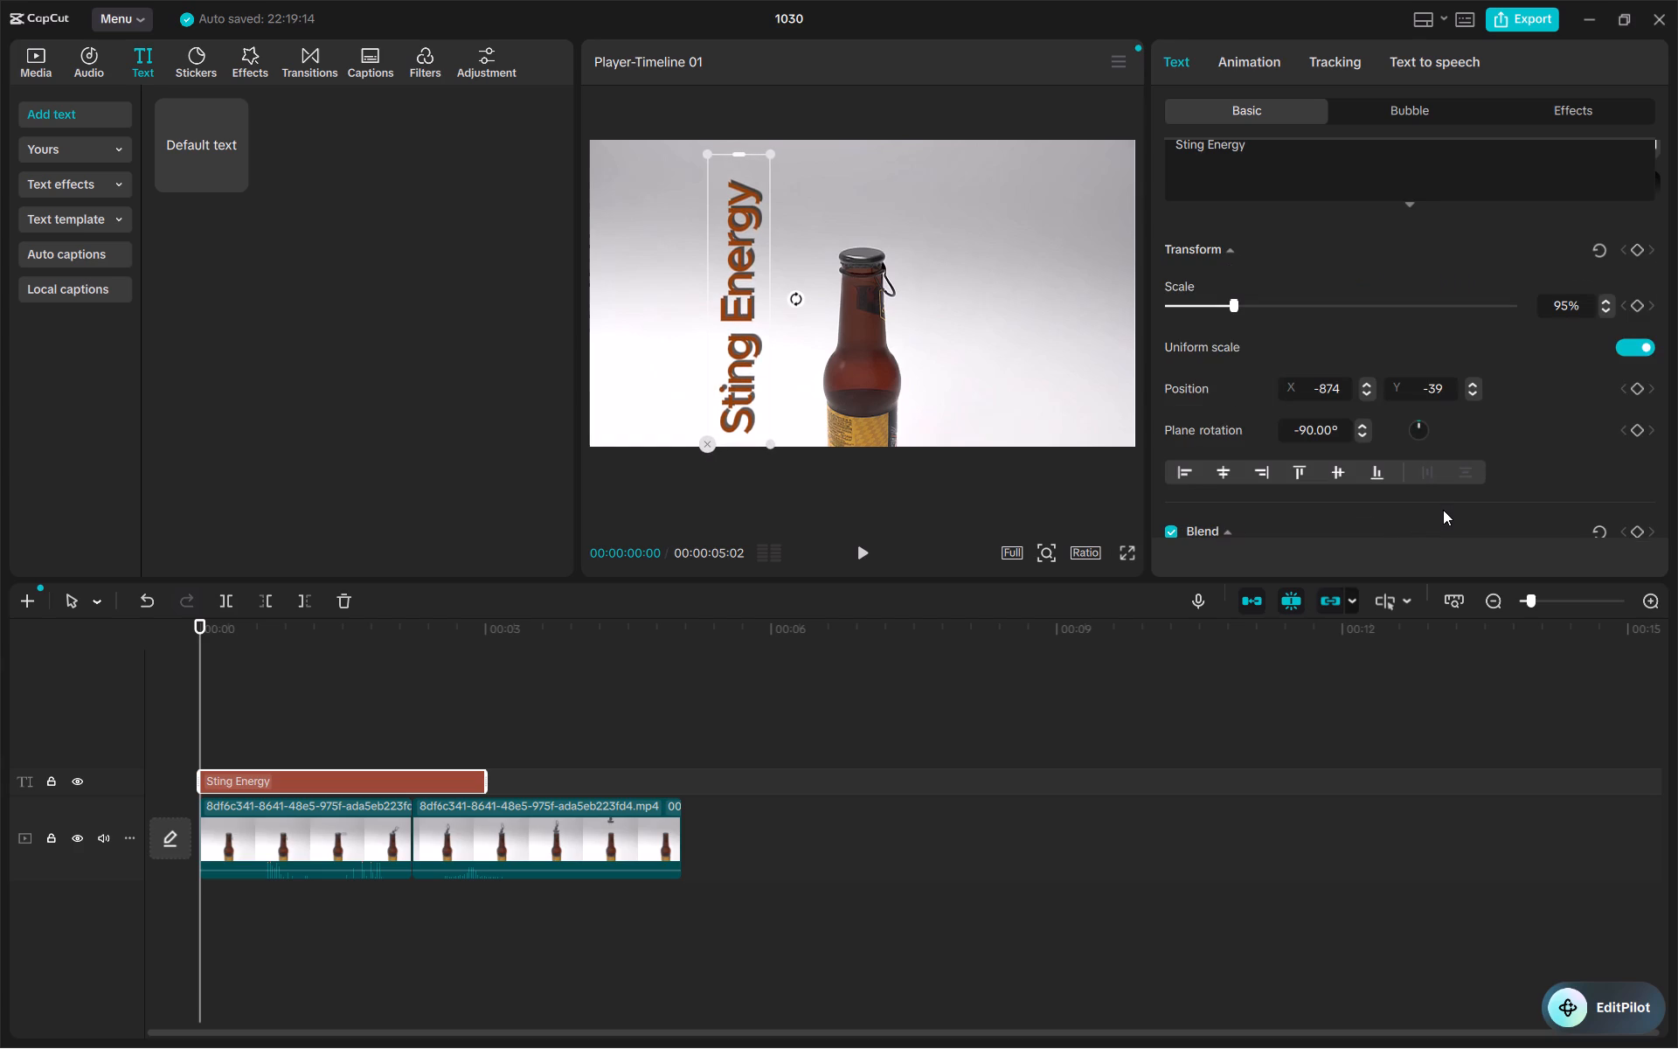
pyautogui.scroll(2, 1443, 510)
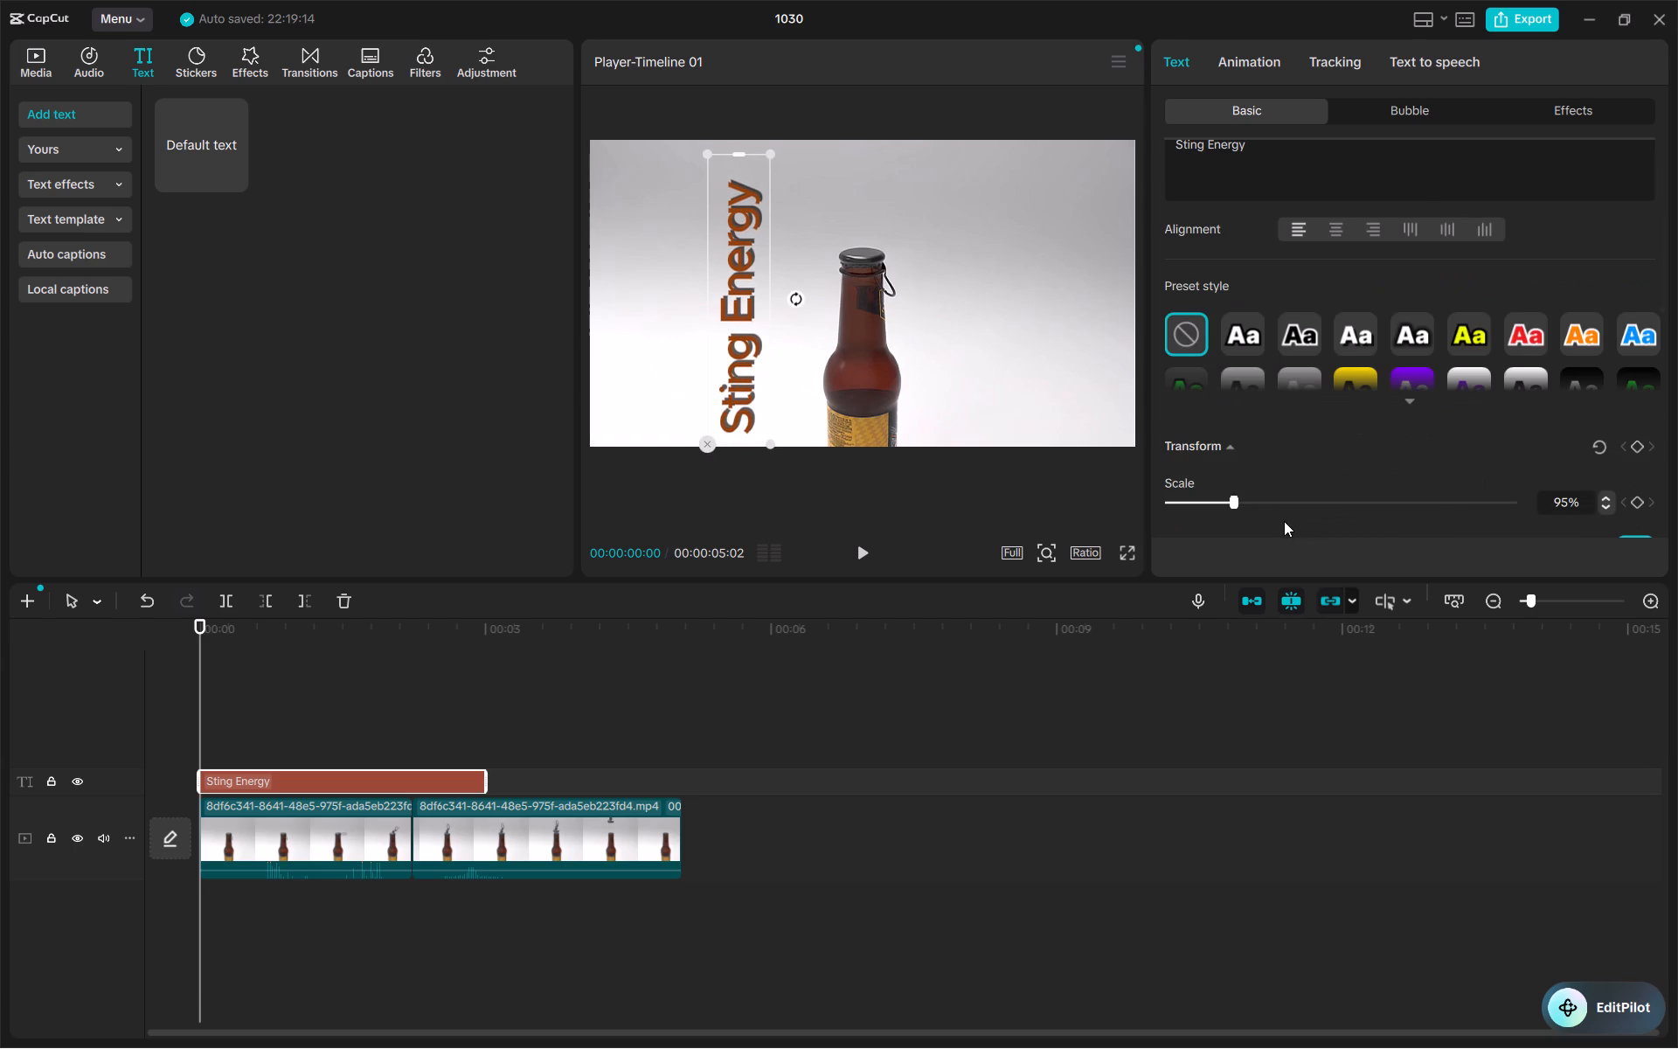
pyautogui.click(1214, 496)
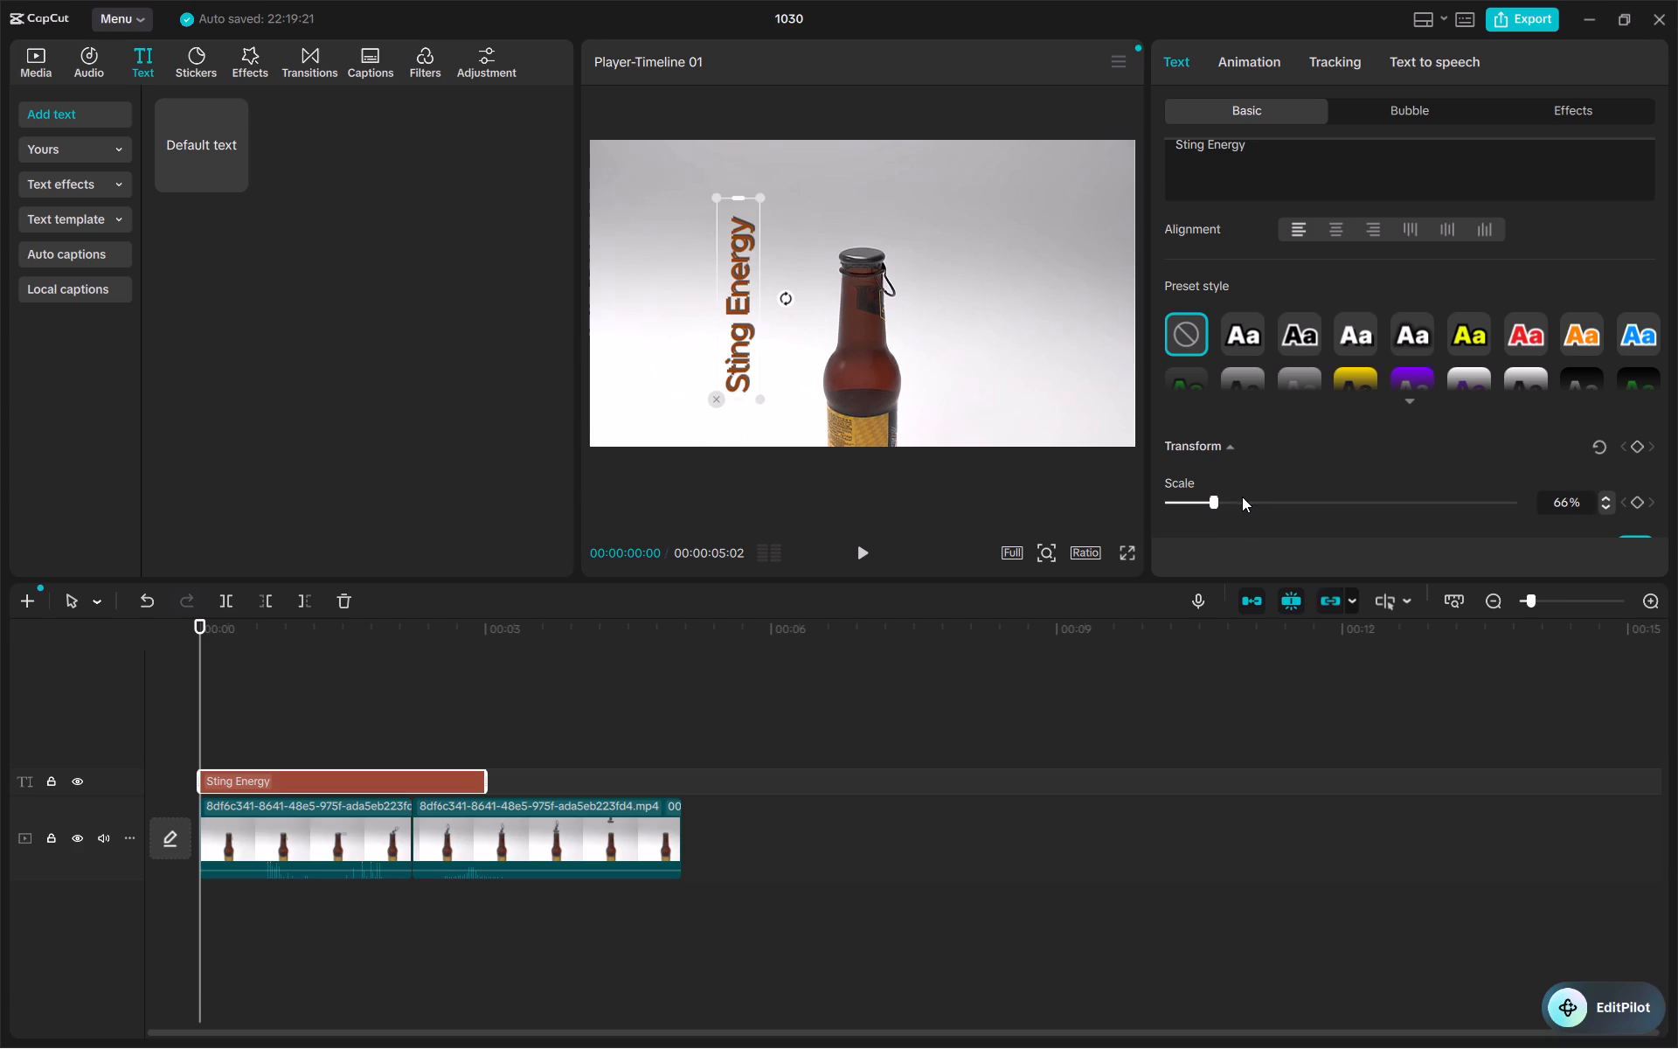
pyautogui.click(1237, 497)
pyautogui.click(1231, 500)
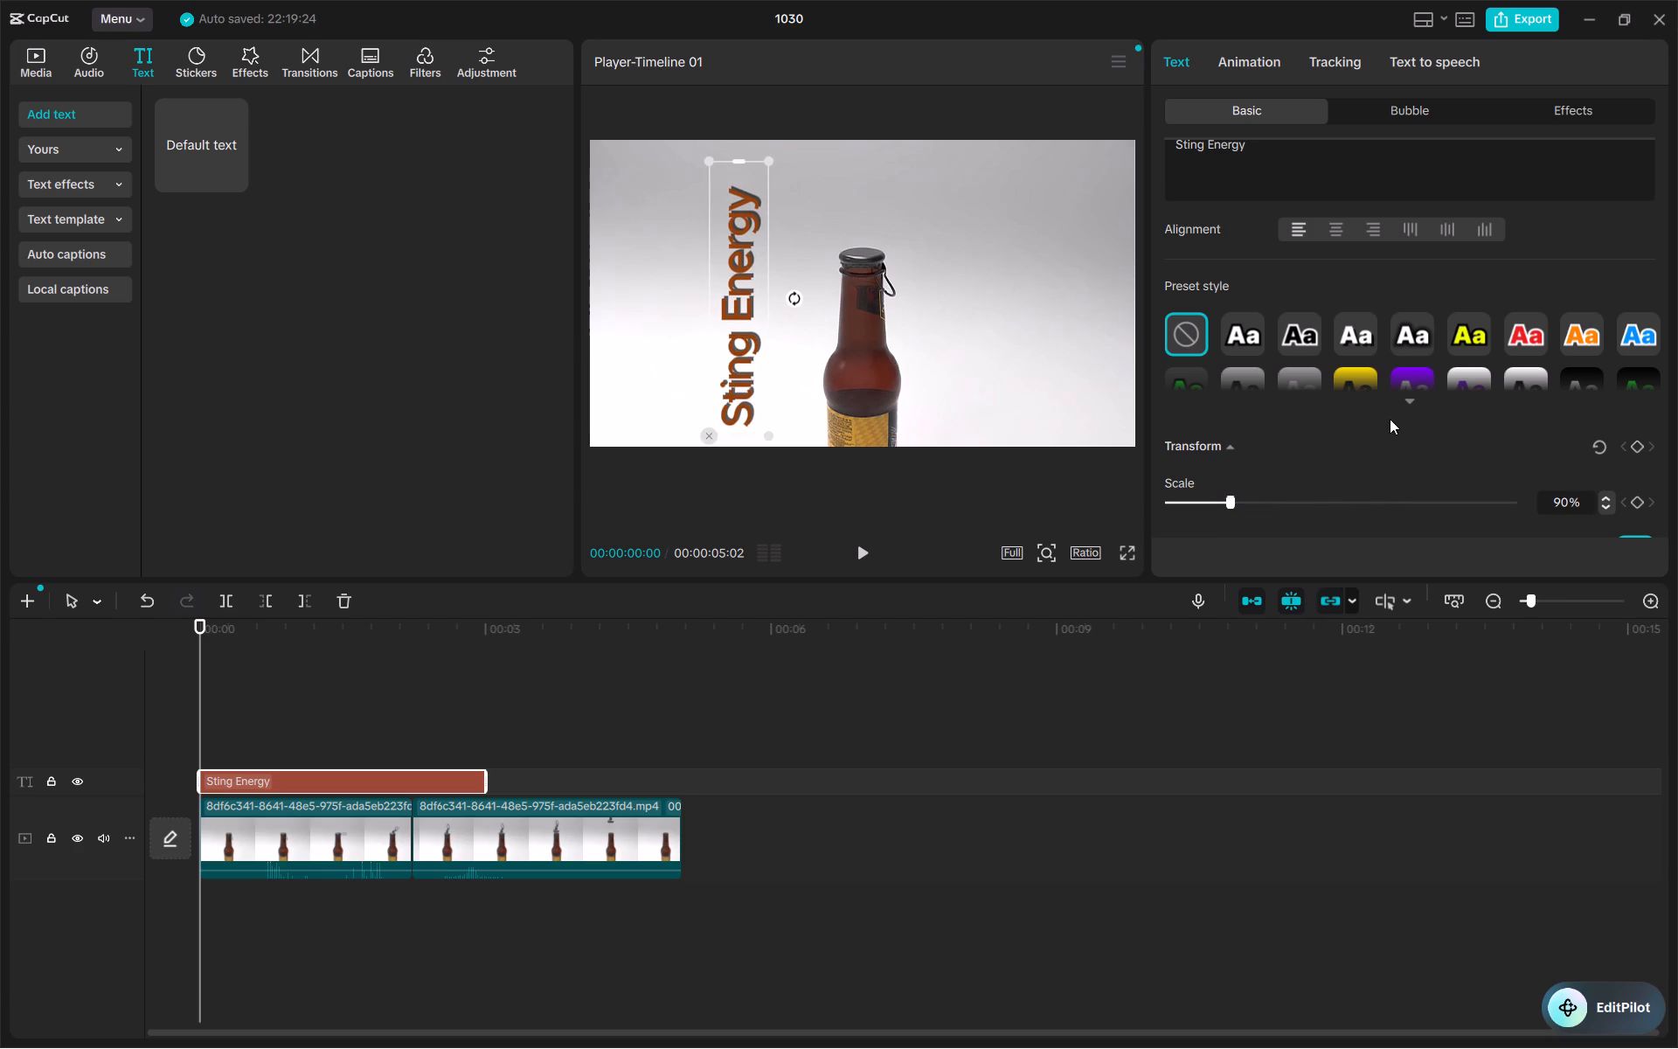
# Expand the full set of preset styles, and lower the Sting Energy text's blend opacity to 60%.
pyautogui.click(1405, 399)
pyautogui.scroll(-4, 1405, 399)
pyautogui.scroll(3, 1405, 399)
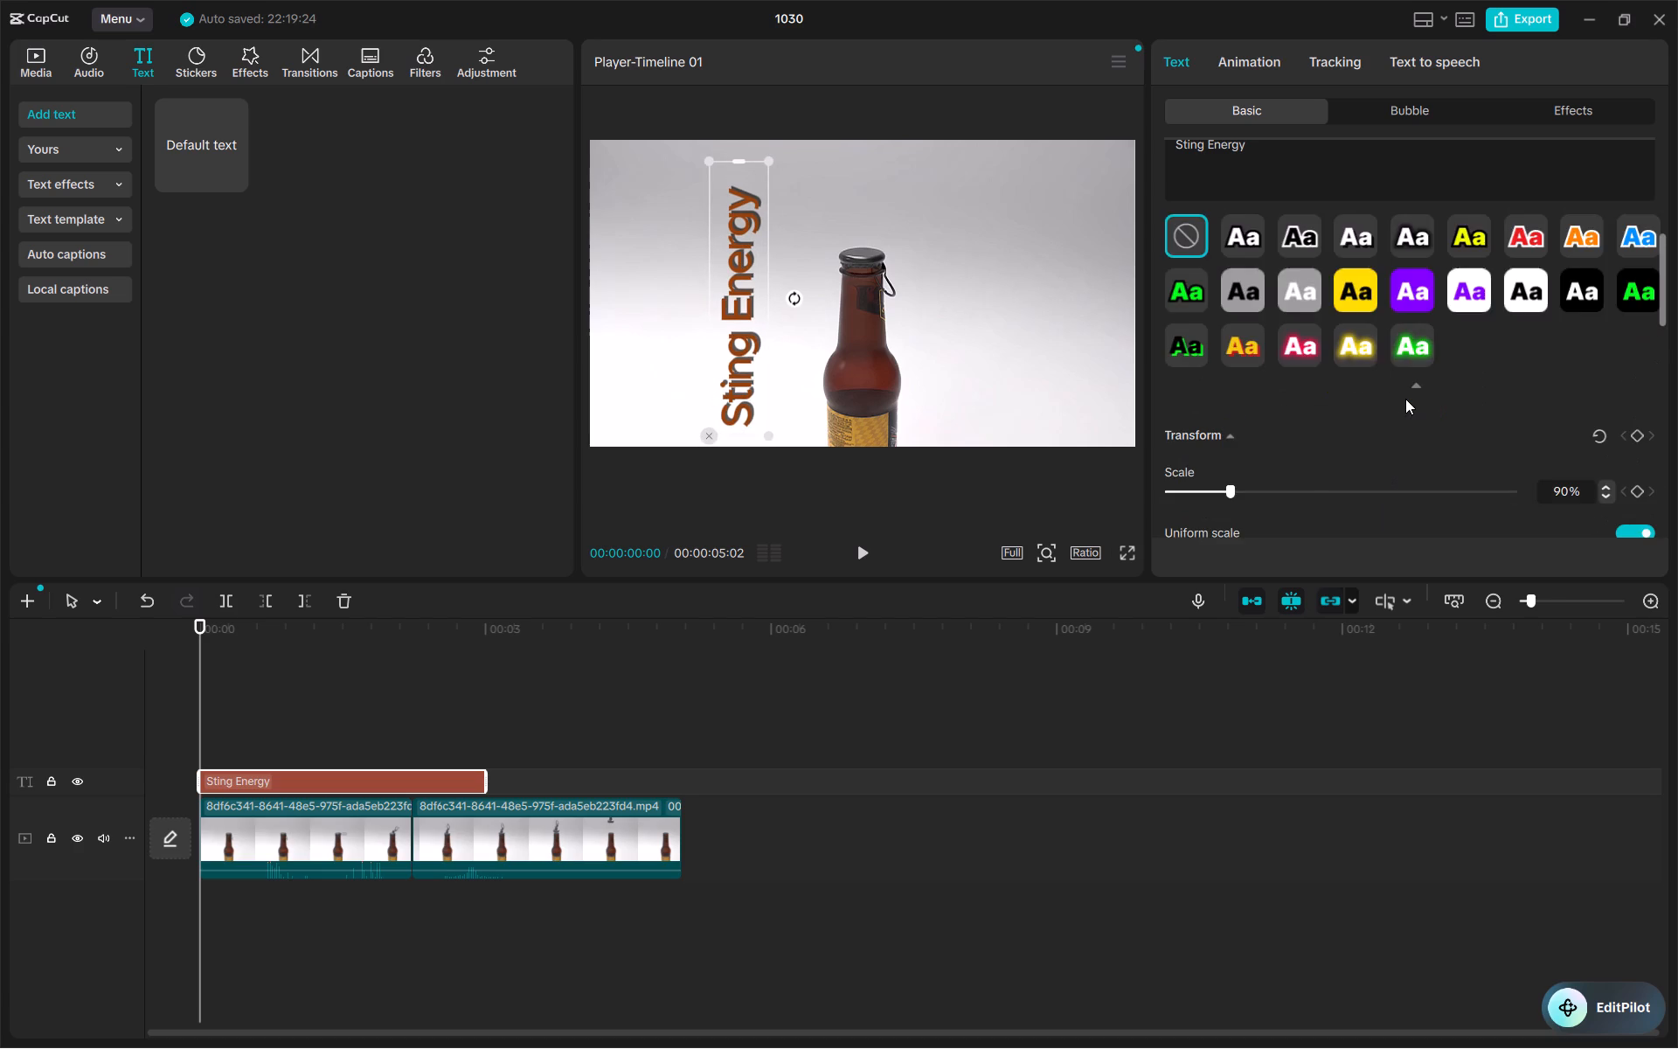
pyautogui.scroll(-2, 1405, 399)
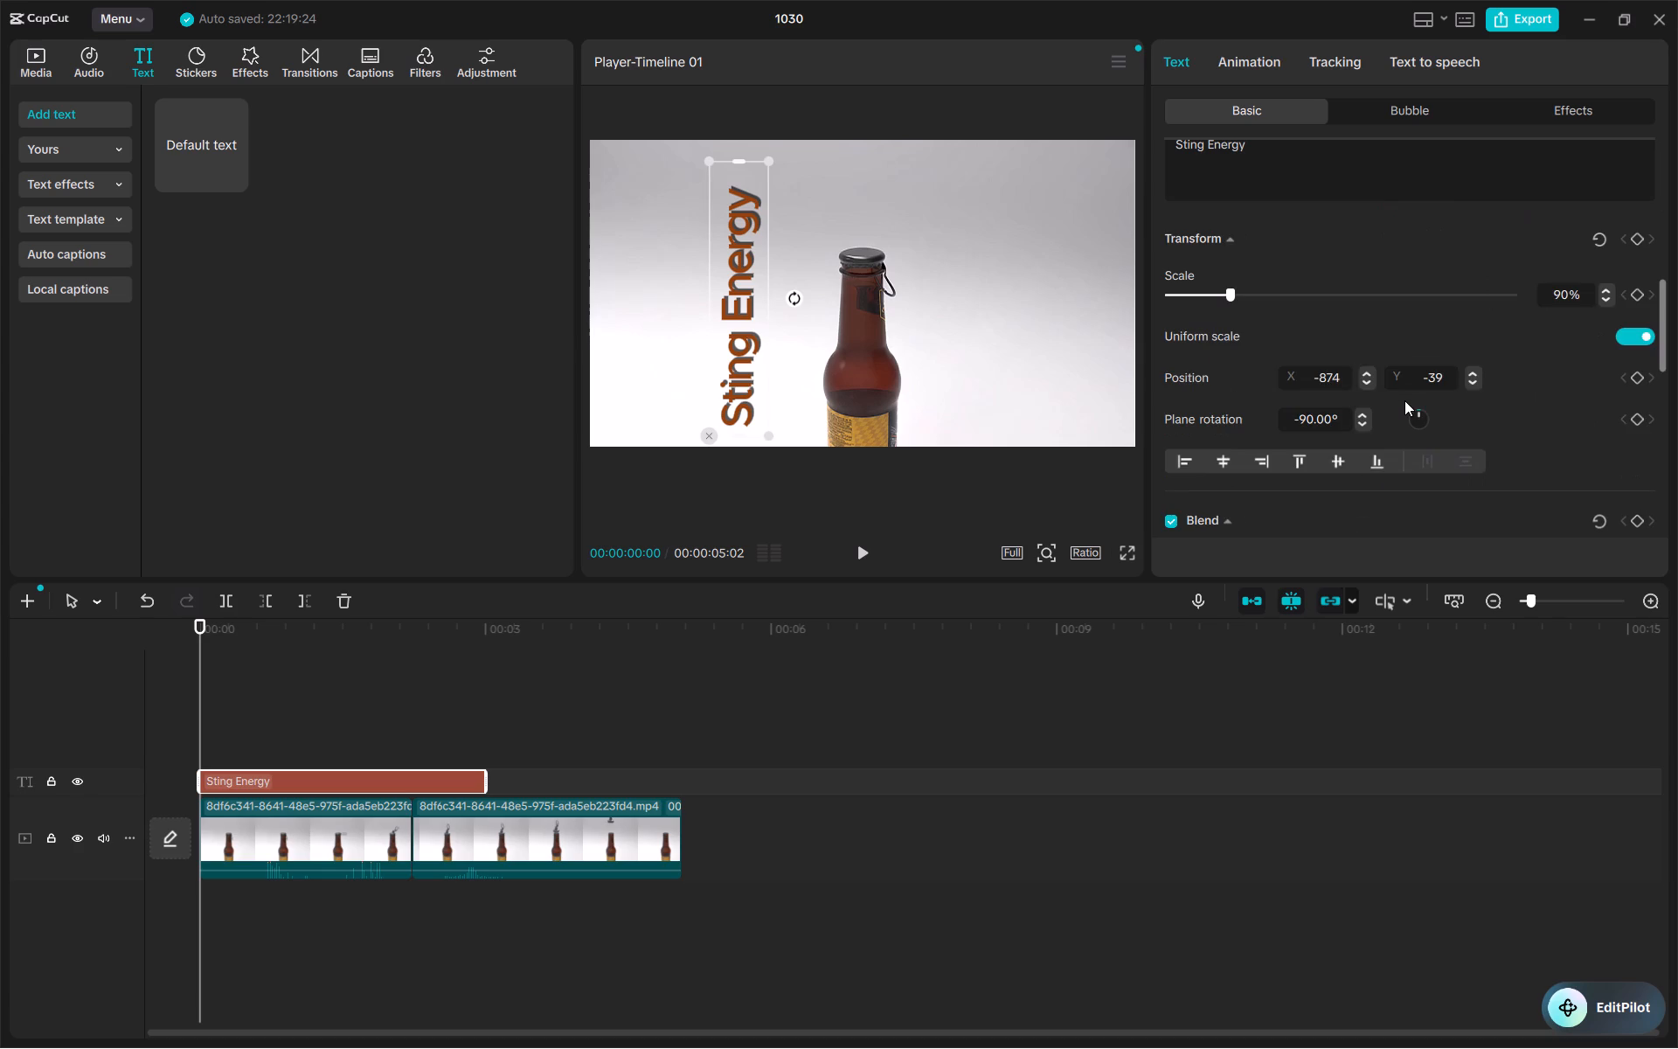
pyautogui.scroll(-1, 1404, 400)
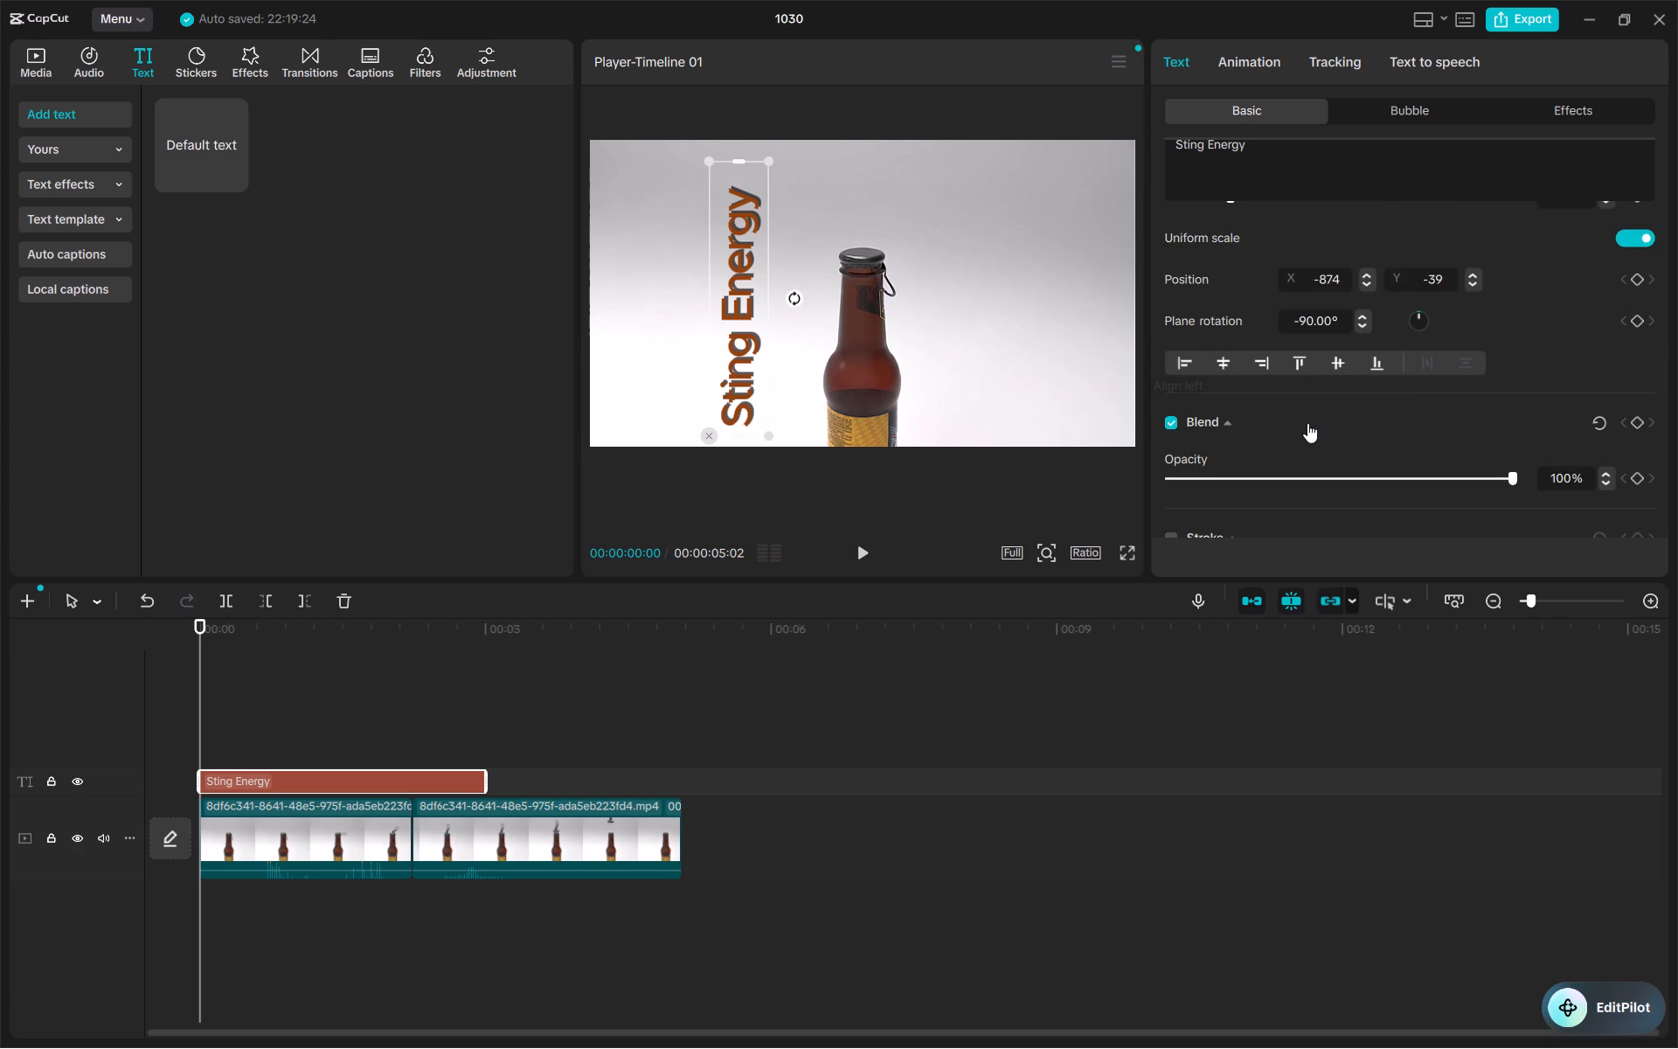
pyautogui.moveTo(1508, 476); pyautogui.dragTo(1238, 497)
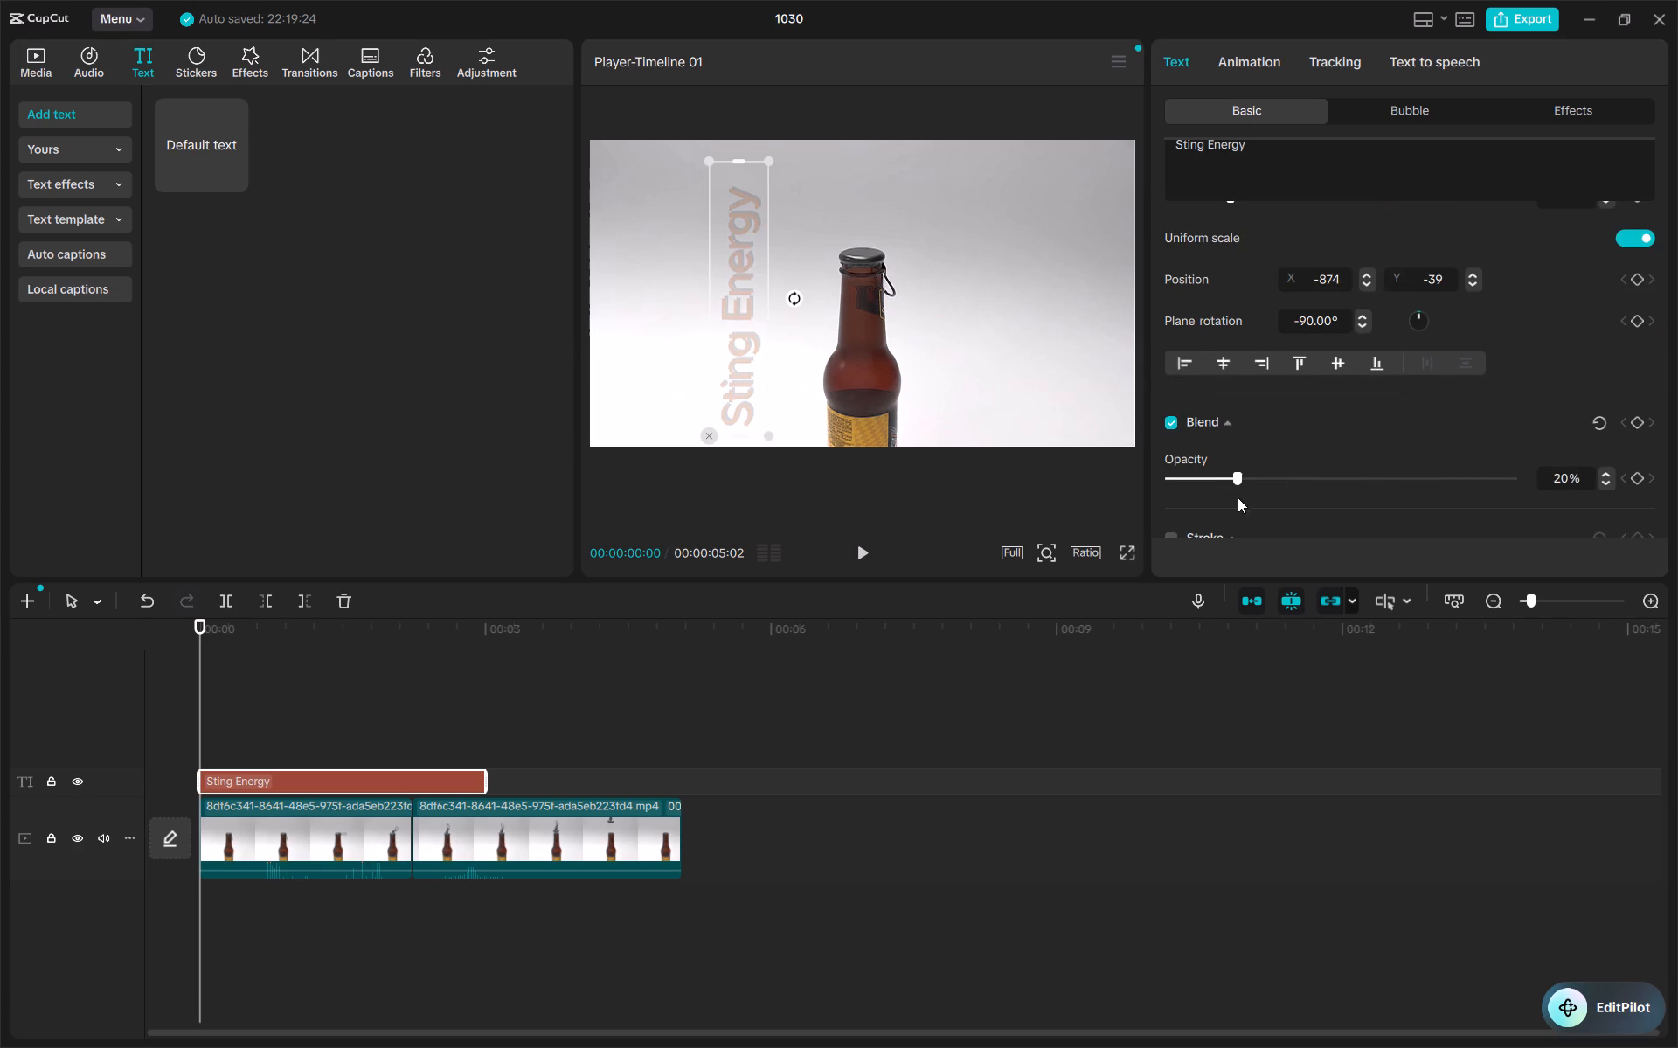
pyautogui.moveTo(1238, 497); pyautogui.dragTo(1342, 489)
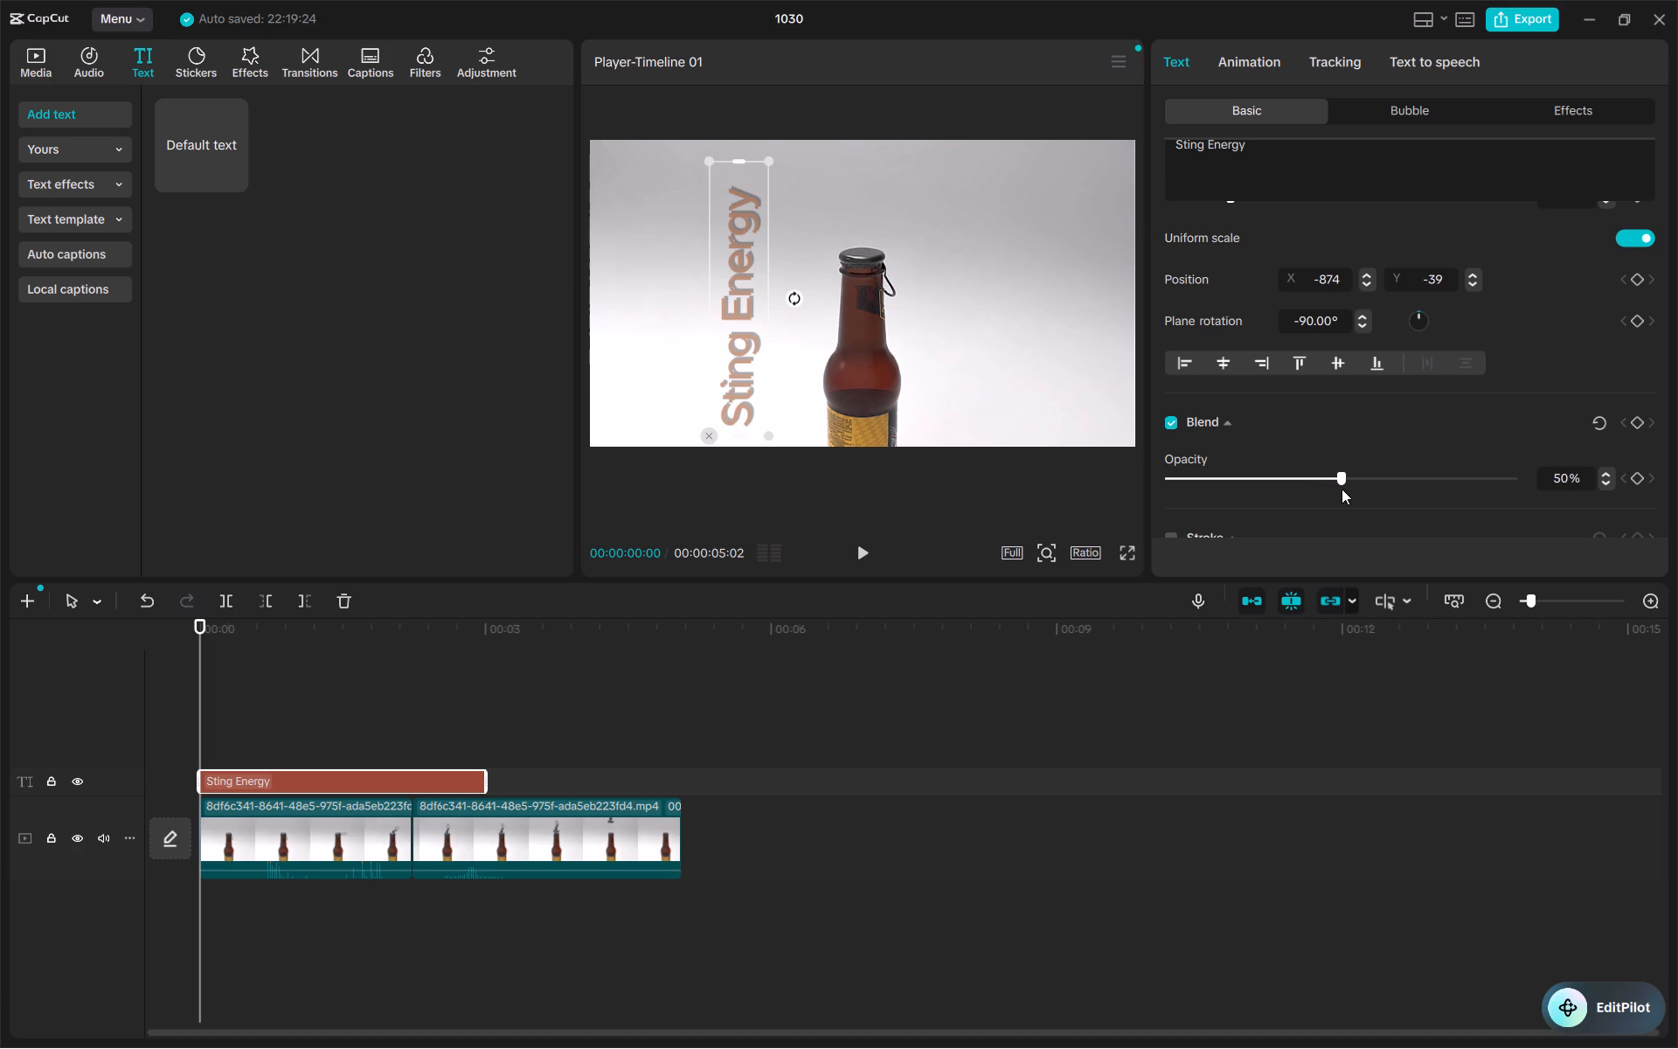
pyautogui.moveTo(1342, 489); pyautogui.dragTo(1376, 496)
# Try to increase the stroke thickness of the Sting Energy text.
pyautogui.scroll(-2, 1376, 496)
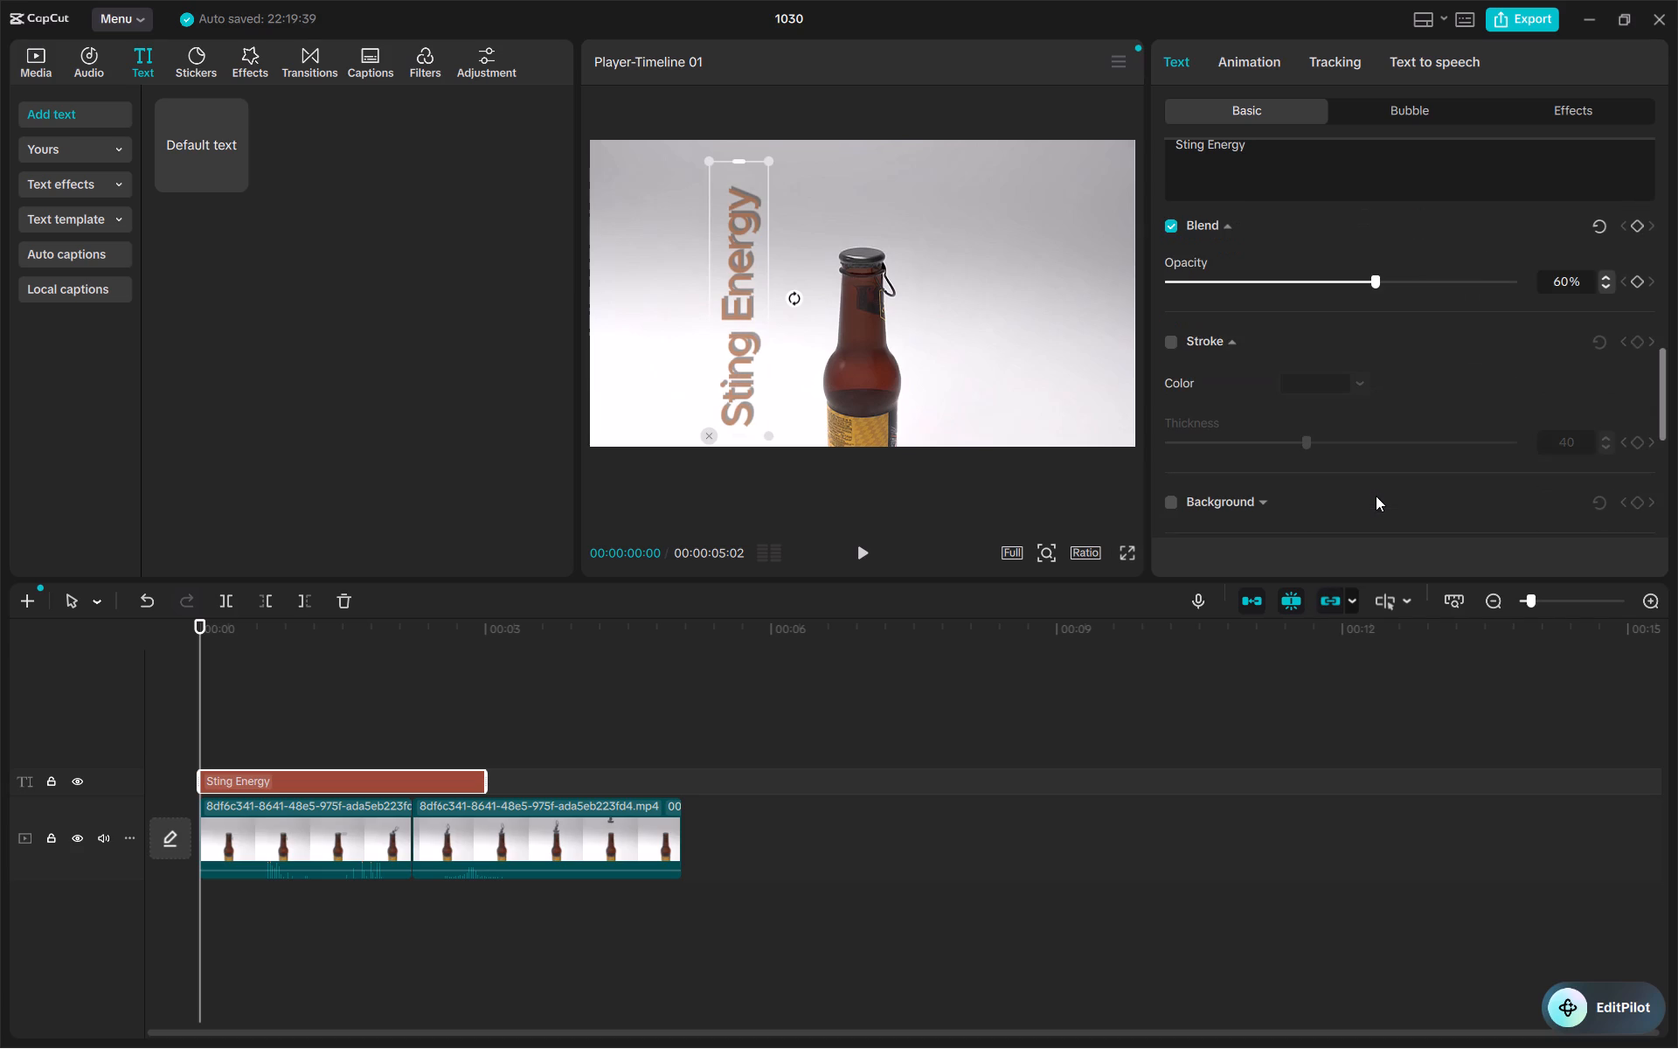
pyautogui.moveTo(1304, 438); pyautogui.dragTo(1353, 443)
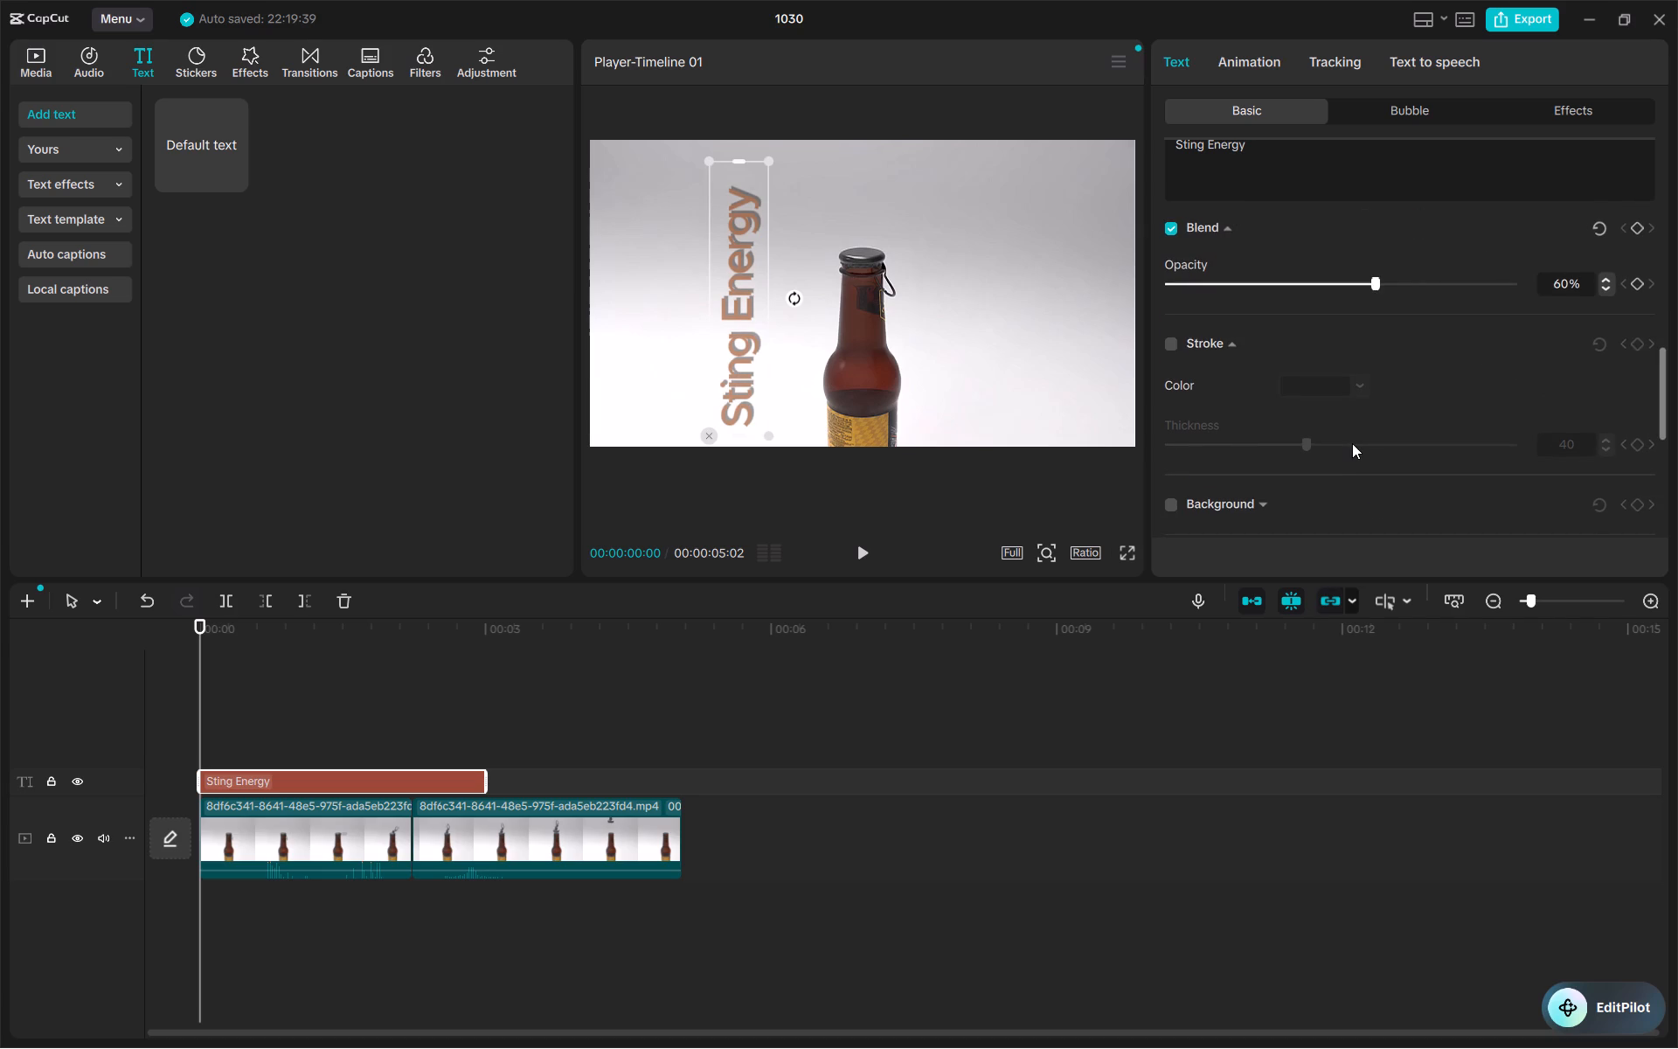
# Test low and full shadow opacity on the Sting Energy text, and set the shadow opacity to 91%.
pyautogui.scroll(-3, 1348, 437)
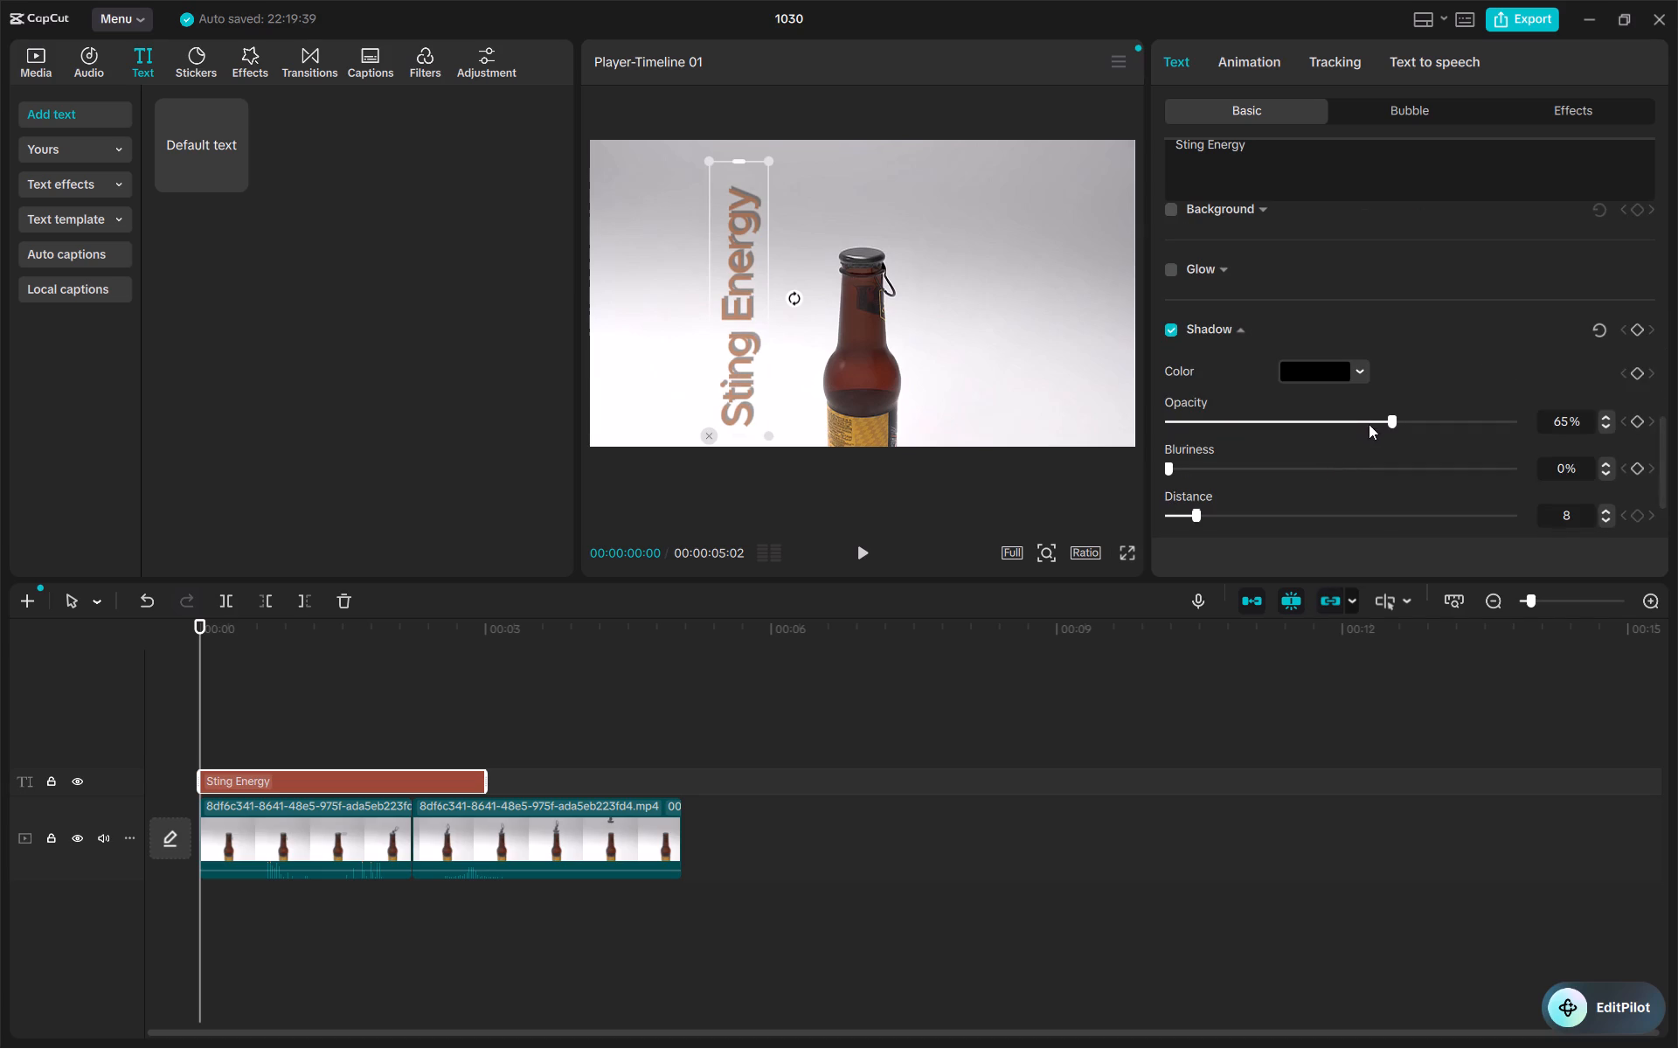
pyautogui.moveTo(1391, 414); pyautogui.dragTo(1193, 421)
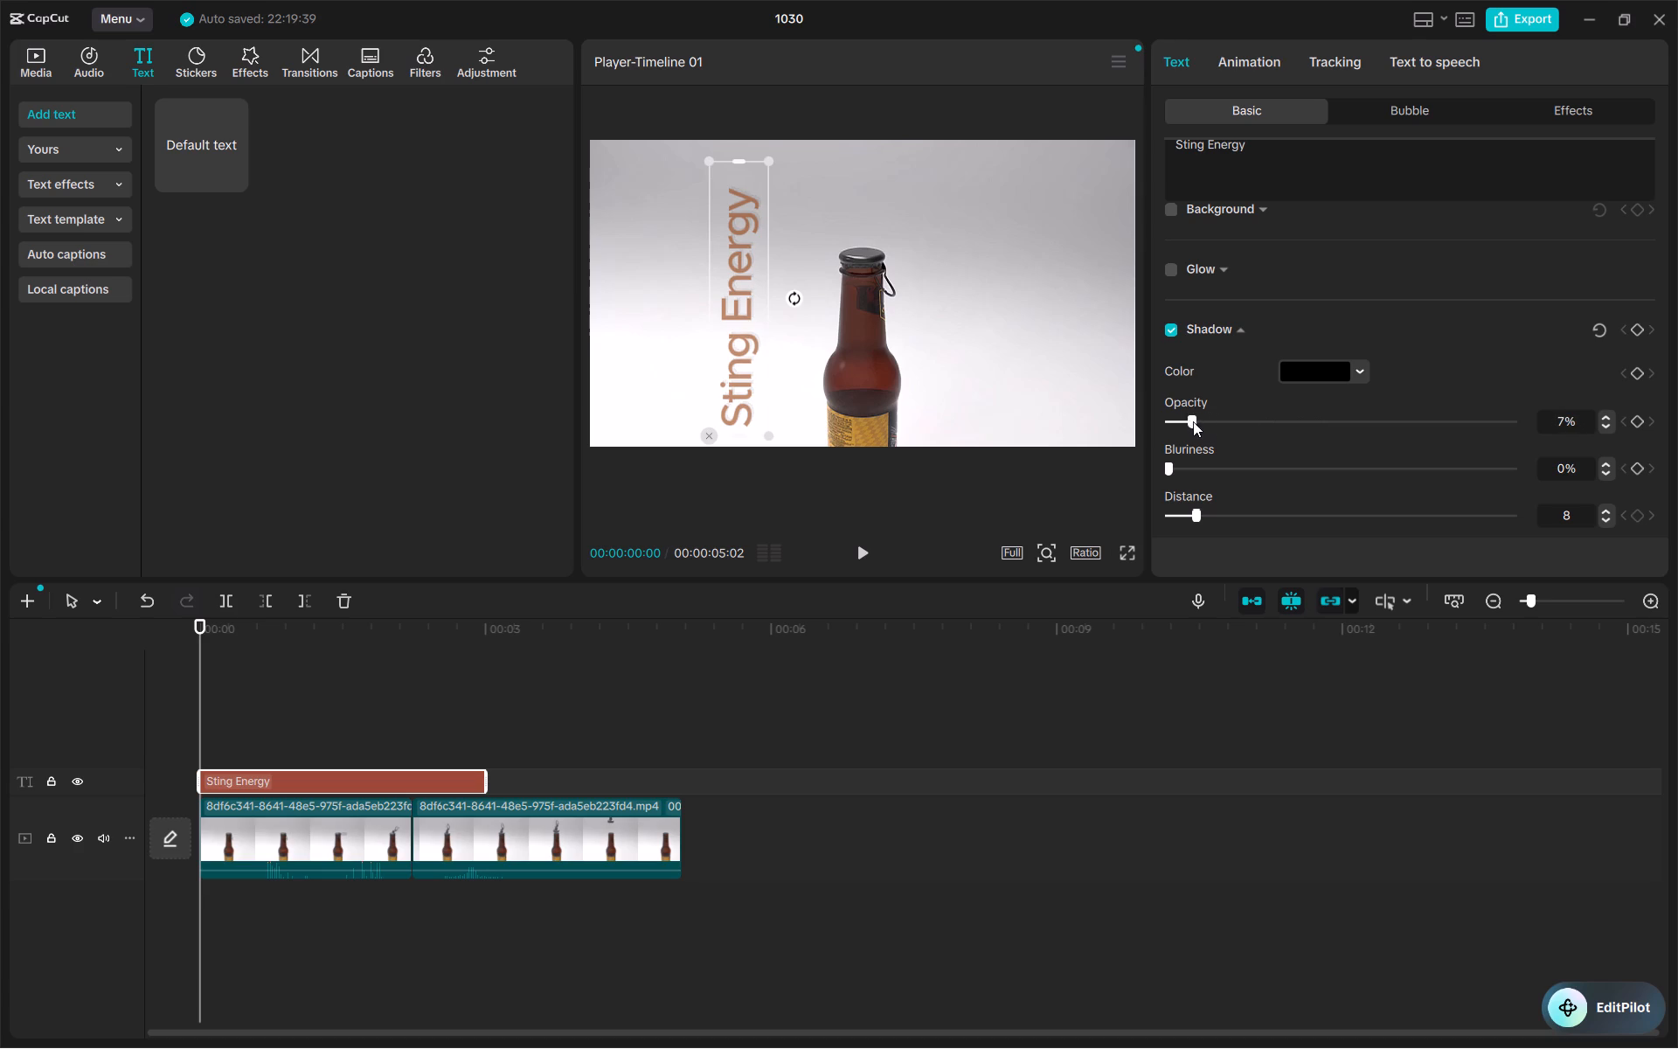
pyautogui.moveTo(1193, 421); pyautogui.dragTo(1519, 441)
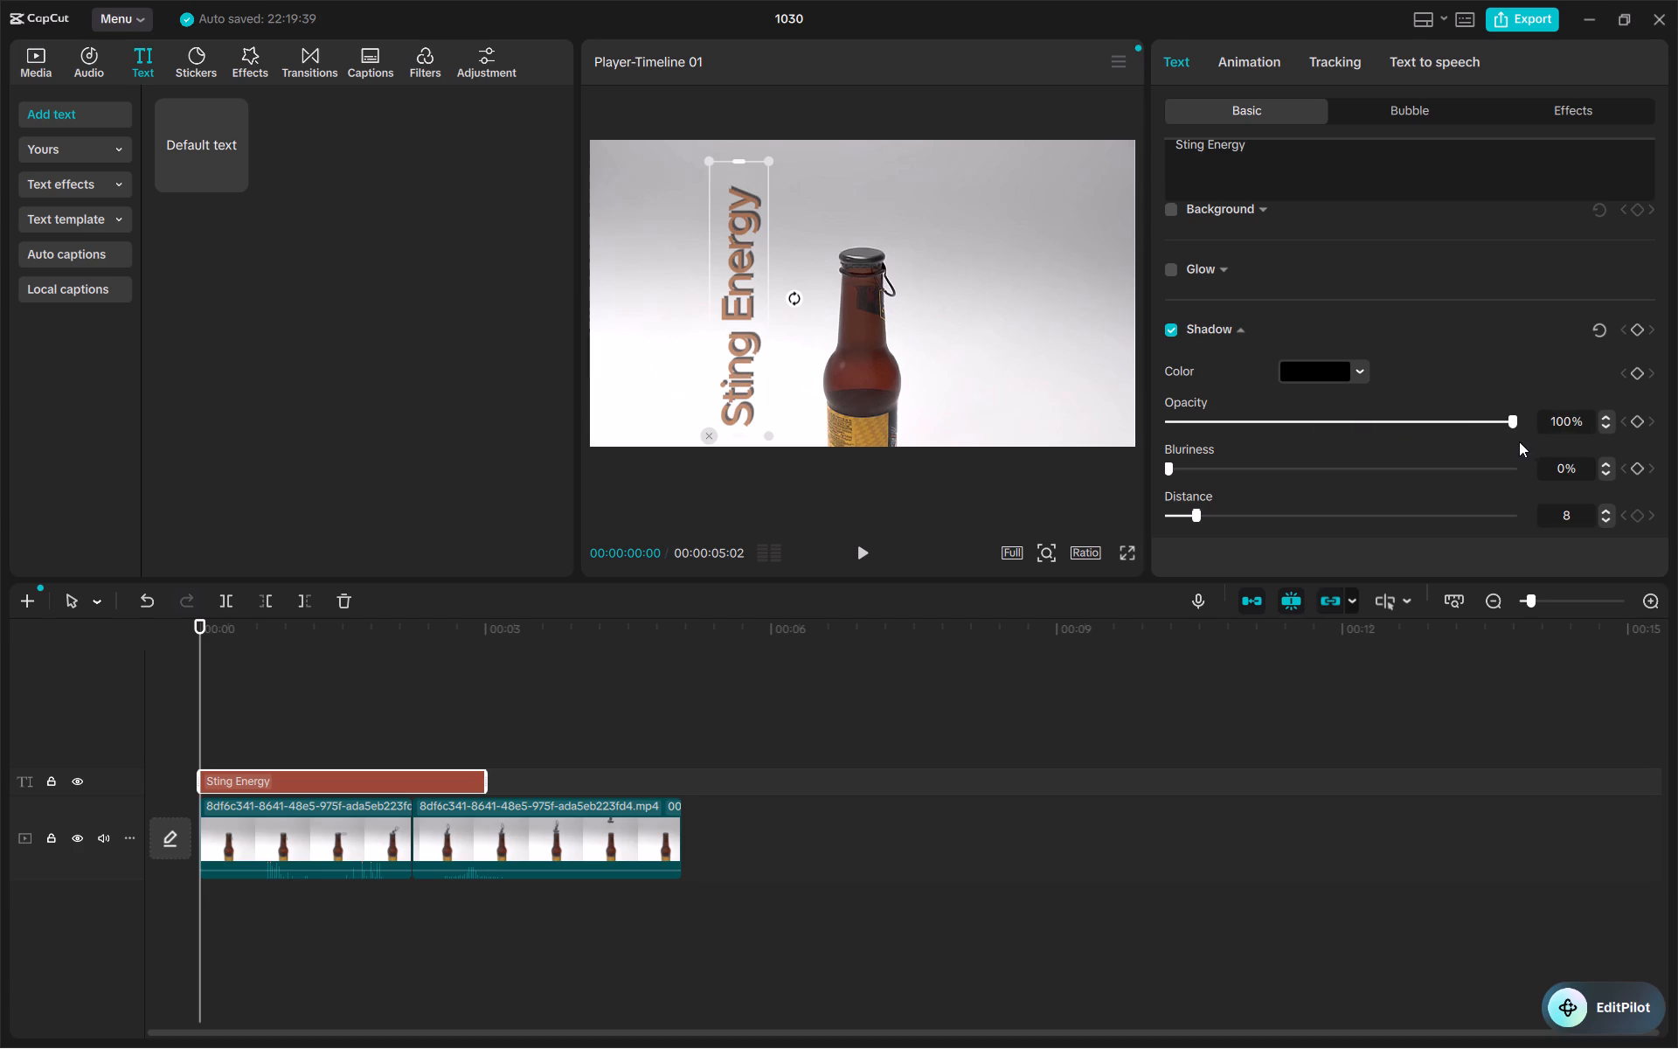
pyautogui.moveTo(1519, 441); pyautogui.dragTo(1480, 446)
# Set the Sting Energy text's blend opacity to 85%.
pyautogui.scroll(2, 1470, 406)
pyautogui.scroll(1, 1376, 421)
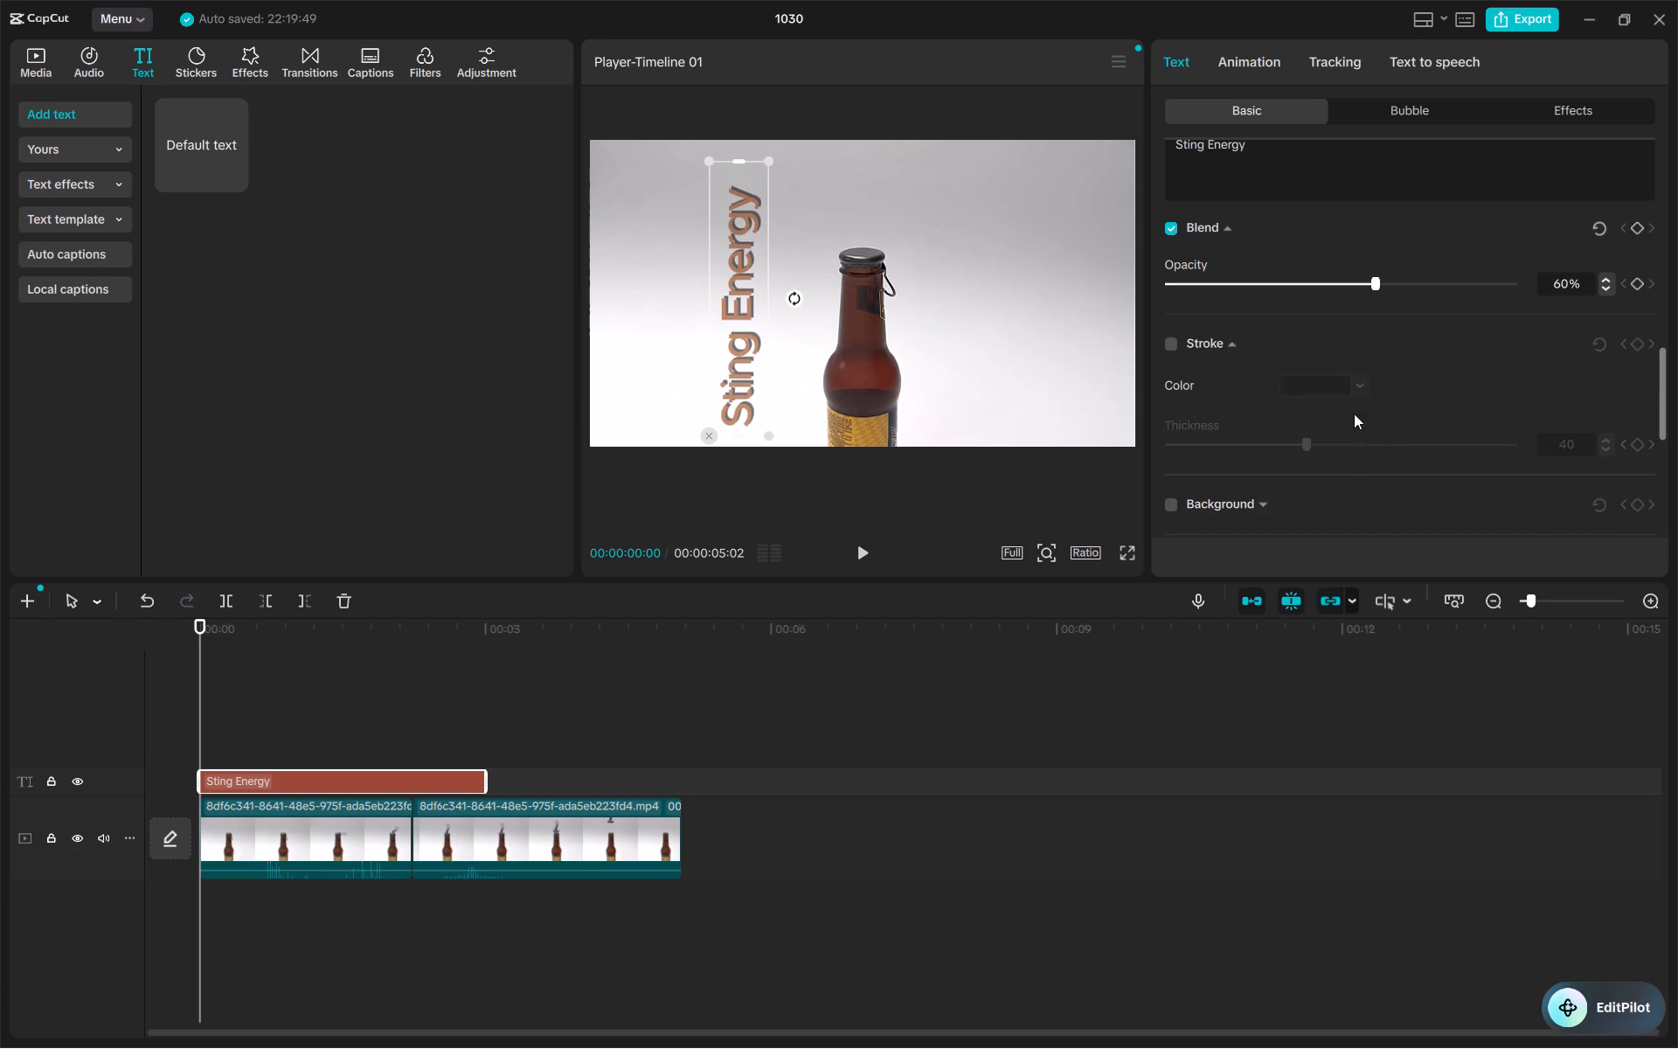
pyautogui.moveTo(1376, 281); pyautogui.dragTo(1552, 292)
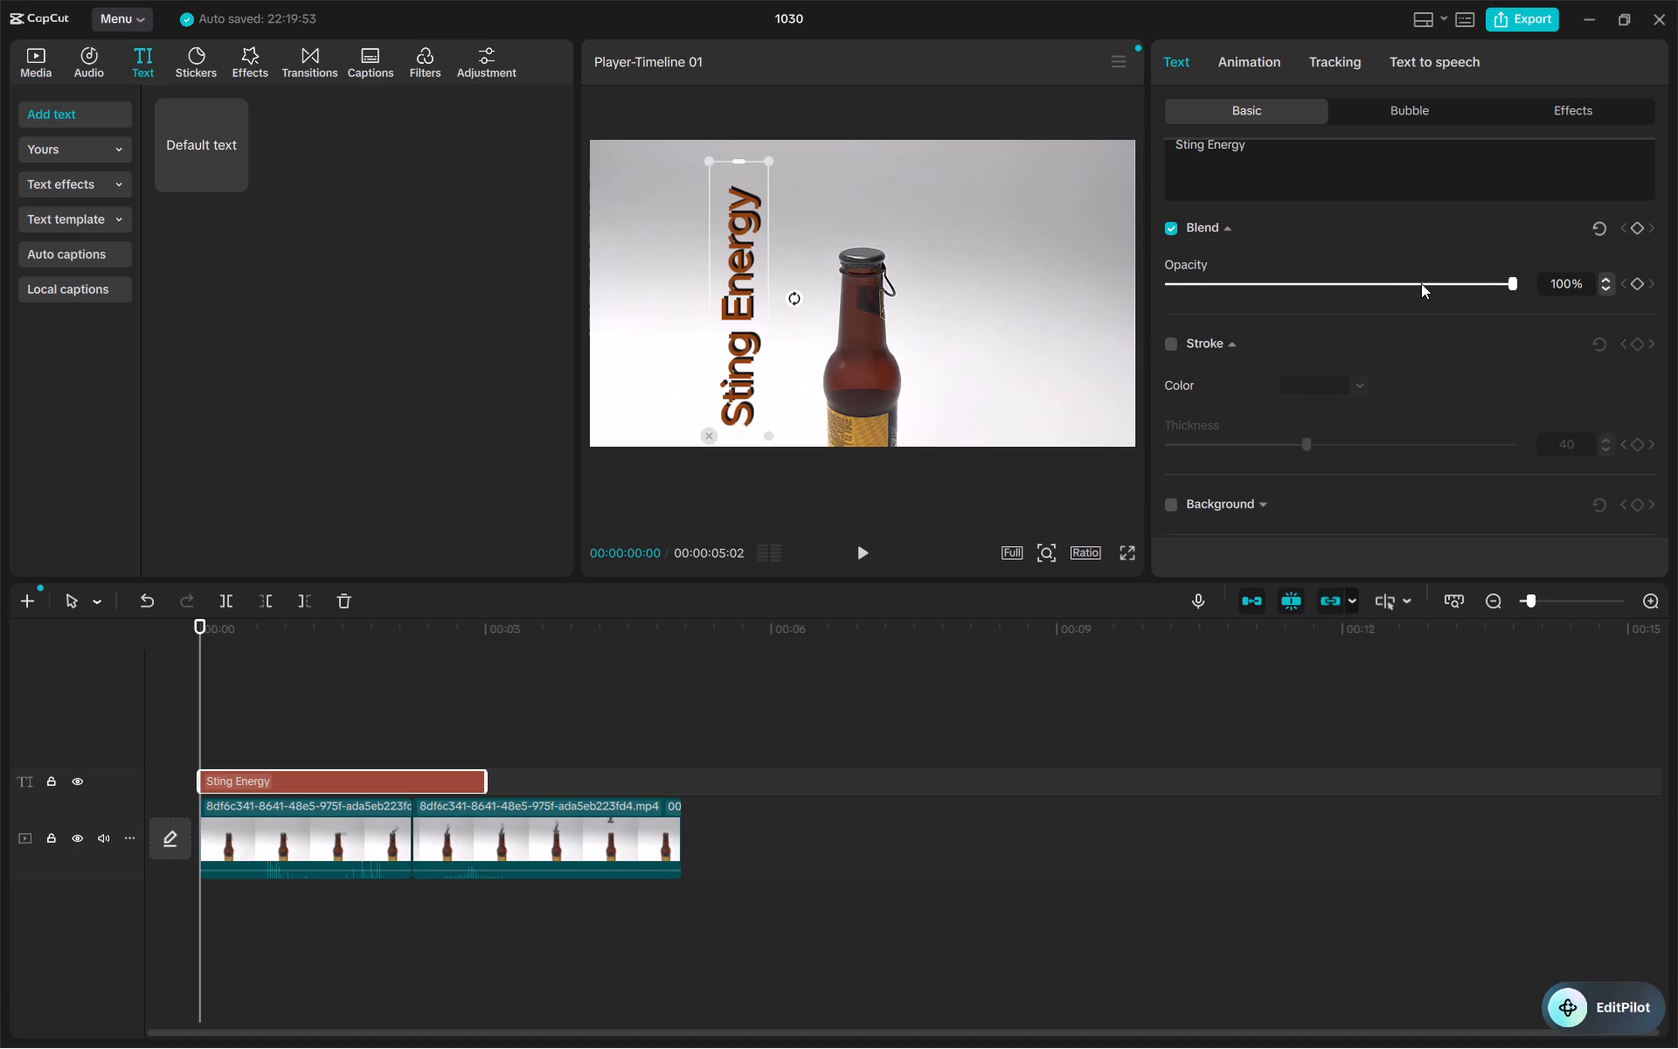
pyautogui.click(1421, 283)
pyautogui.click(1438, 281)
pyautogui.click(1462, 279)
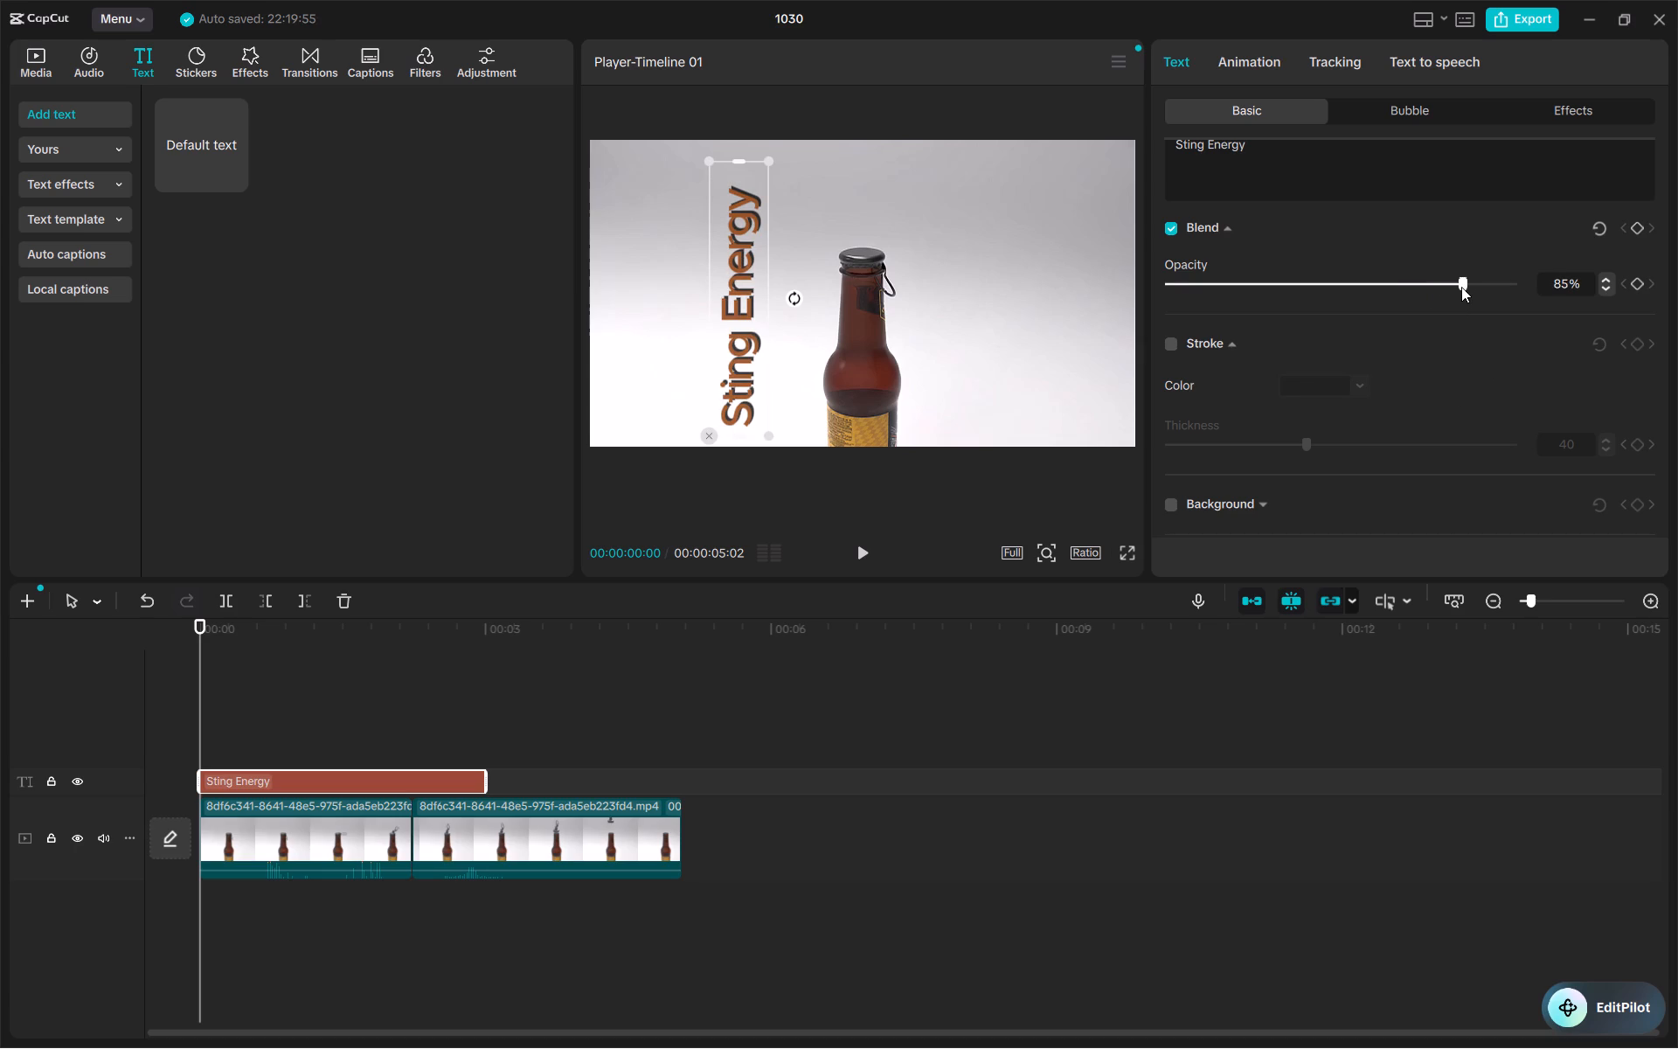
# Set the blurriness of the Sting Energy text's shadow to 42%.
pyautogui.scroll(-3, 1411, 372)
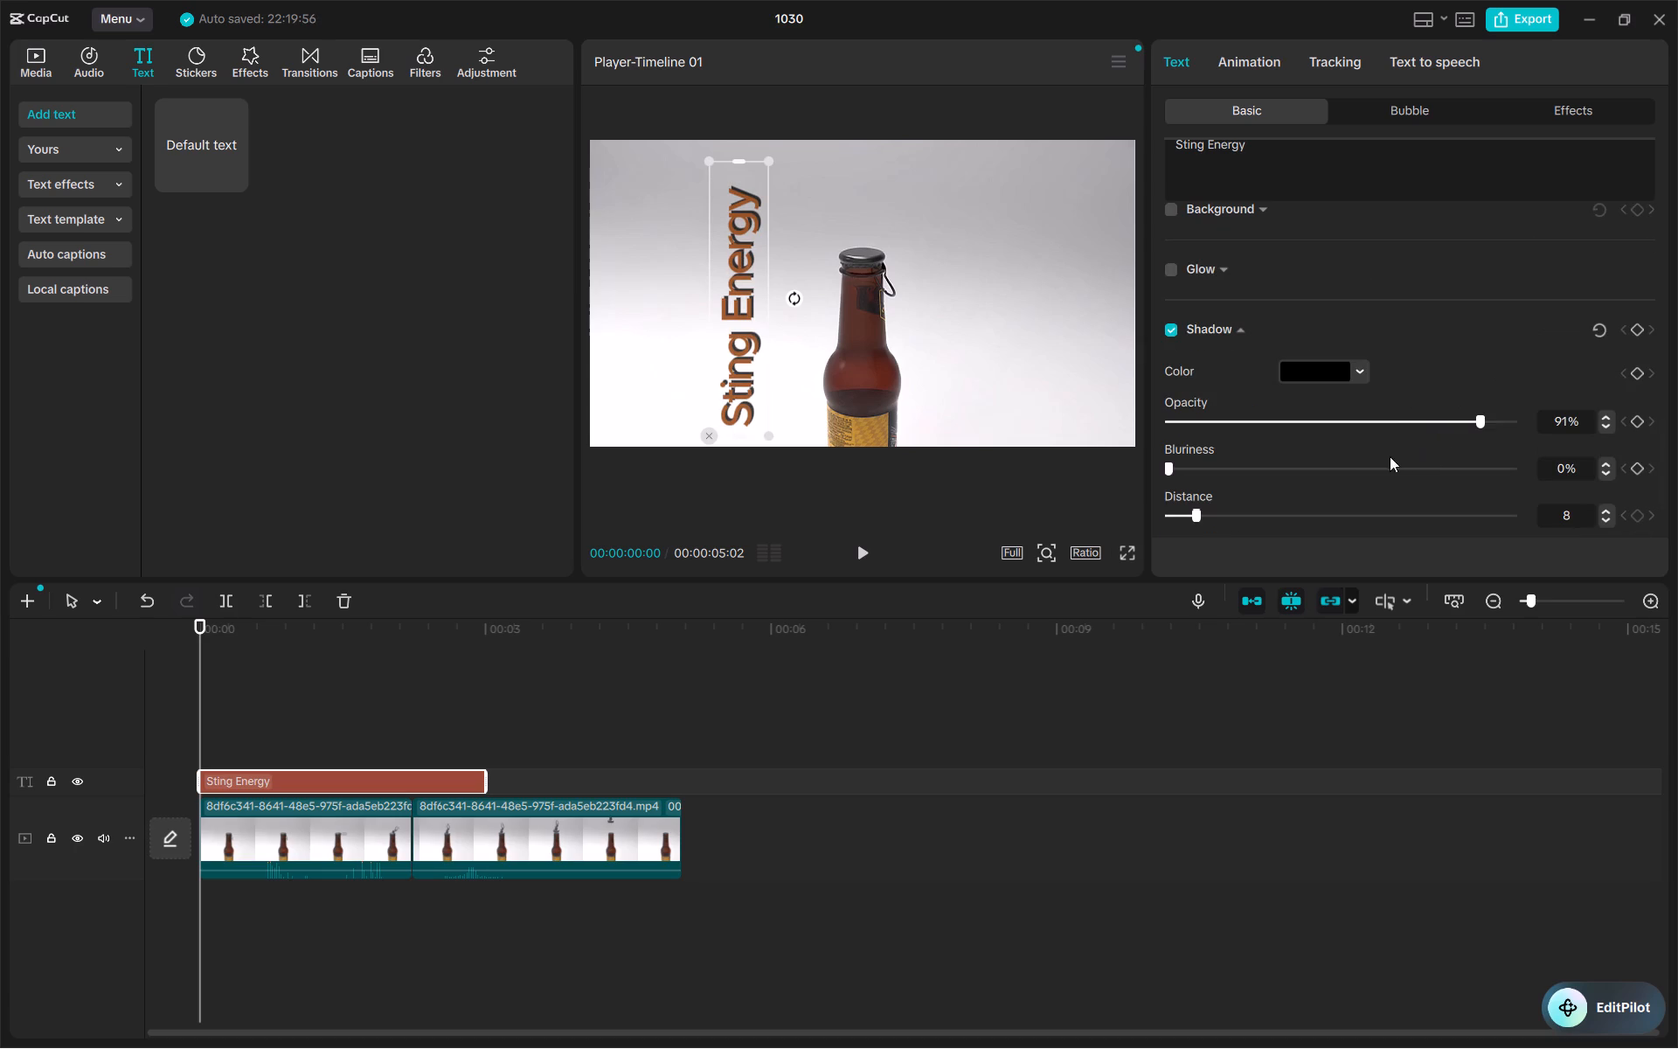
pyautogui.moveTo(1217, 466); pyautogui.dragTo(1502, 471)
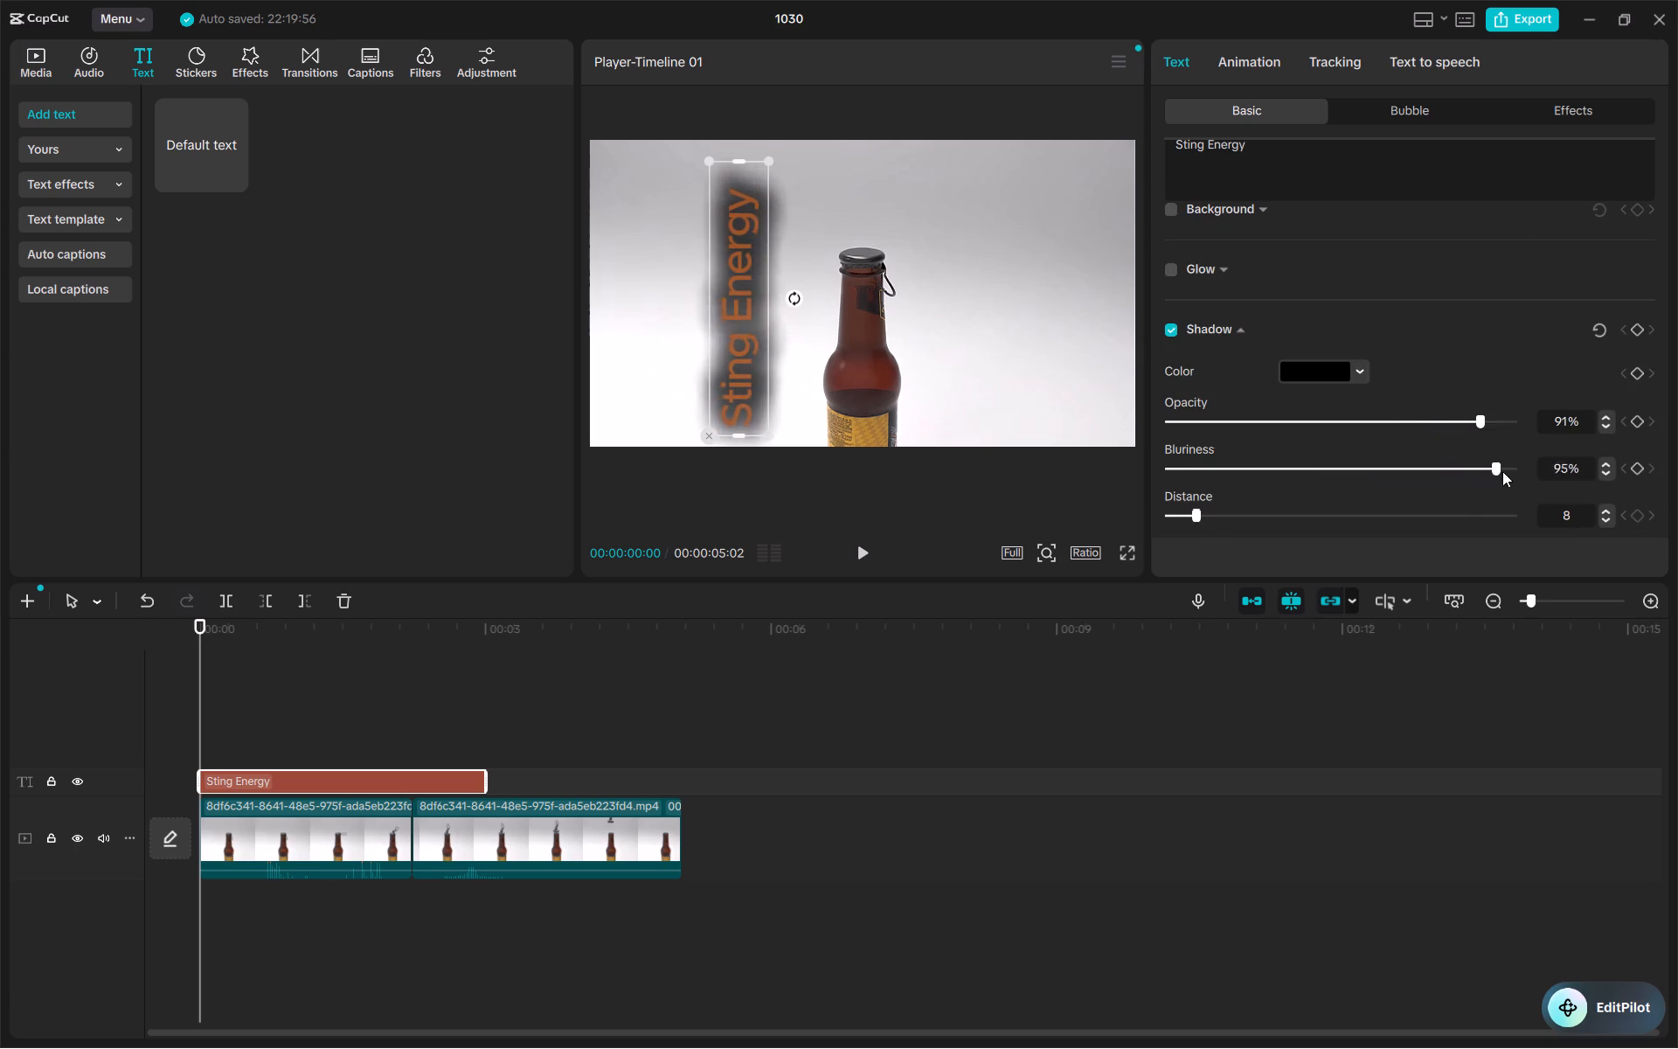
pyautogui.moveTo(1502, 471); pyautogui.dragTo(1317, 481)
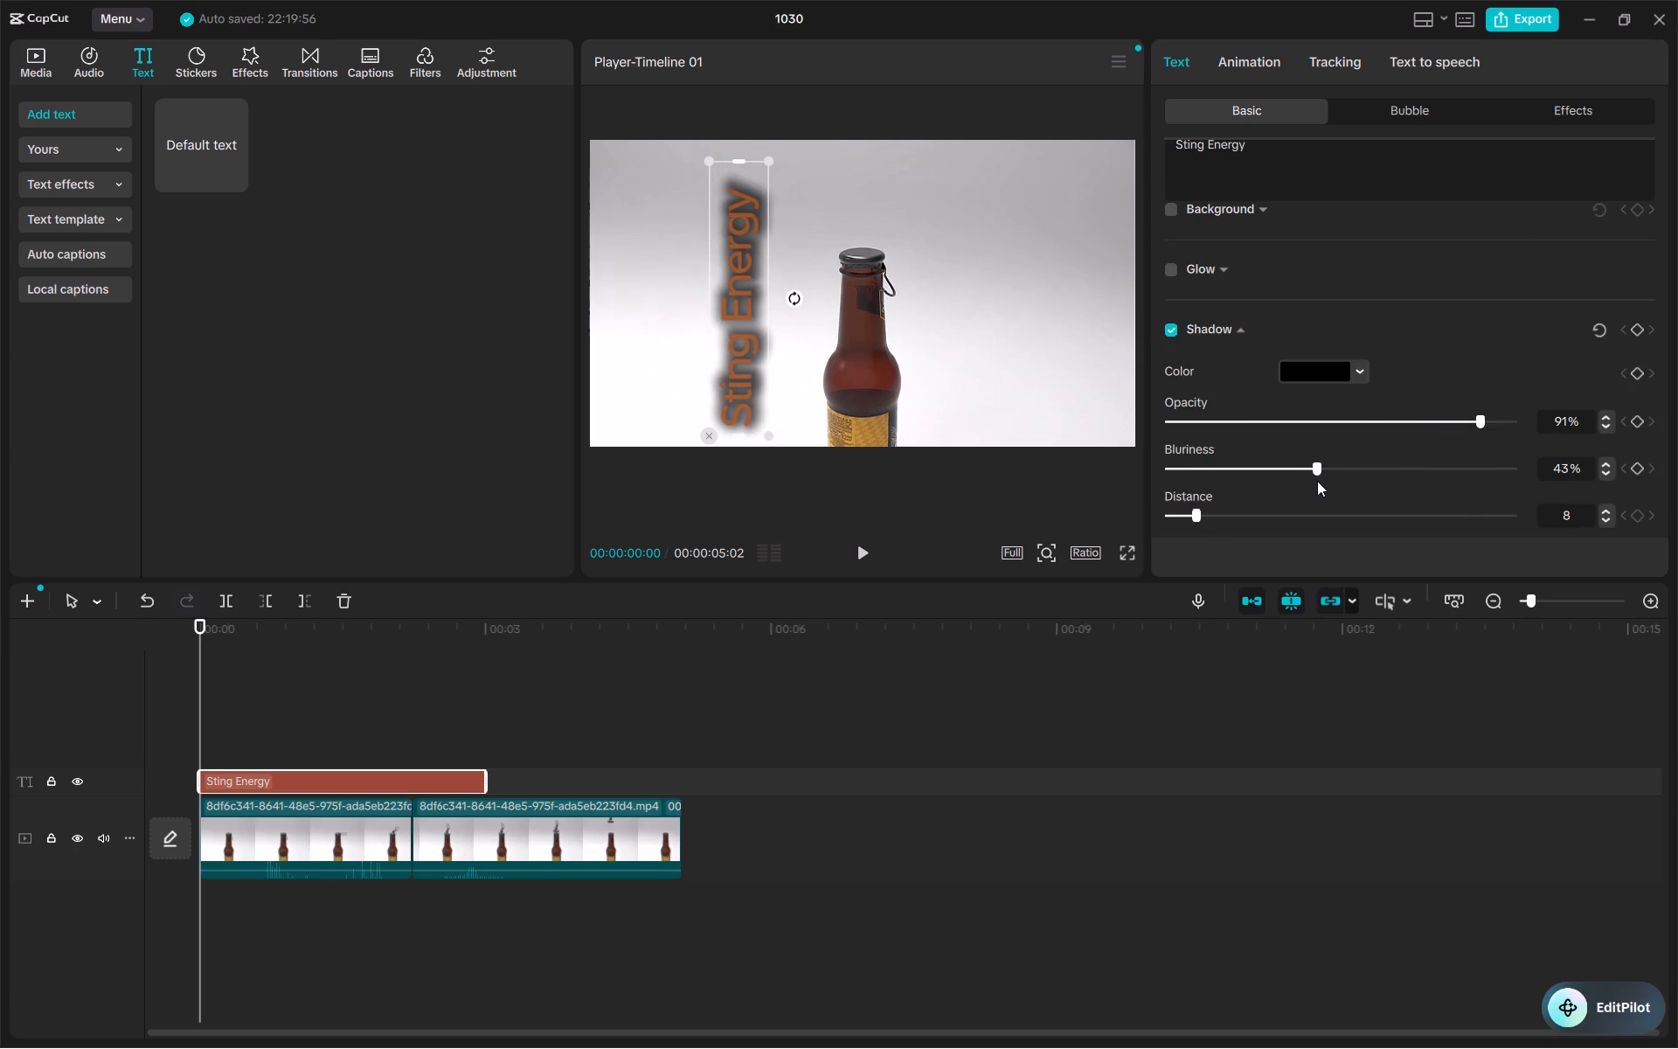
pyautogui.moveTo(1317, 481); pyautogui.dragTo(1314, 481)
# Try larger shadow distances on the Sting Energy text and set the shadow distance to 3.
pyautogui.moveTo(1198, 511); pyautogui.dragTo(1251, 526)
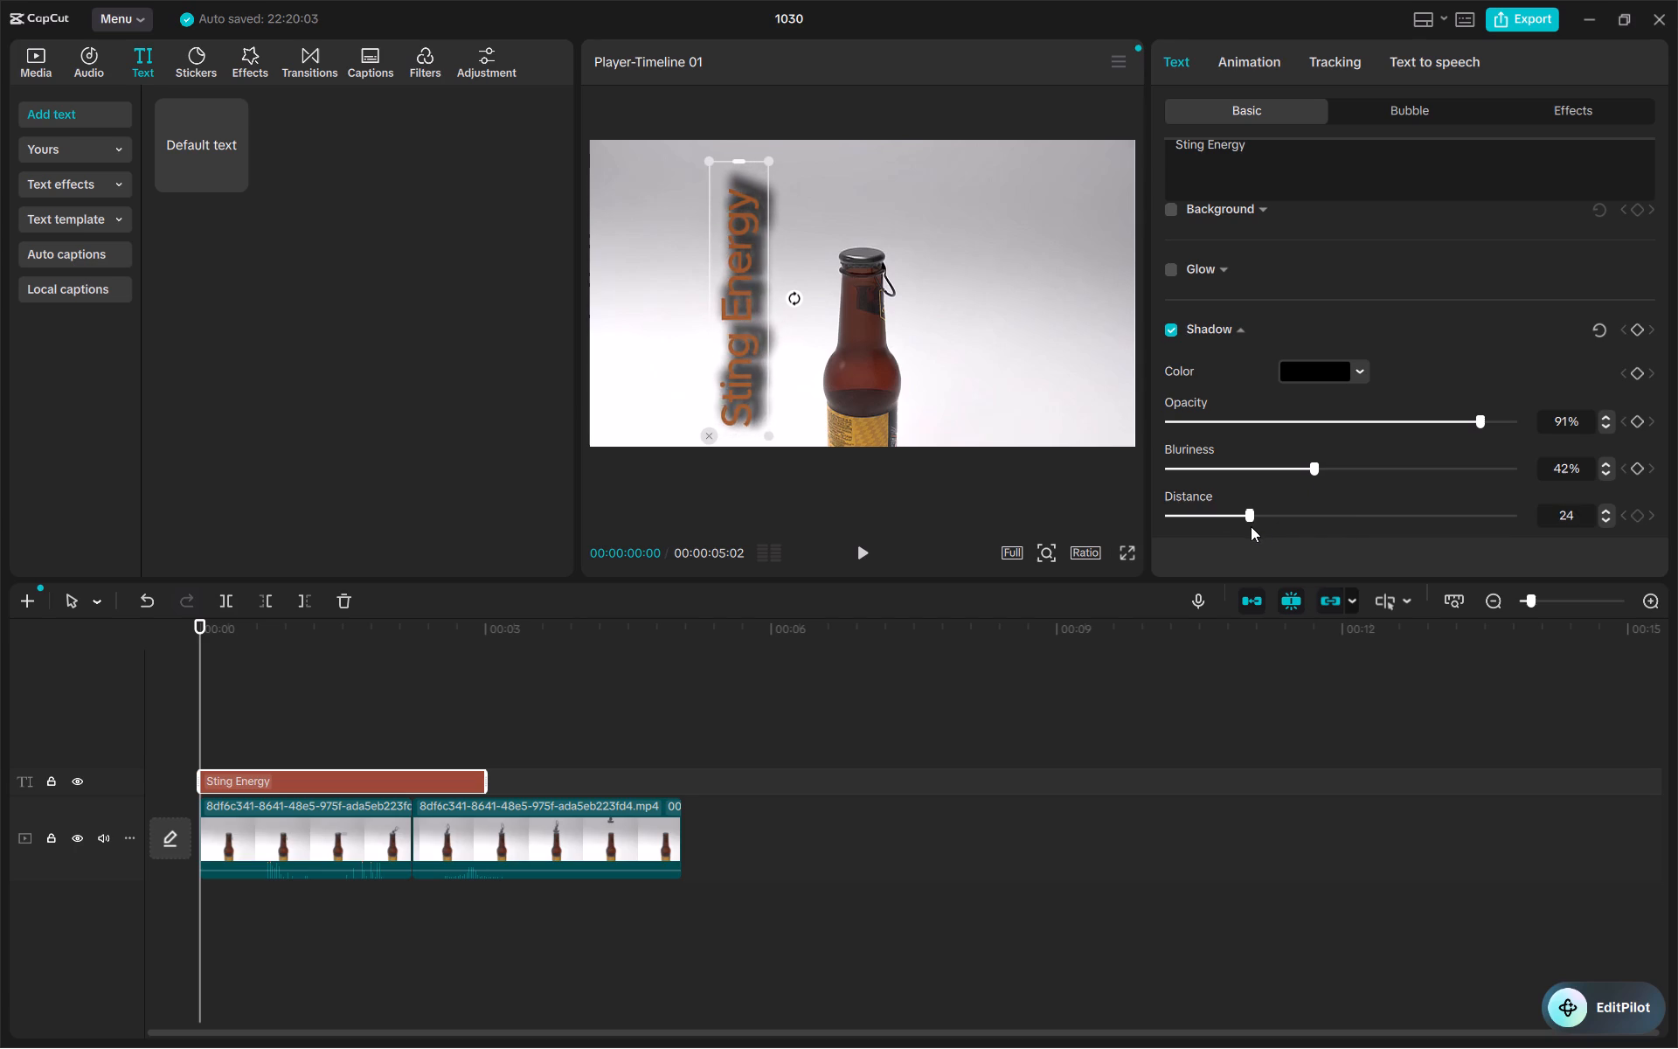
pyautogui.moveTo(1251, 526); pyautogui.dragTo(1185, 537)
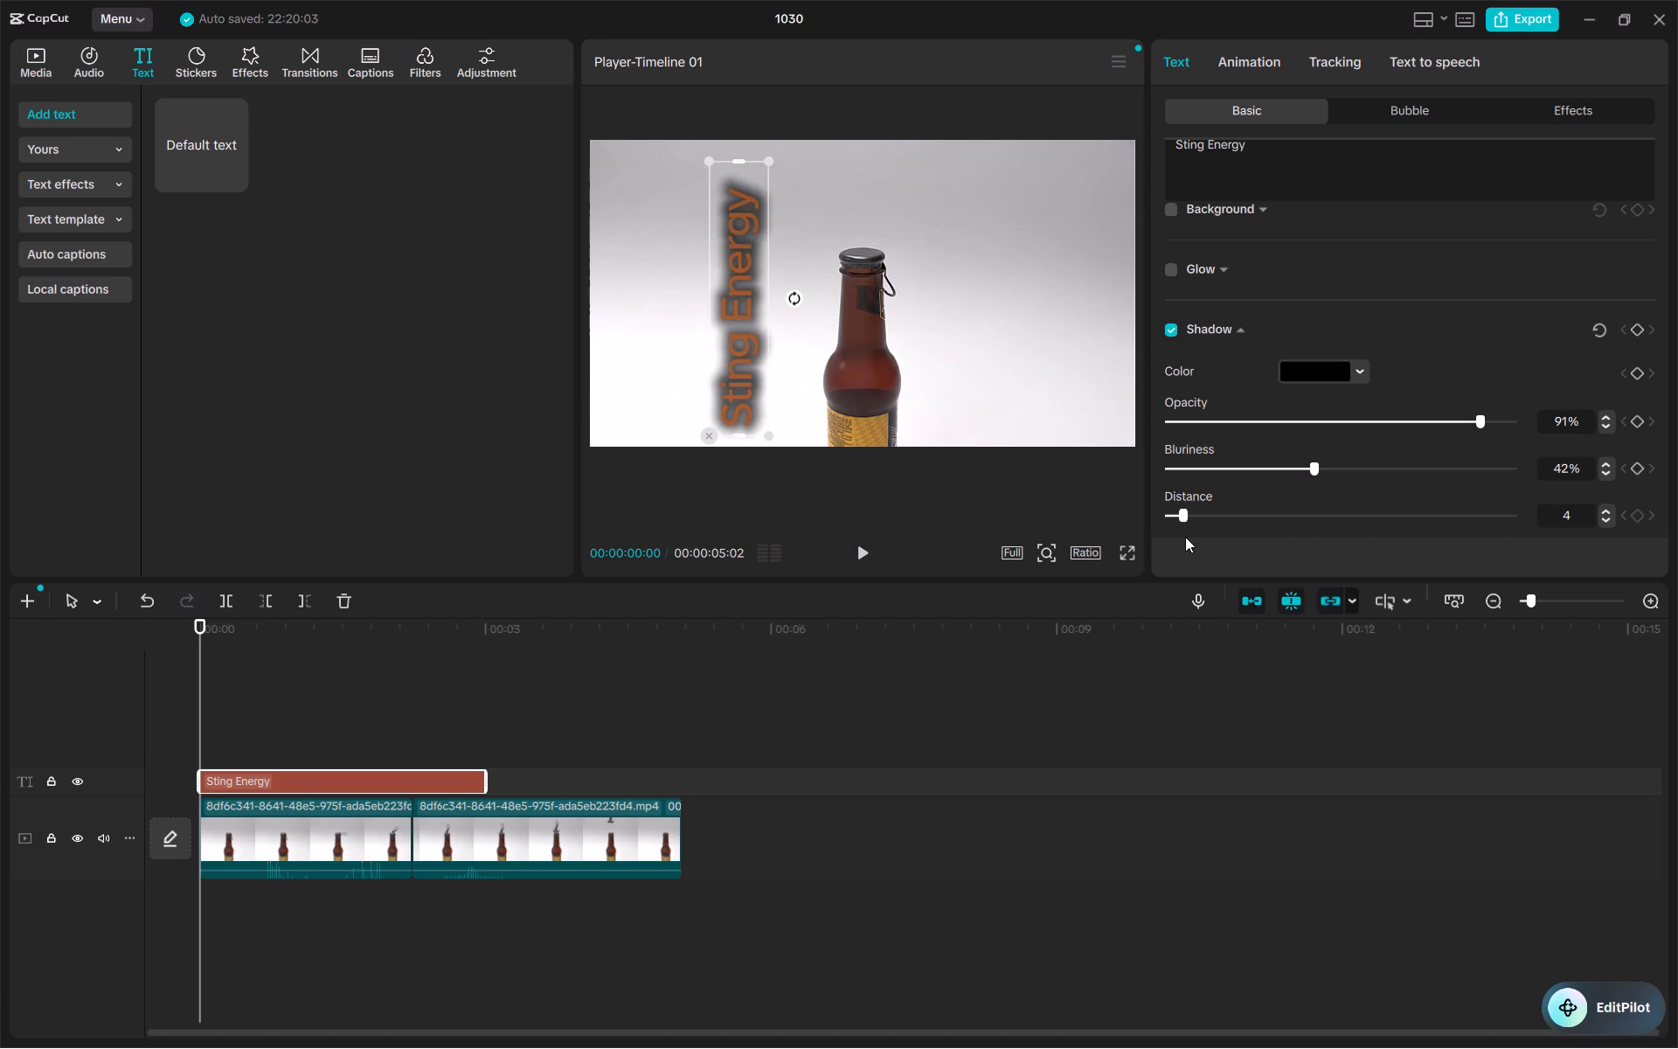
pyautogui.moveTo(1185, 537); pyautogui.dragTo(1180, 537)
# Enable the Curve option on the Sting Energy text.
pyautogui.scroll(-3, 1298, 489)
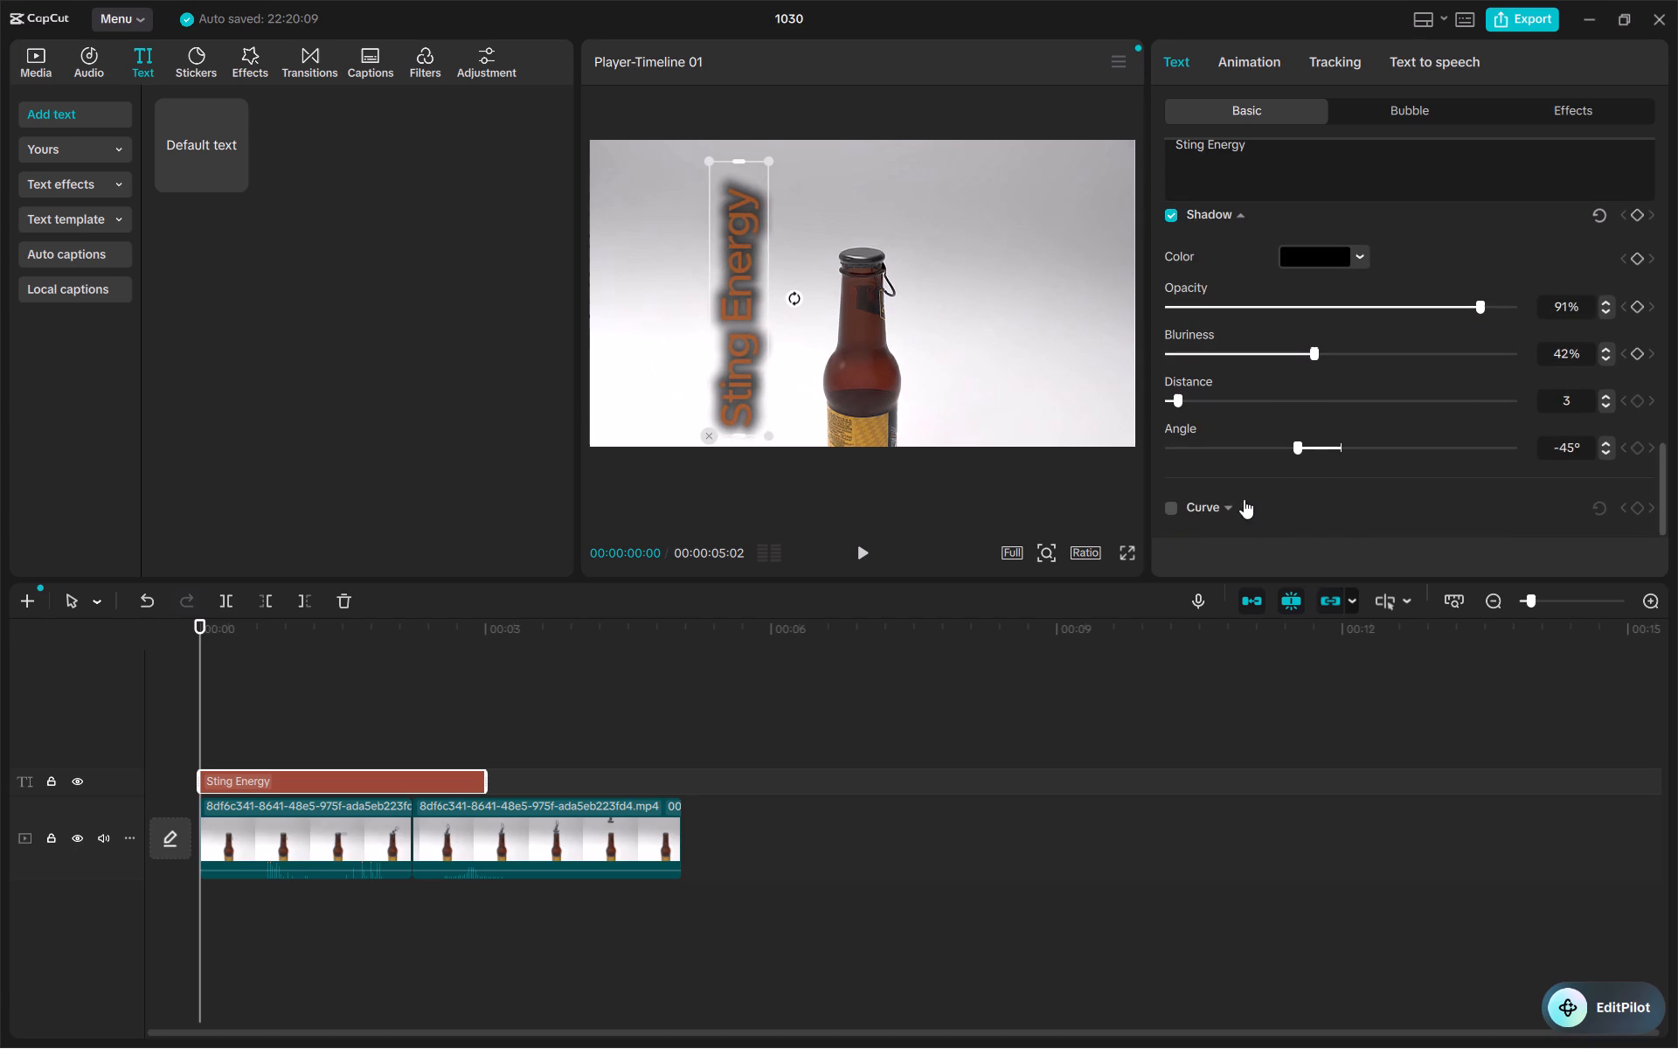
pyautogui.click(1220, 507)
pyautogui.click(1220, 507)
pyautogui.click(1220, 507)
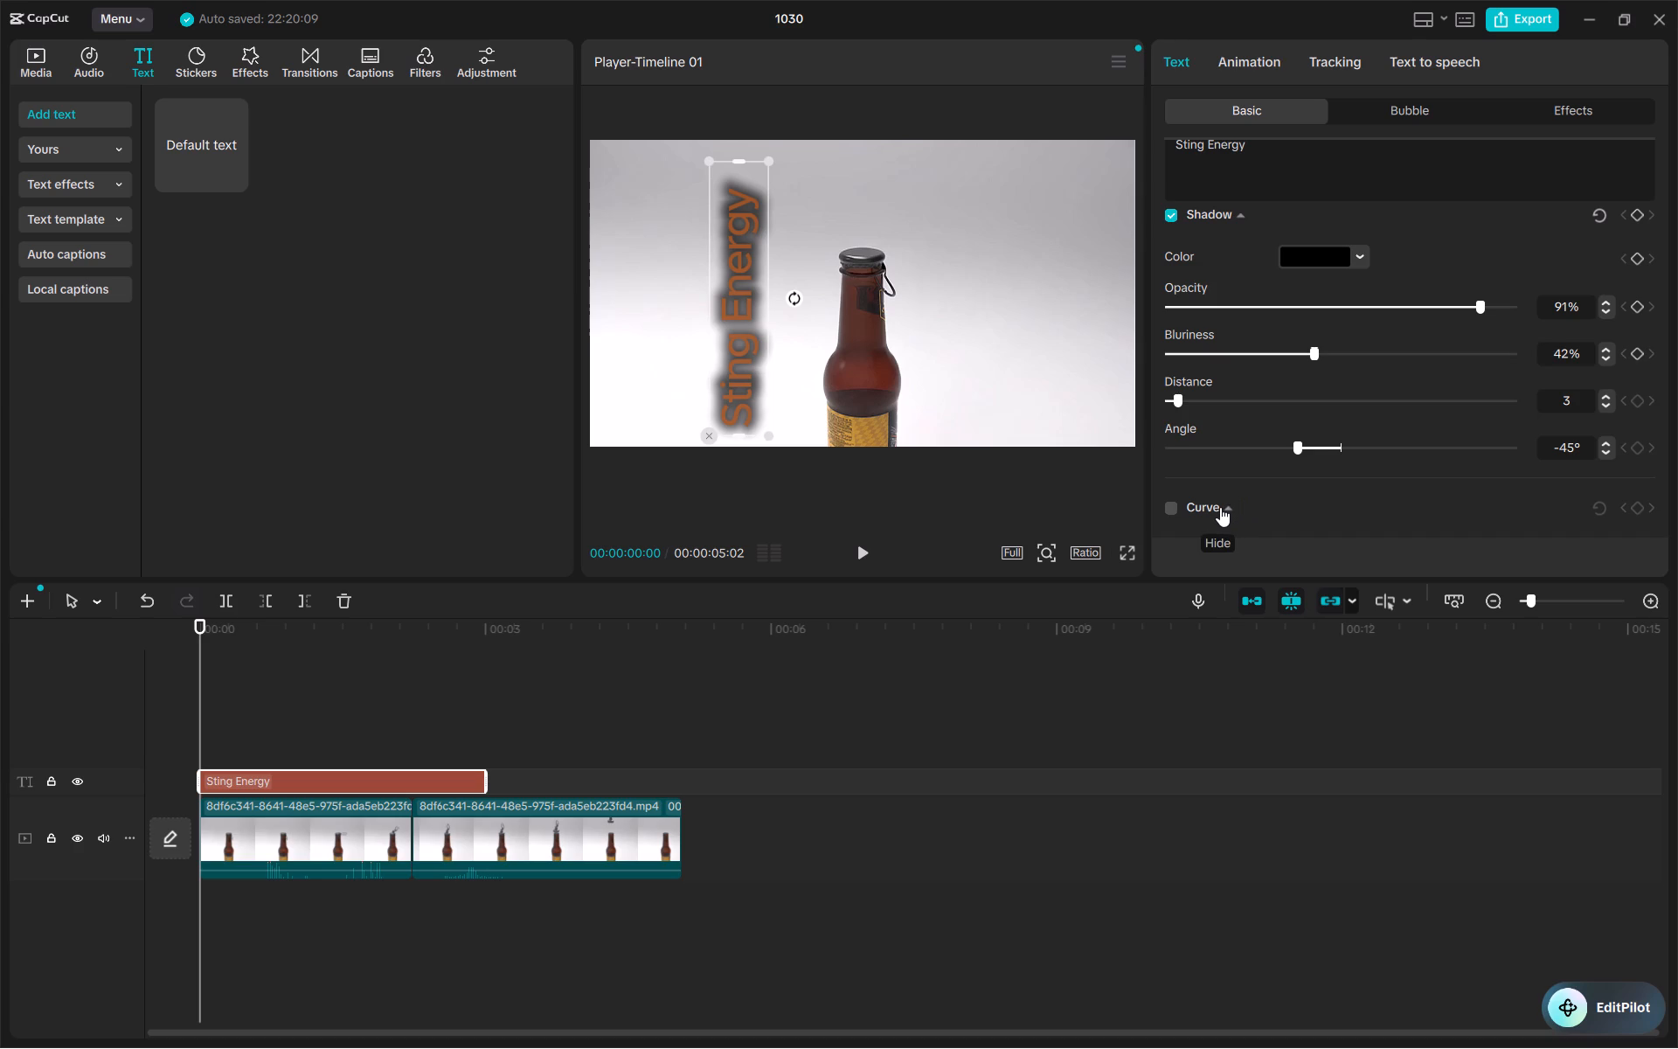
pyautogui.click(1220, 507)
pyautogui.click(1173, 506)
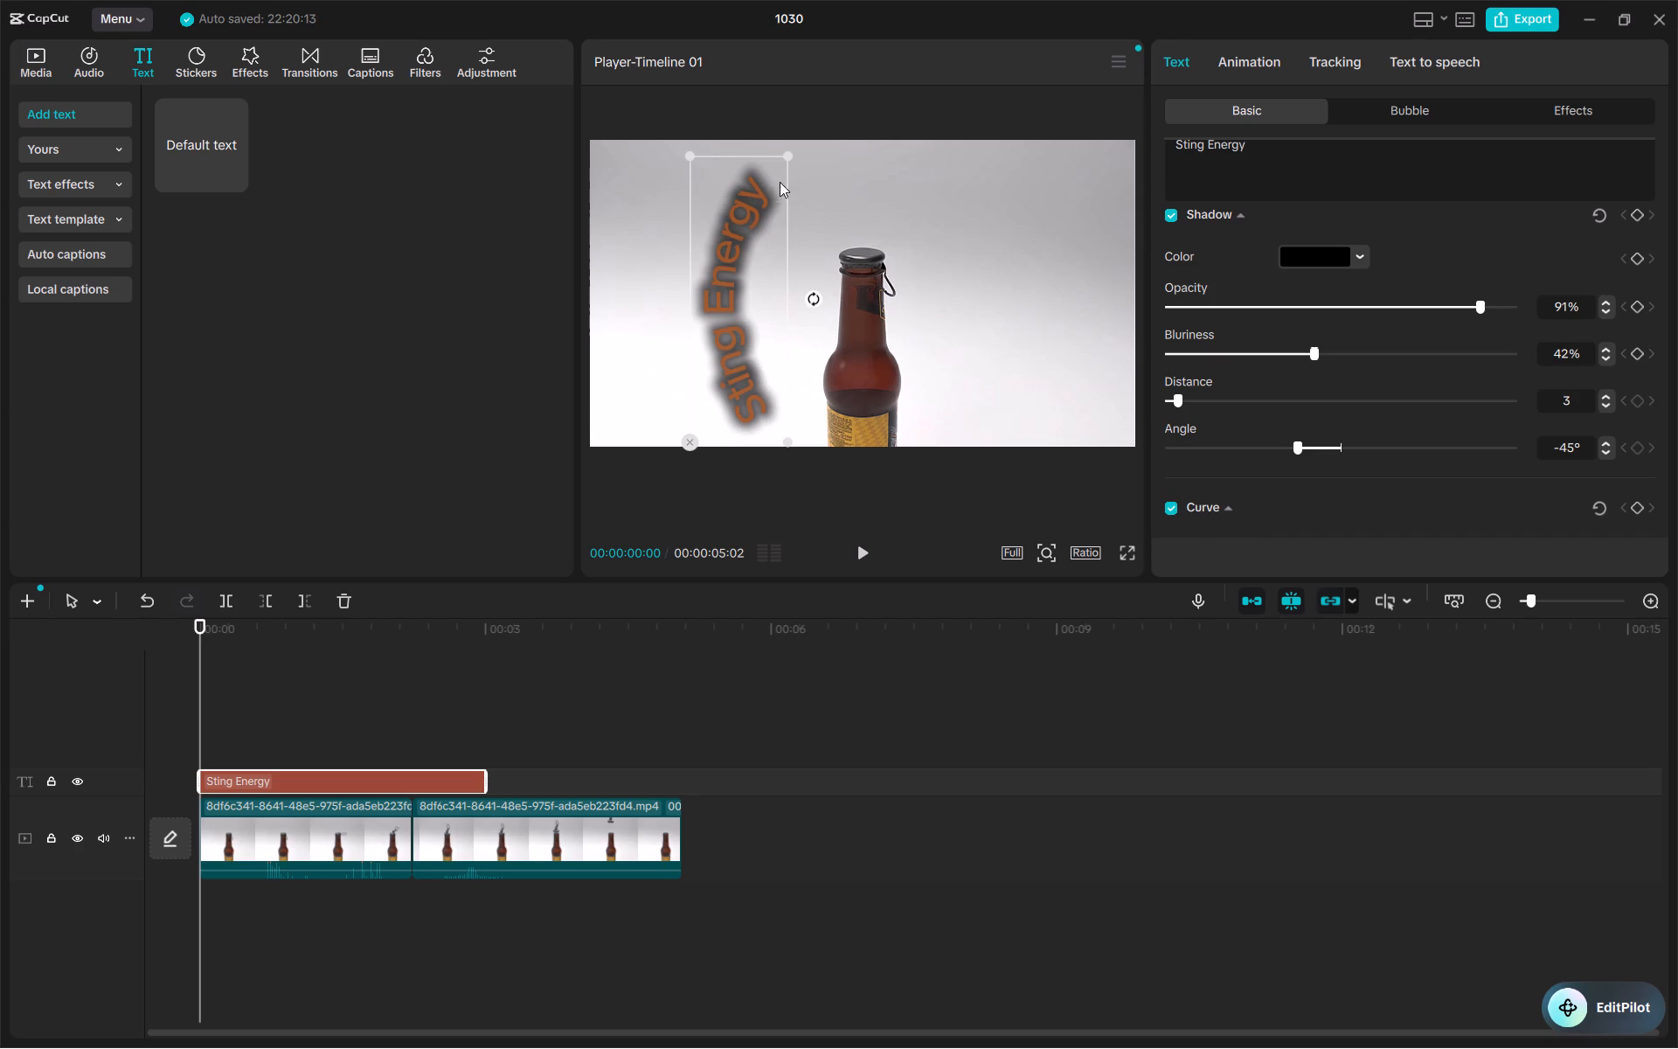
# Rotate the curved Sting Energy text to horizontal and centre it in the frame above the bottle's cap.
pyautogui.moveTo(816, 294); pyautogui.dragTo(792, 393)
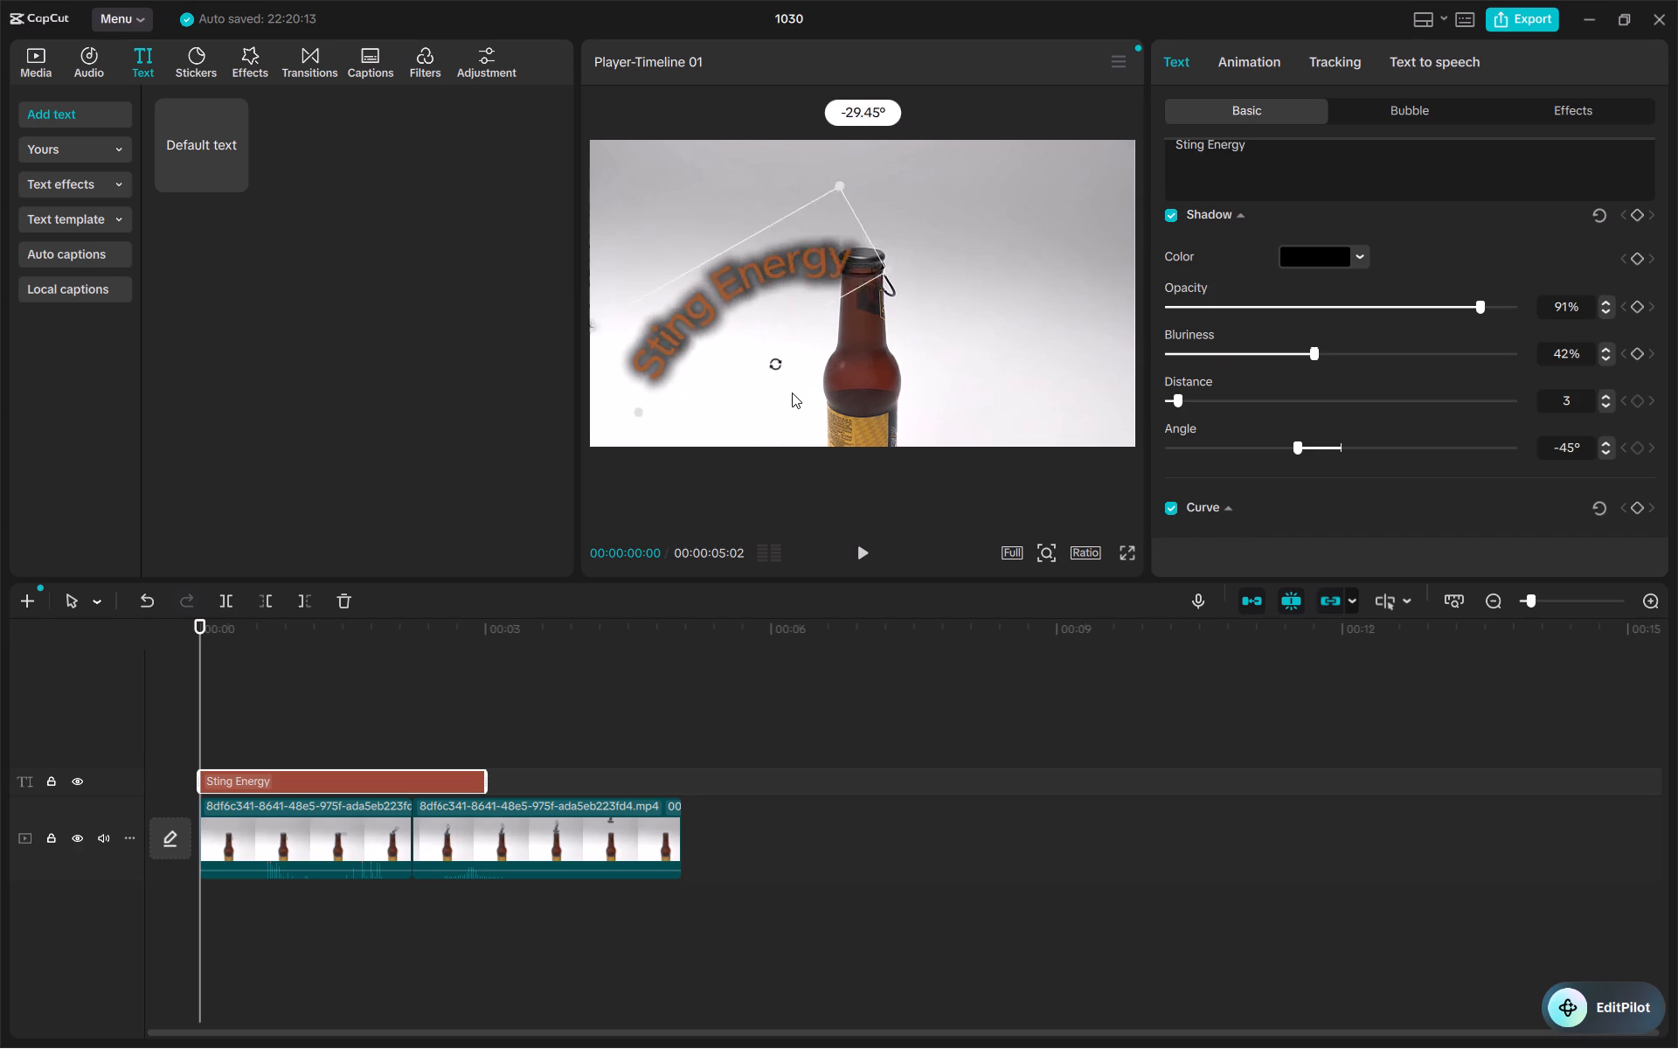
pyautogui.moveTo(792, 393); pyautogui.dragTo(758, 399)
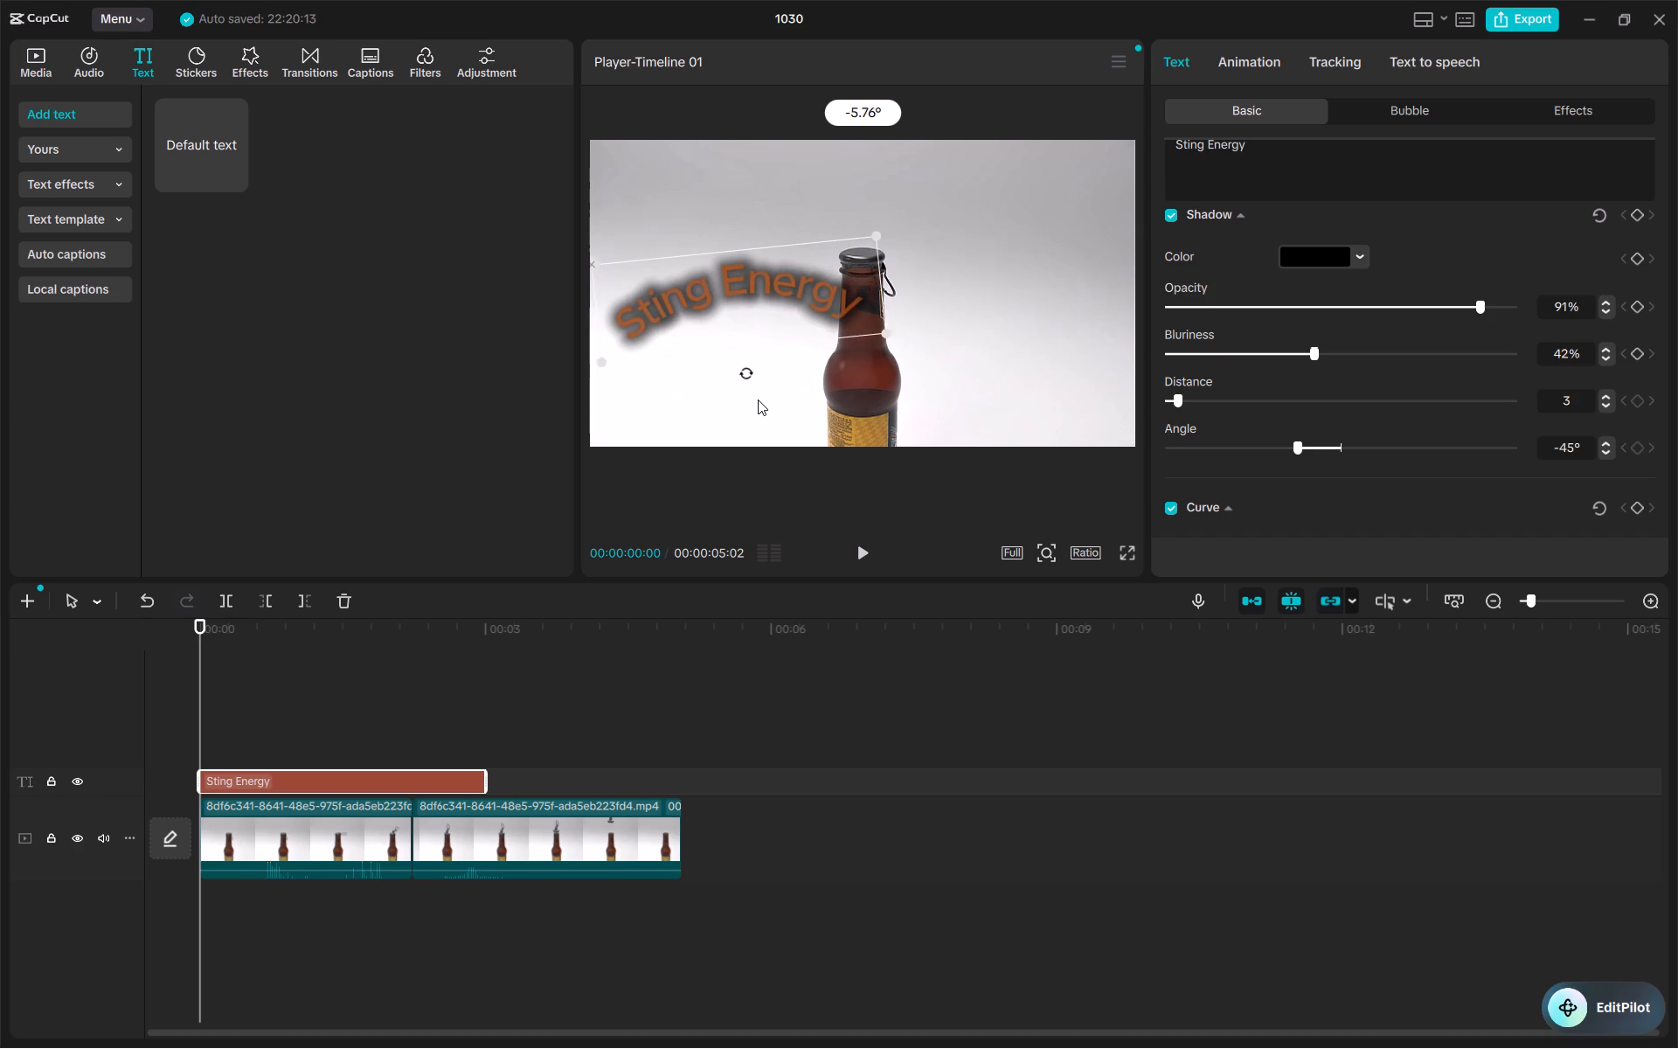
pyautogui.moveTo(758, 399); pyautogui.dragTo(754, 401)
pyautogui.moveTo(724, 281); pyautogui.dragTo(845, 212)
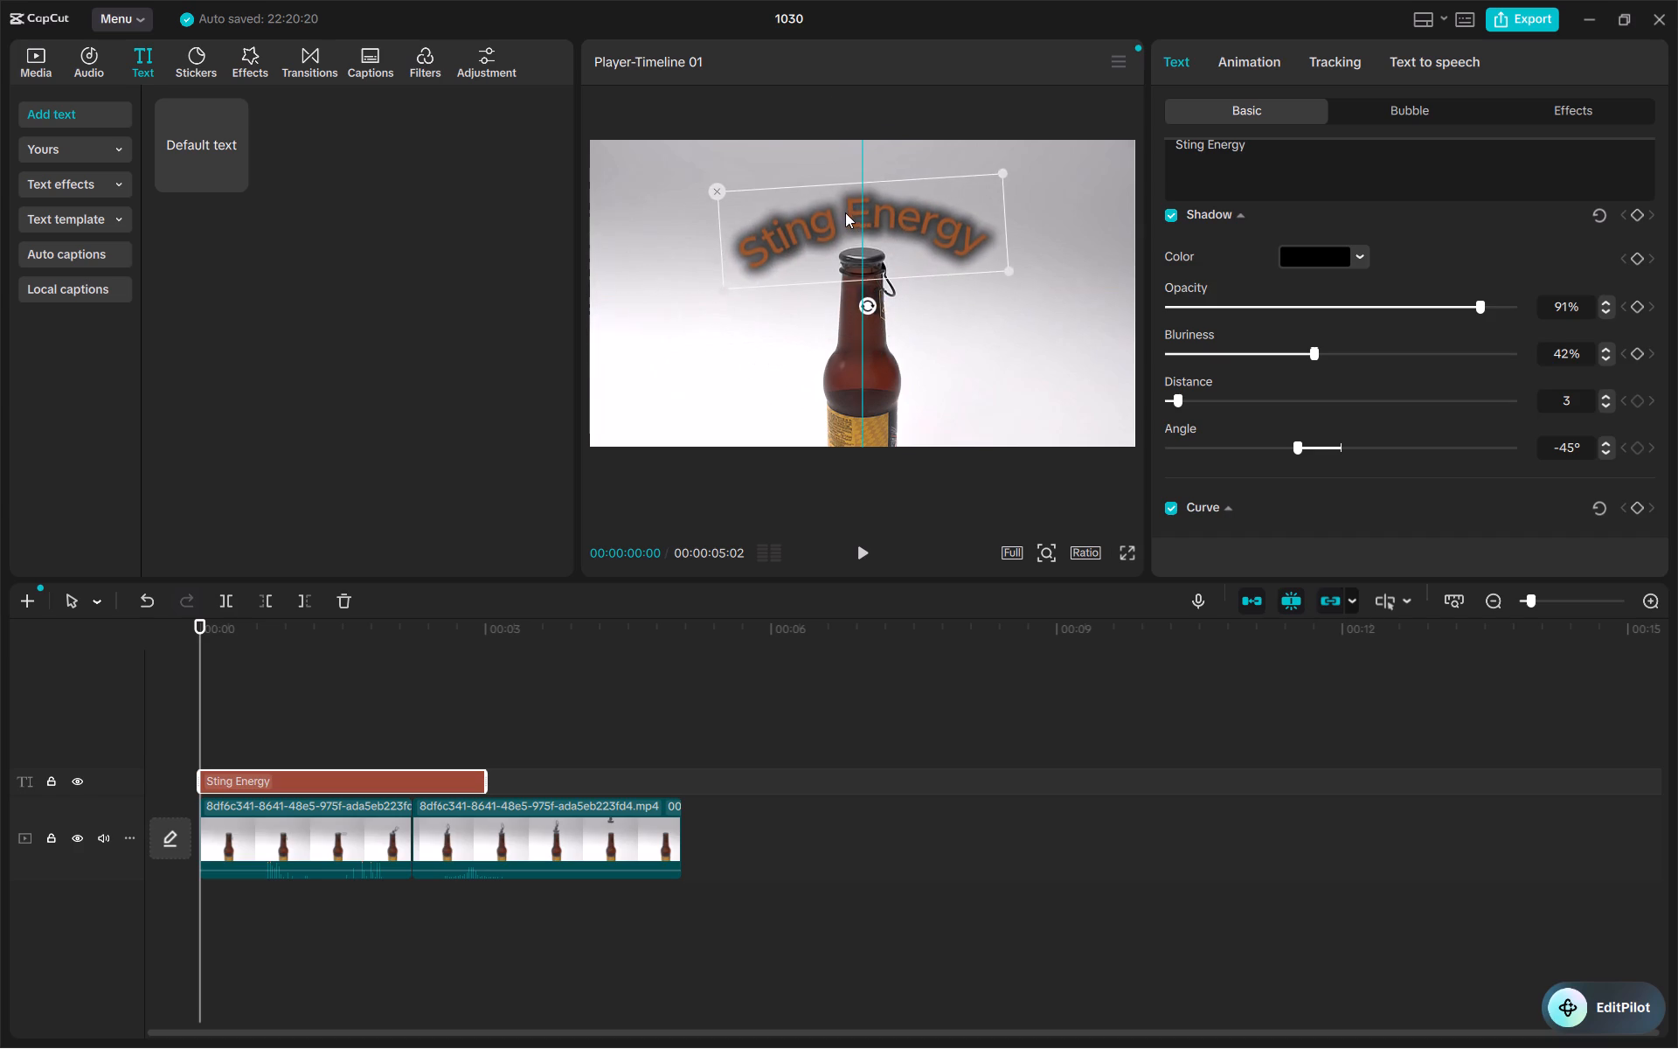
pyautogui.moveTo(845, 212); pyautogui.dragTo(846, 212)
pyautogui.click(865, 305)
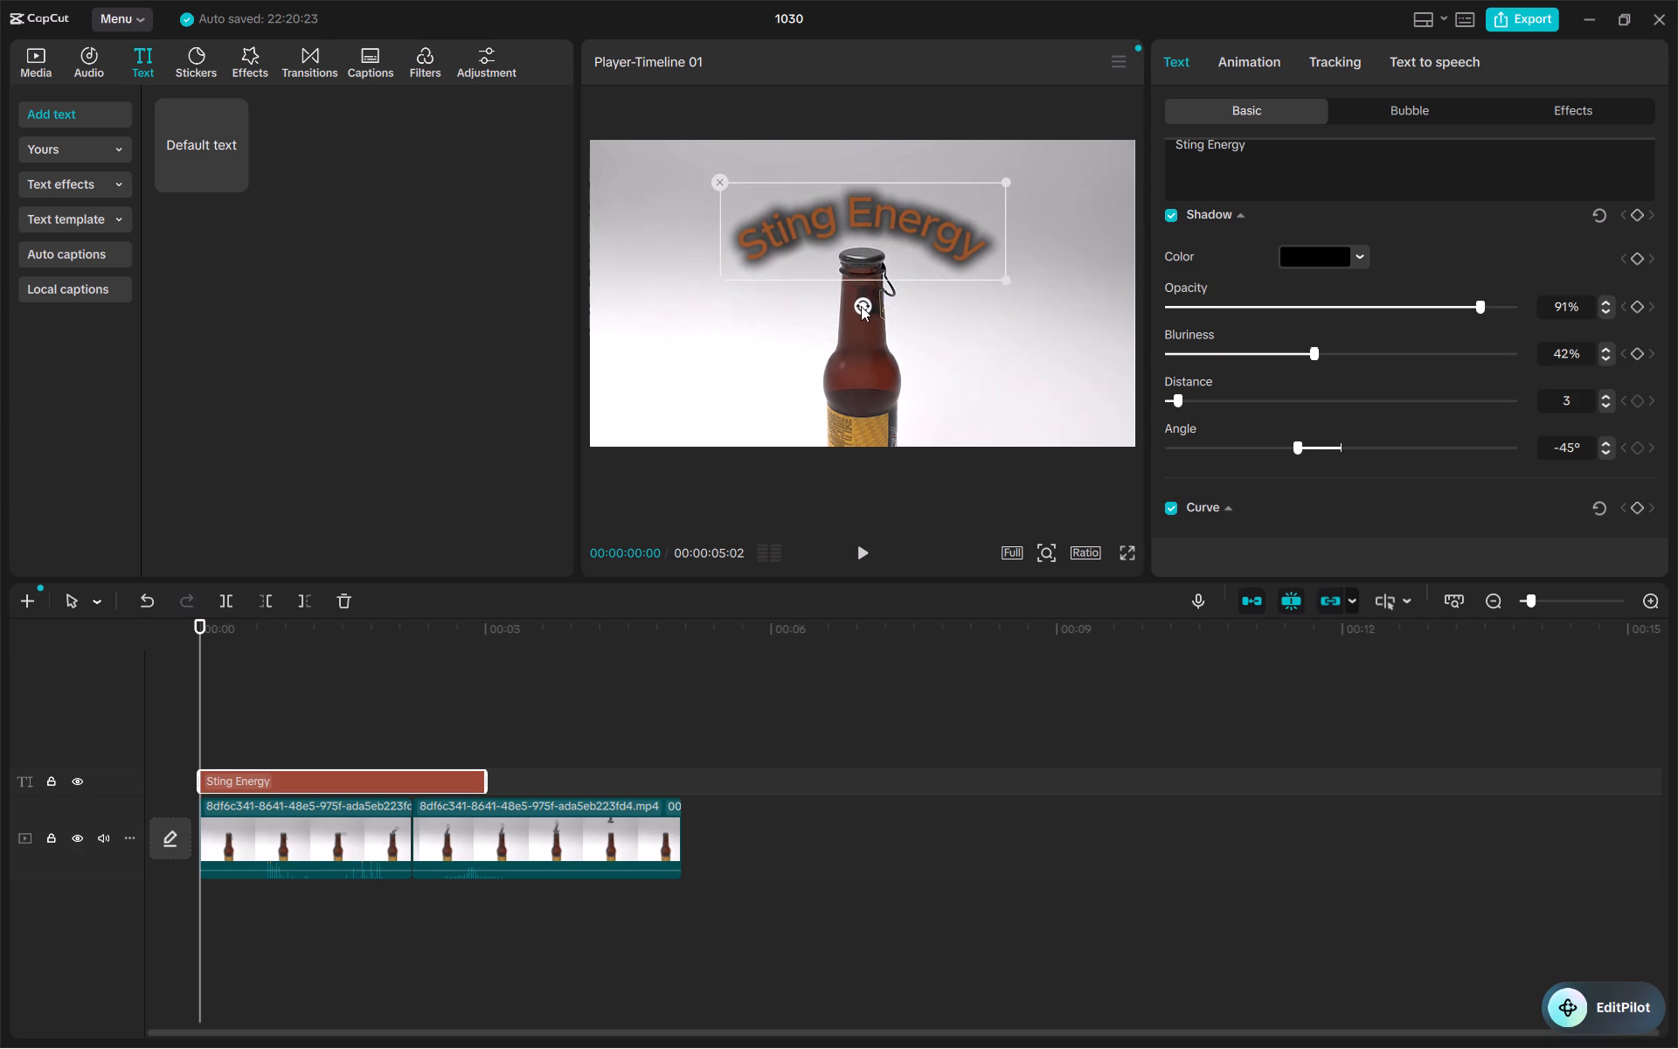
# Set the Sting Energy text's curve strength to 158°.
pyautogui.scroll(-1, 1351, 475)
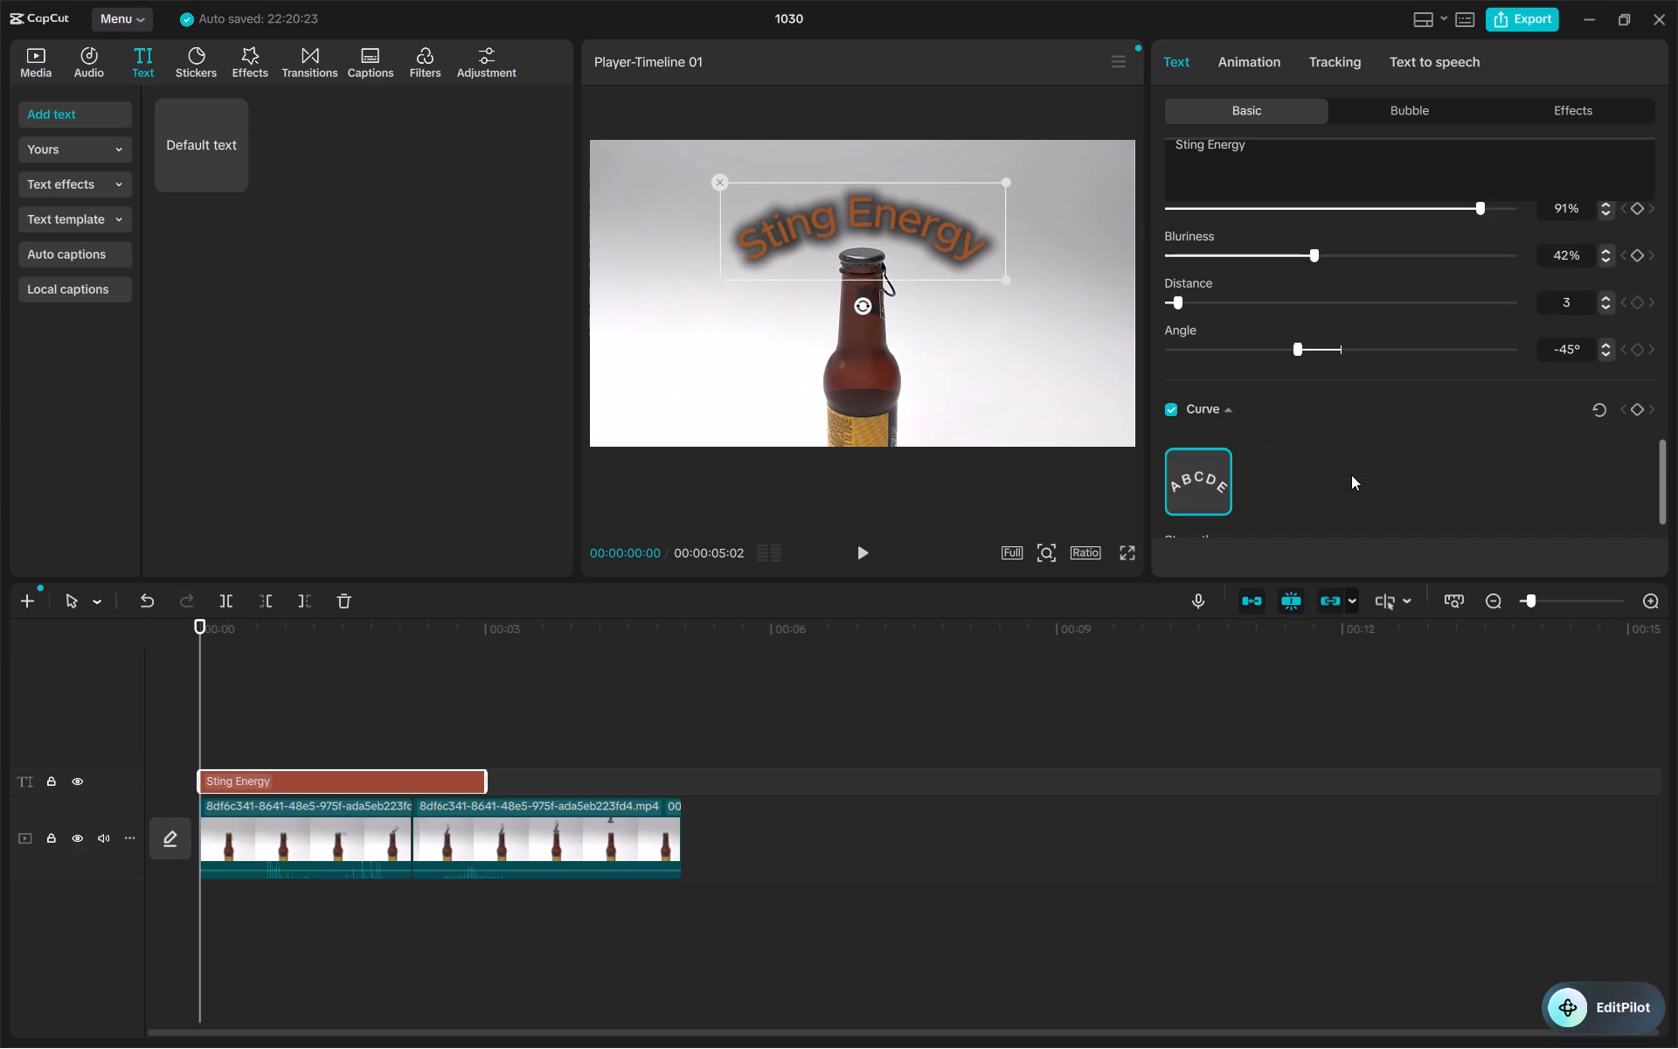
pyautogui.scroll(-1, 1351, 475)
pyautogui.moveTo(1376, 504); pyautogui.dragTo(1390, 504)
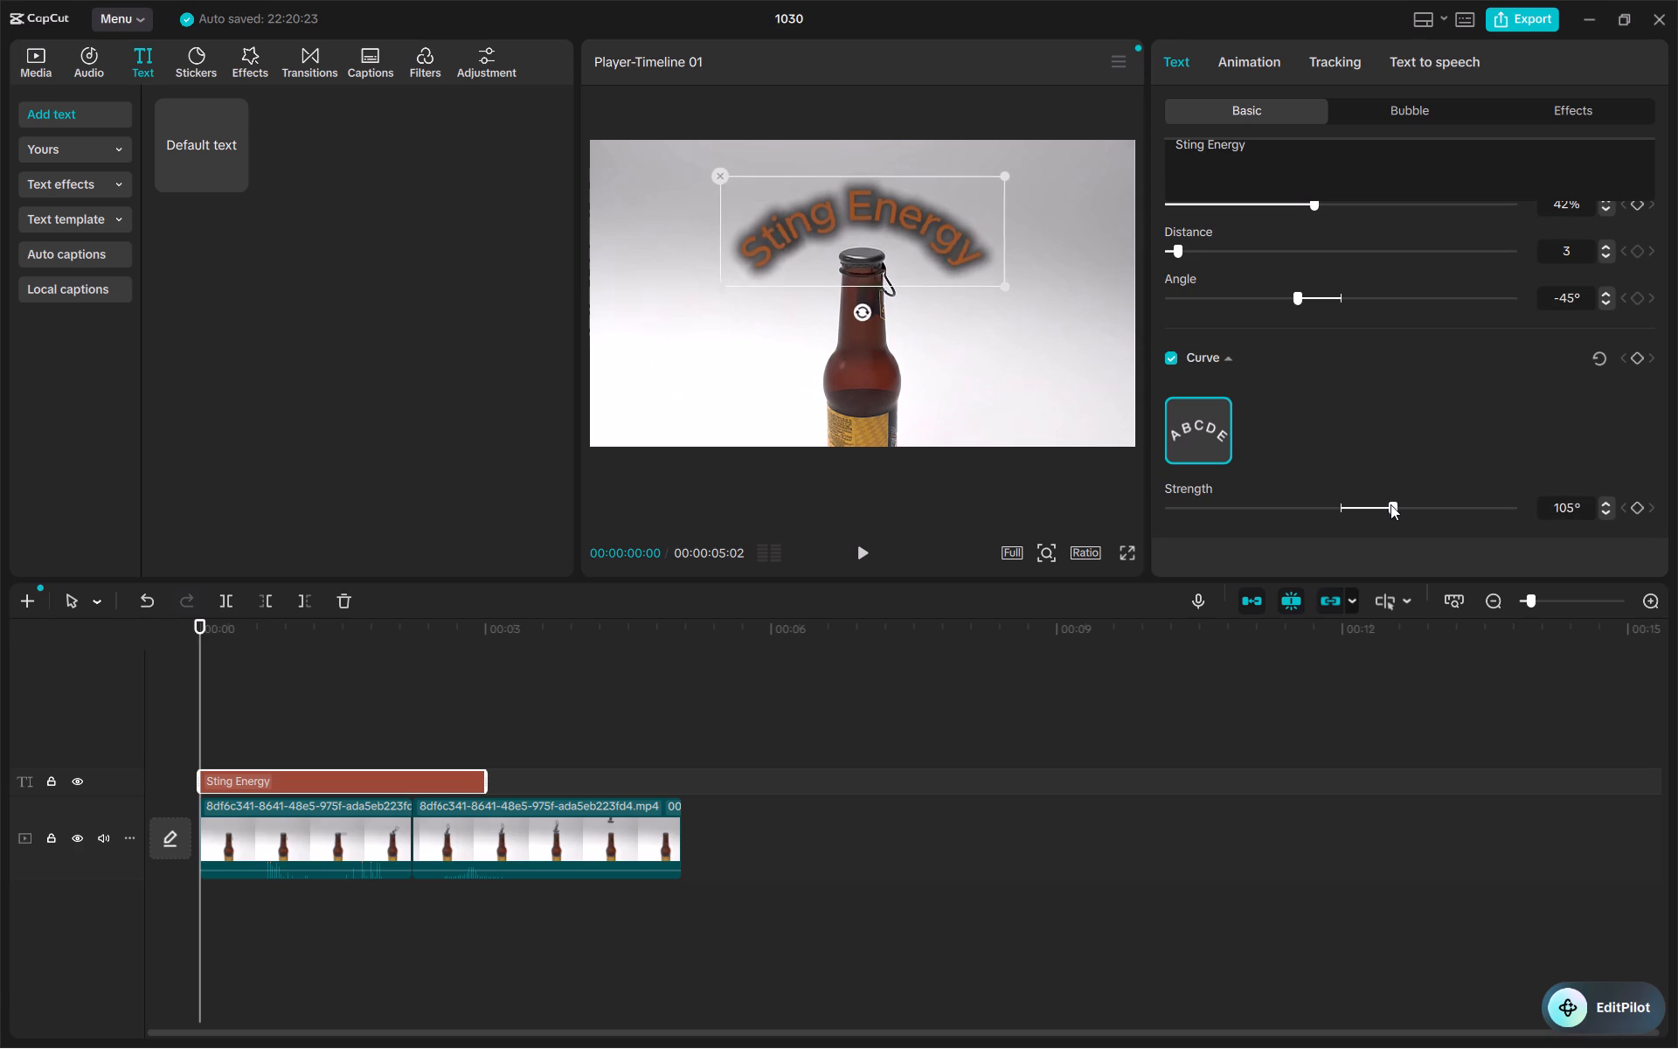
pyautogui.moveTo(1390, 504); pyautogui.dragTo(1412, 504)
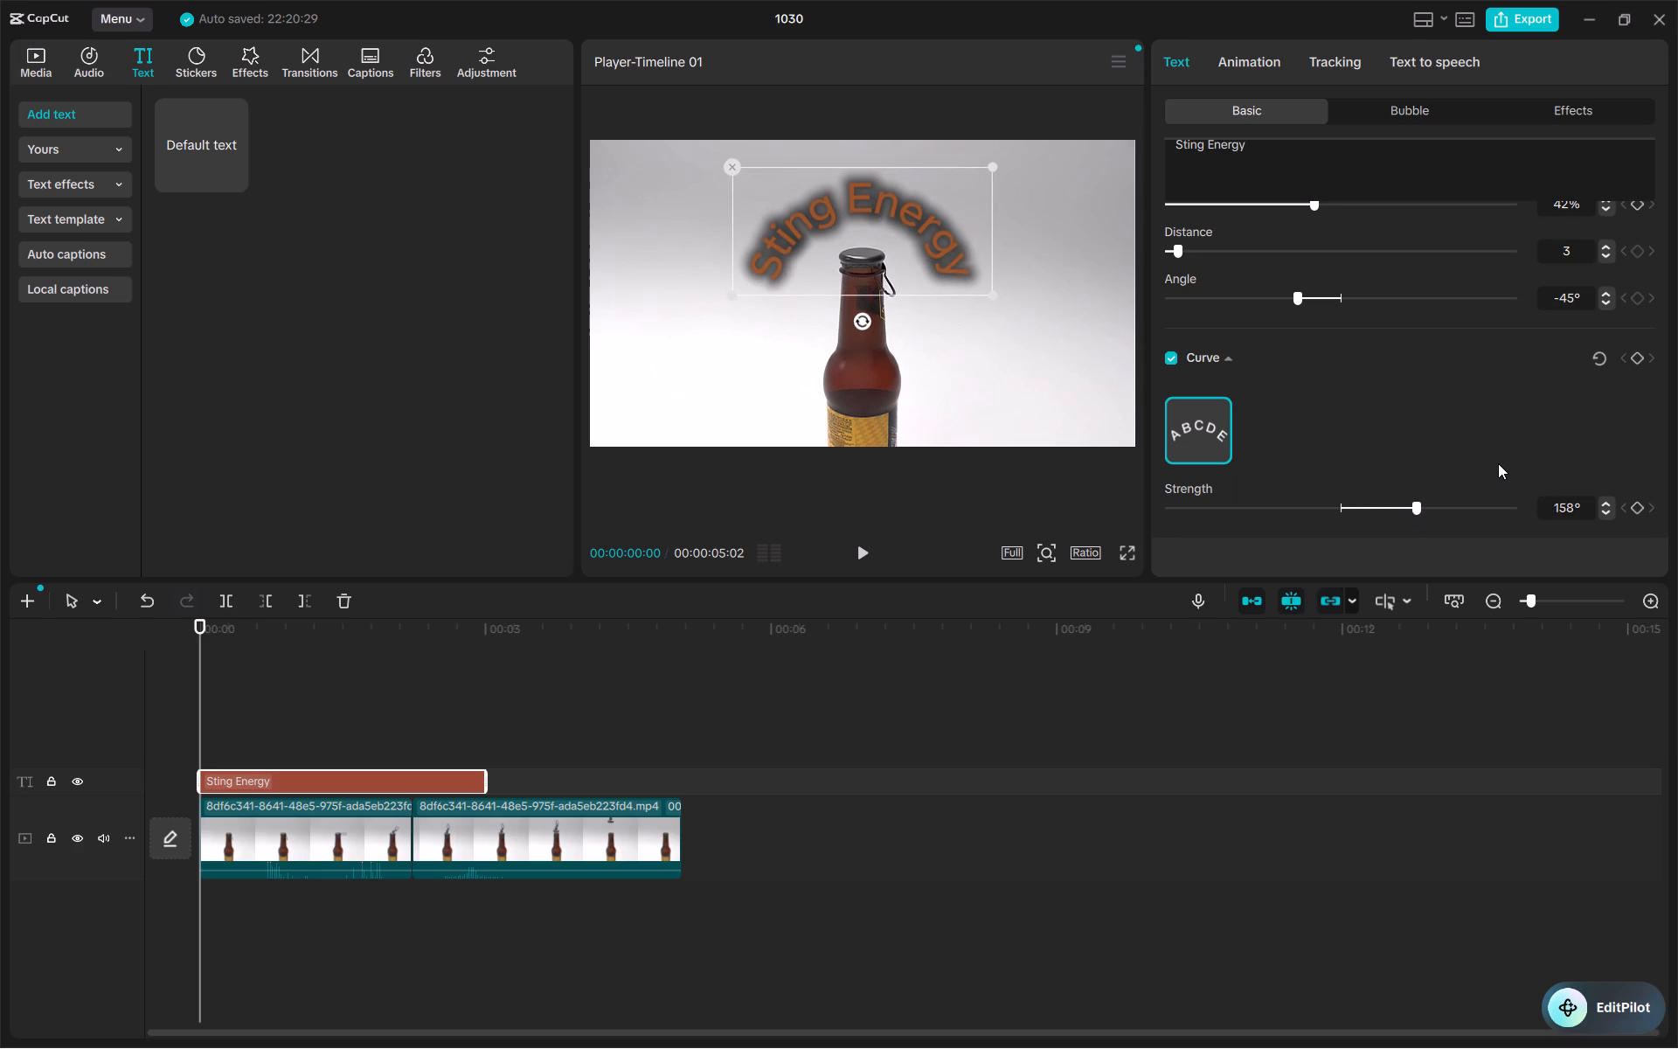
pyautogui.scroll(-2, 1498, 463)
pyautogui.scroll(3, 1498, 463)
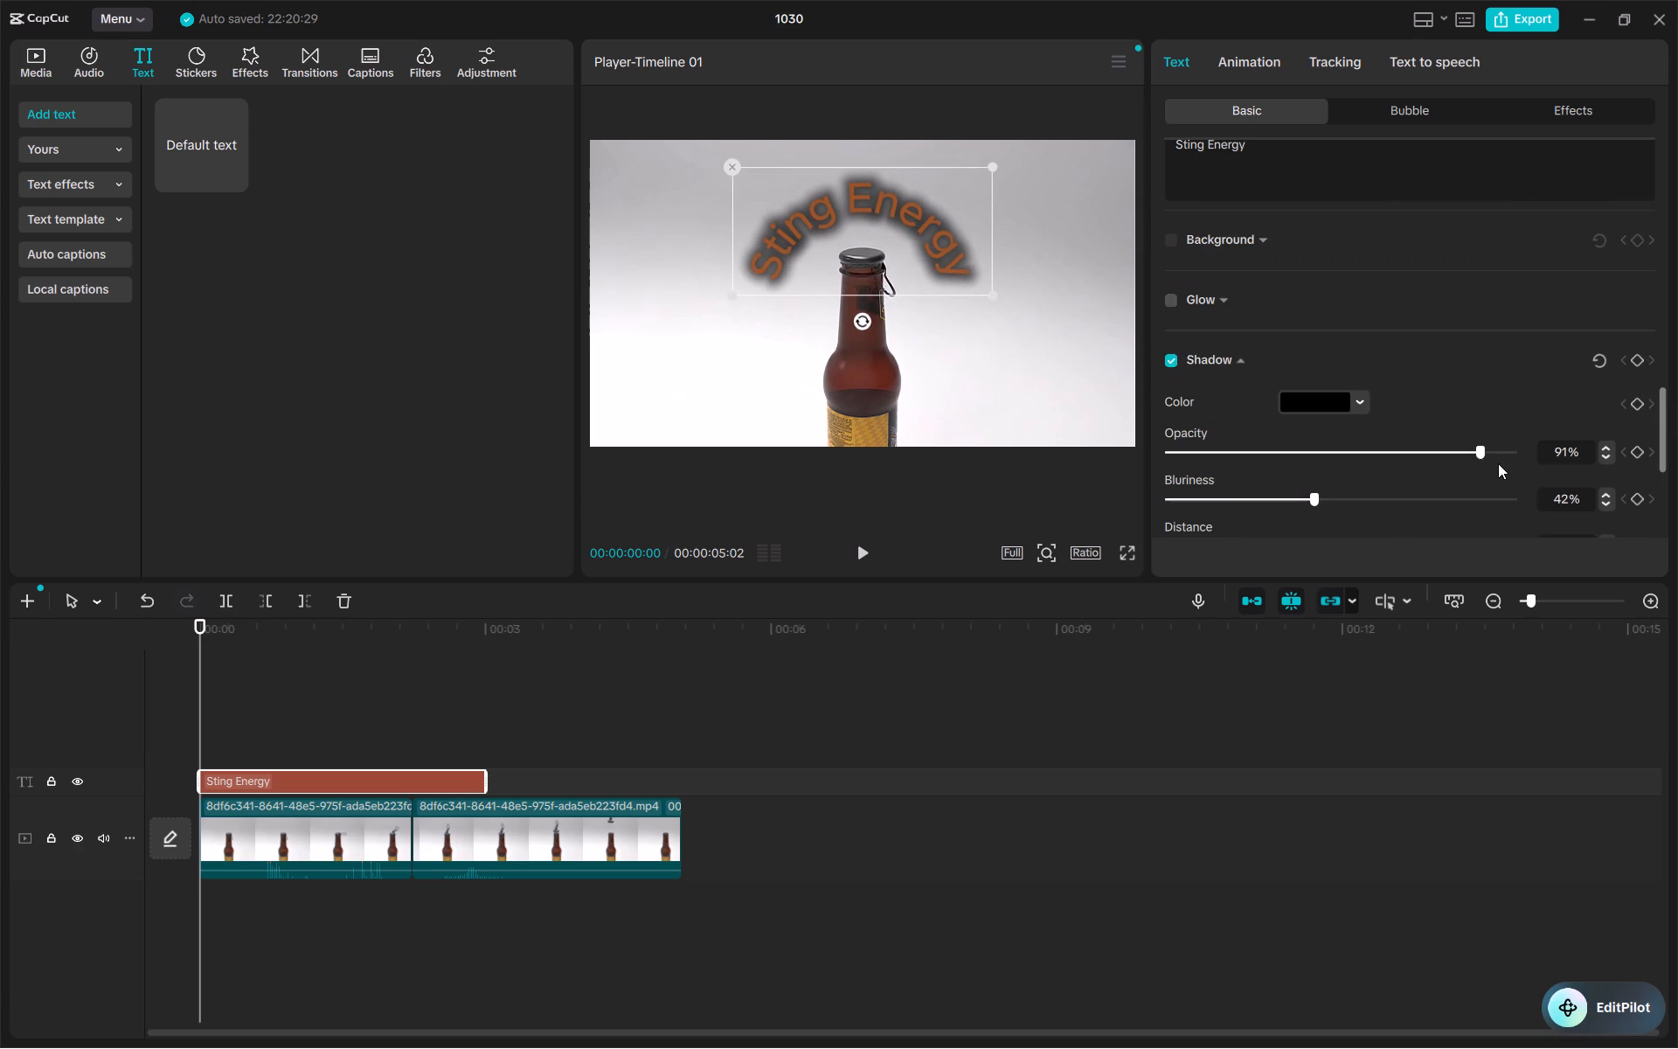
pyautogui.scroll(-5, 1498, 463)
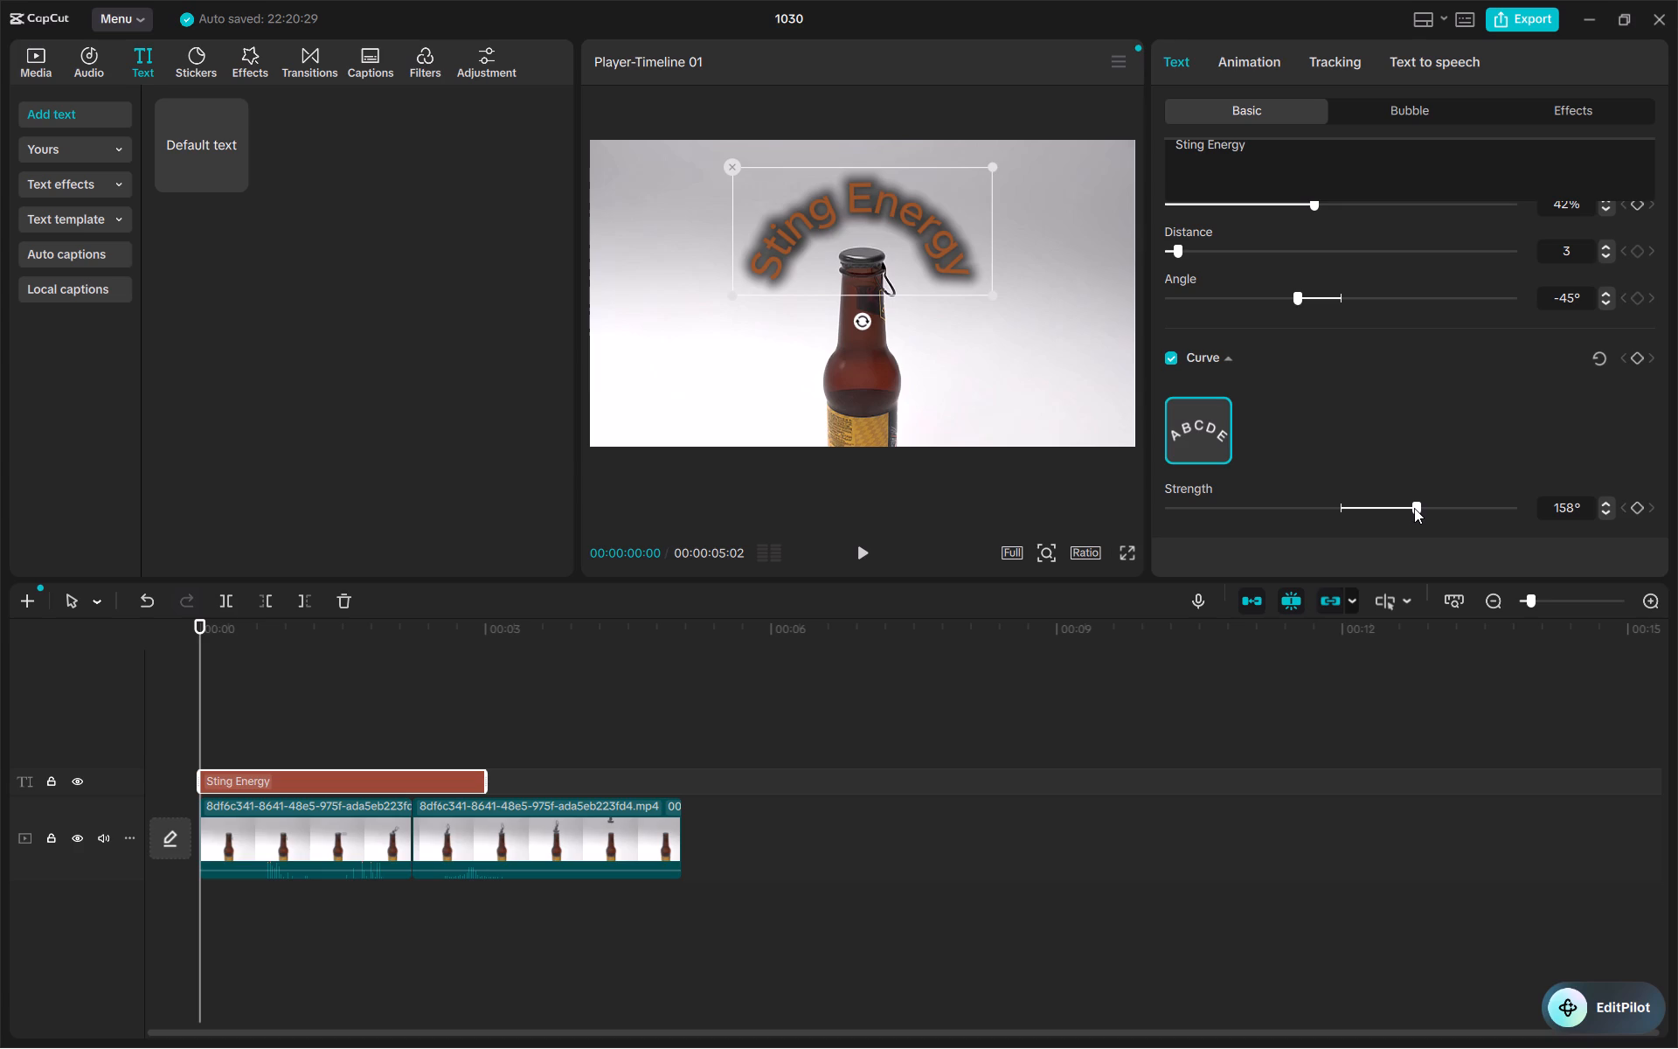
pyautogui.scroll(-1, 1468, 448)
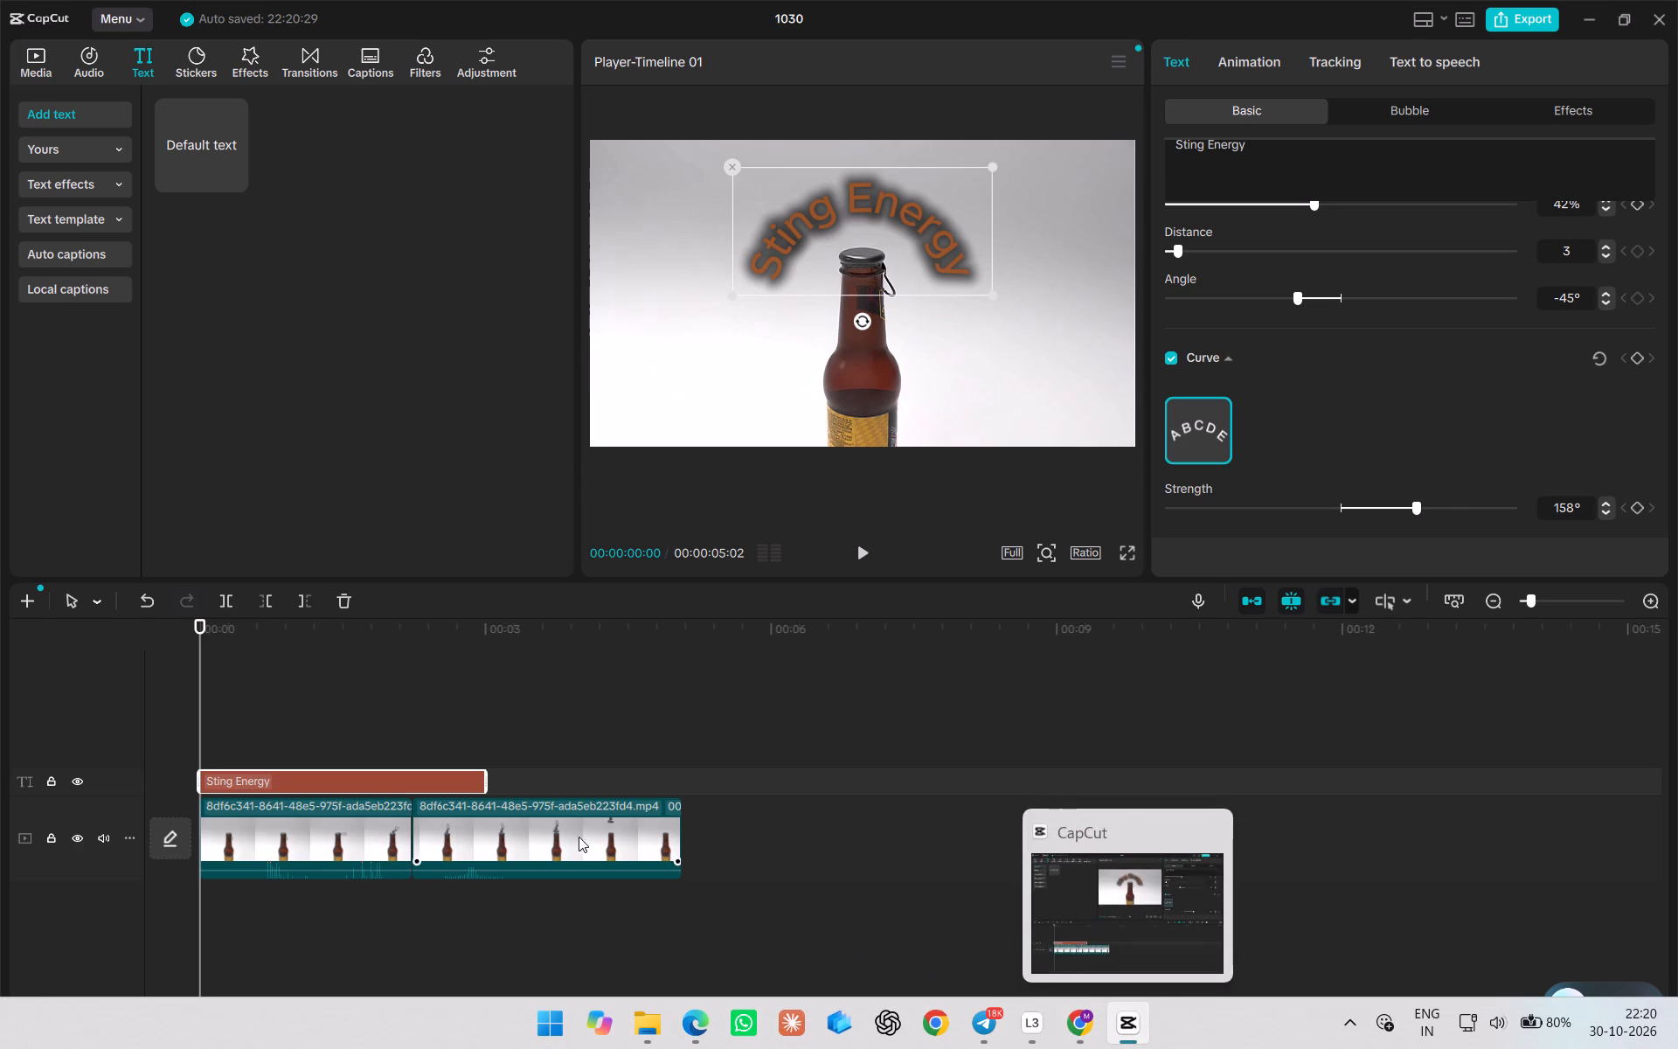
# Play the video from the start to preview the curved Sting Energy text.
pyautogui.click(865, 555)
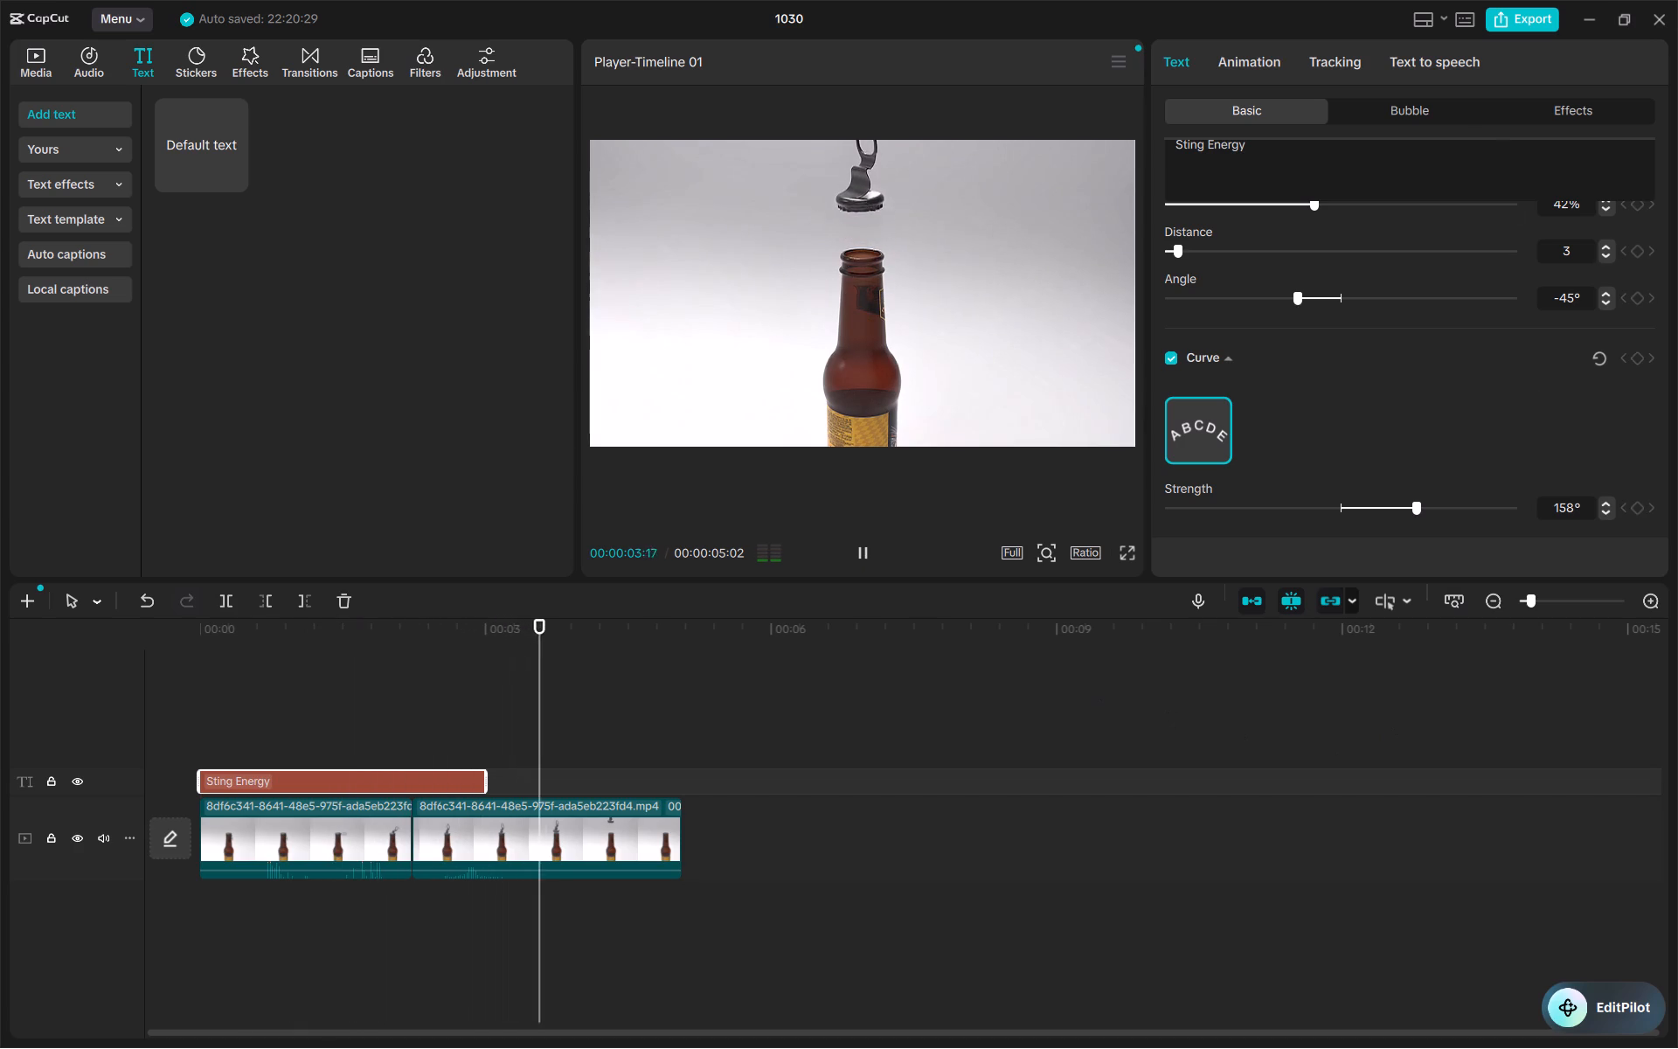
# Try to load the available effects and bubble styles for the Sting Energy text.
pyautogui.click(1426, 106)
pyautogui.click(1581, 106)
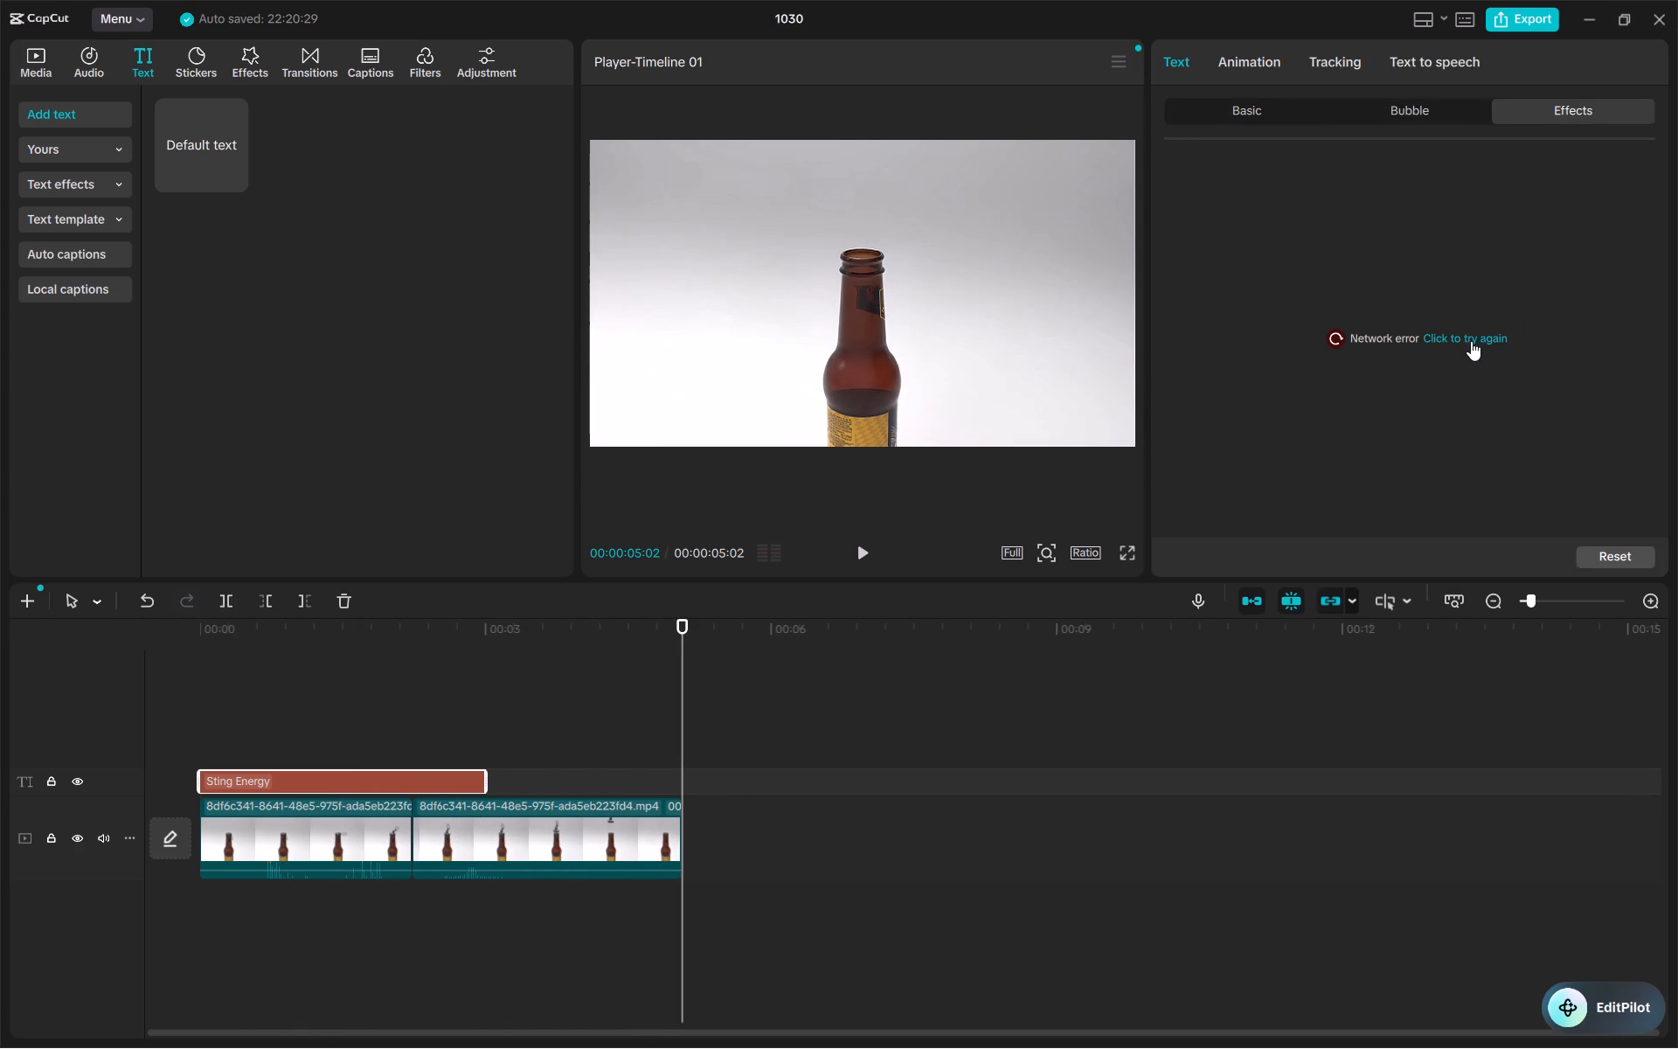
pyautogui.tripleClick(1471, 341)
pyautogui.tripleClick(1469, 341)
pyautogui.click(1457, 333)
pyautogui.click(1347, 335)
pyautogui.click(1425, 104)
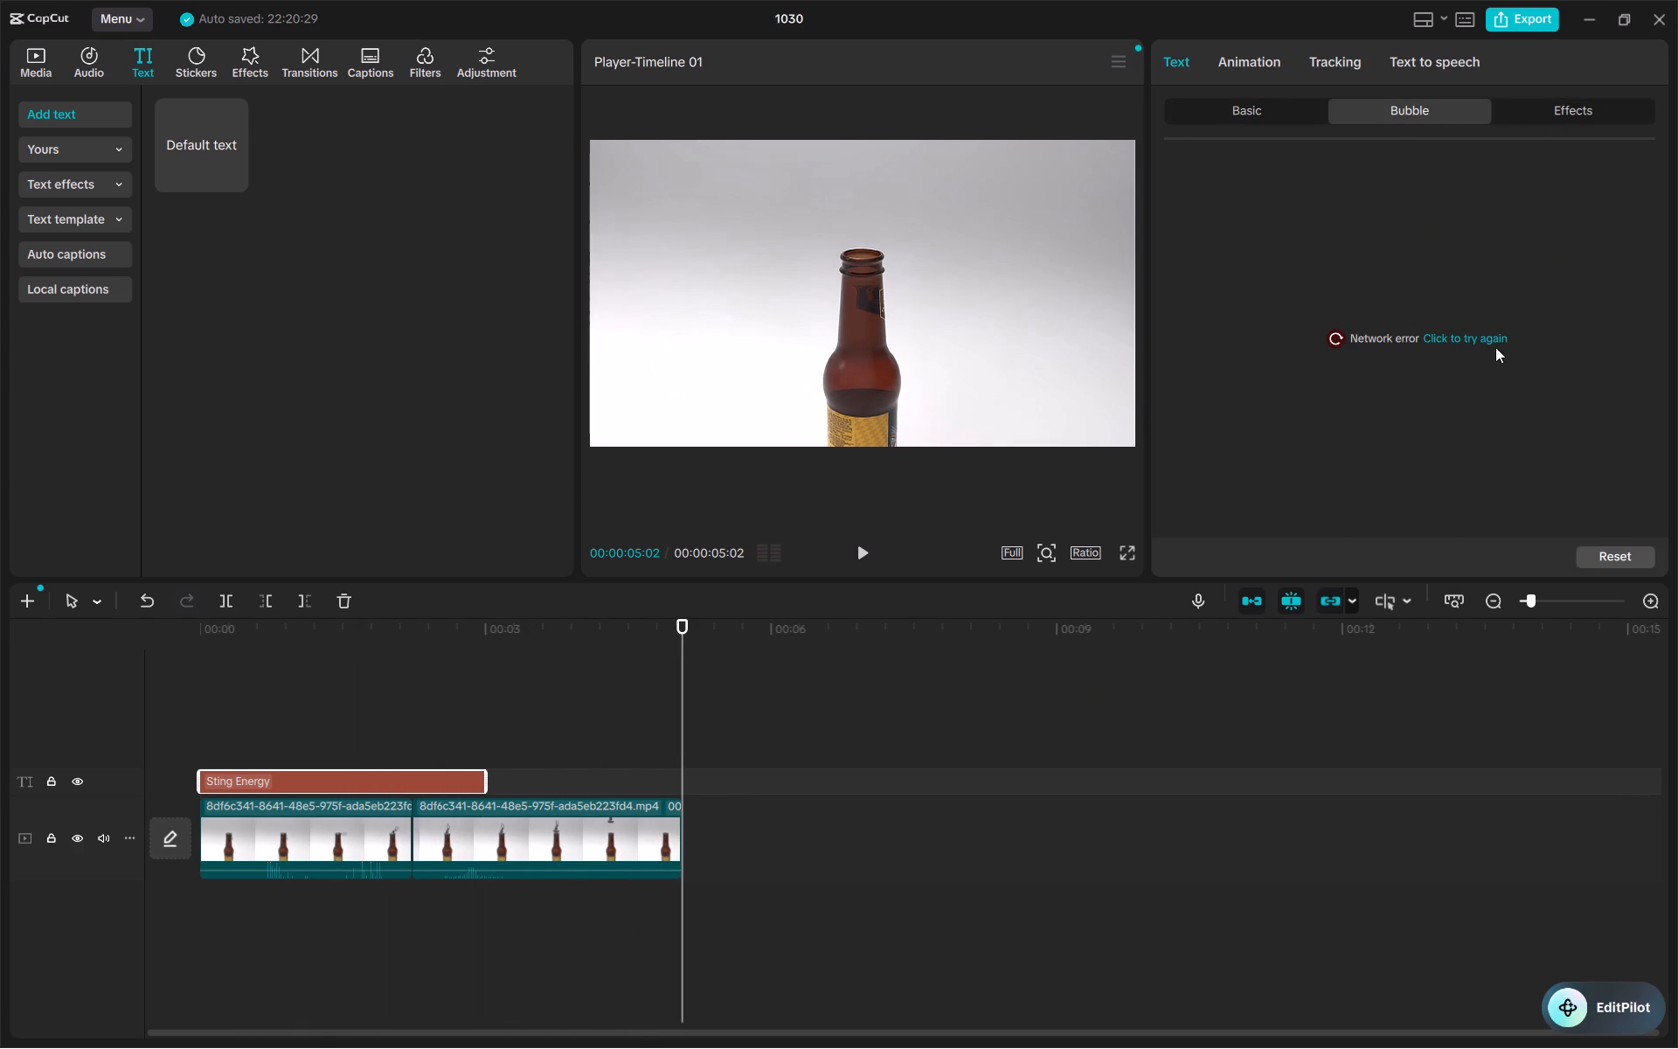
pyautogui.doubleClick(1488, 333)
# Try to load the available animations for the Sting Energy text.
pyautogui.click(1251, 66)
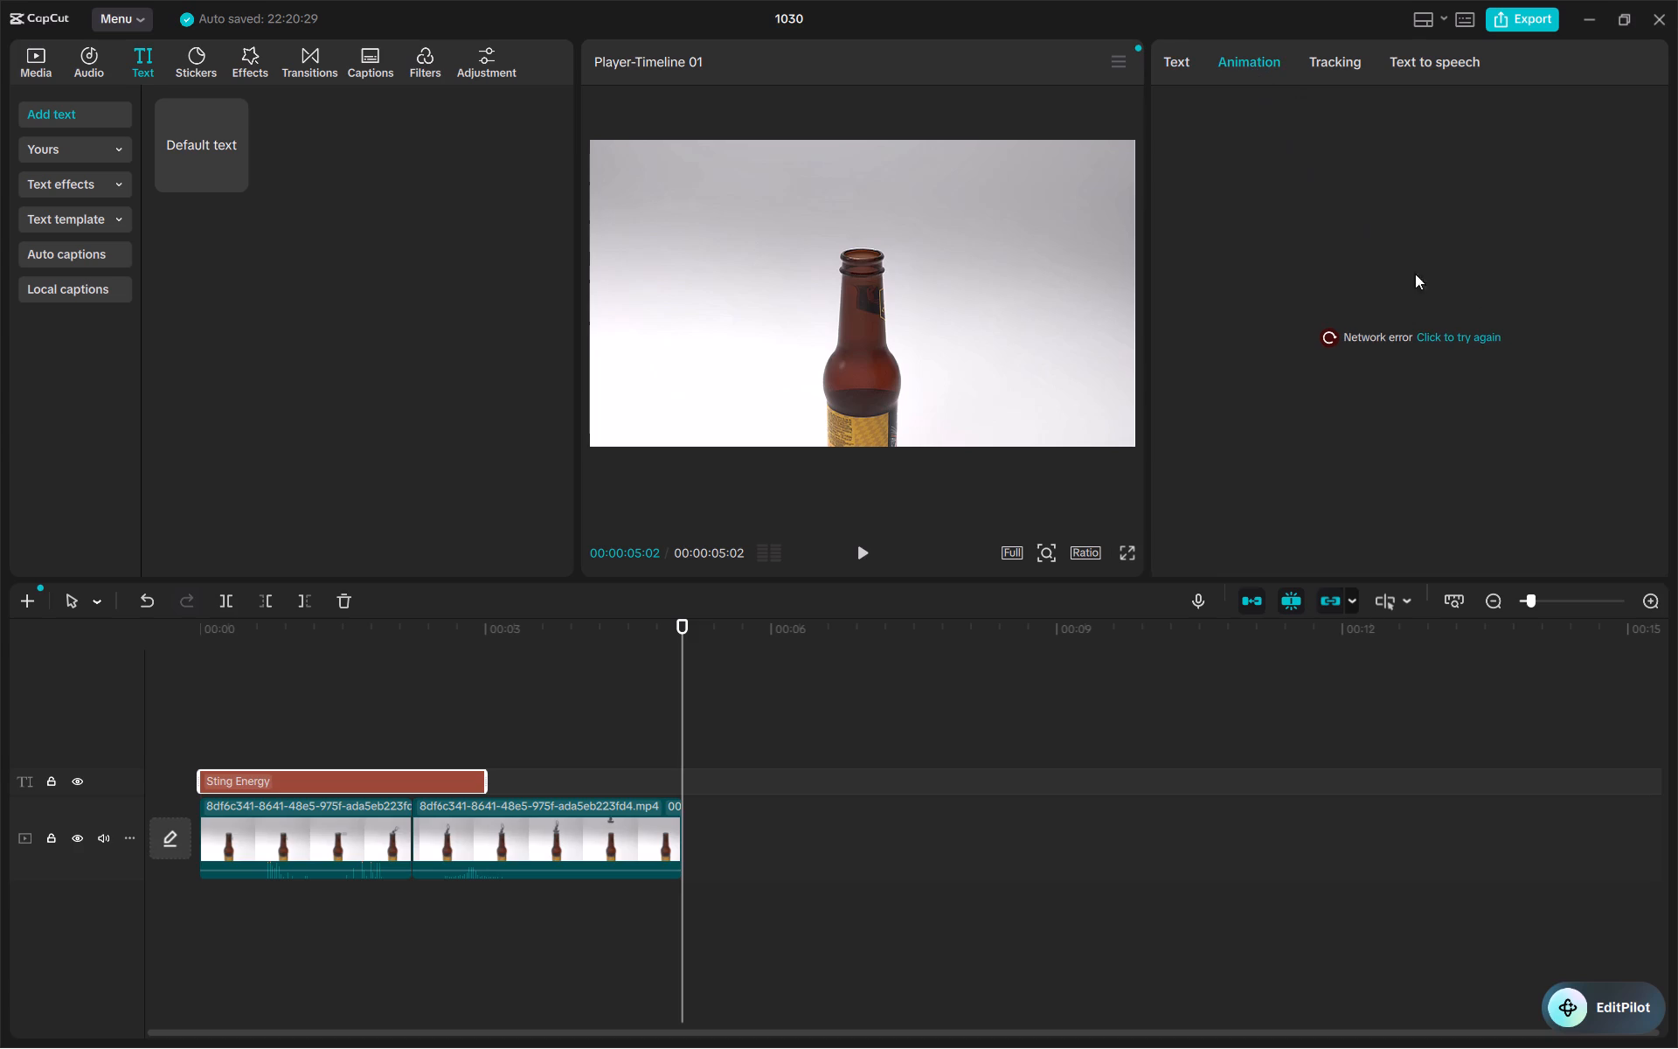
pyautogui.click(1480, 330)
pyautogui.click(1475, 343)
pyautogui.click(1472, 329)
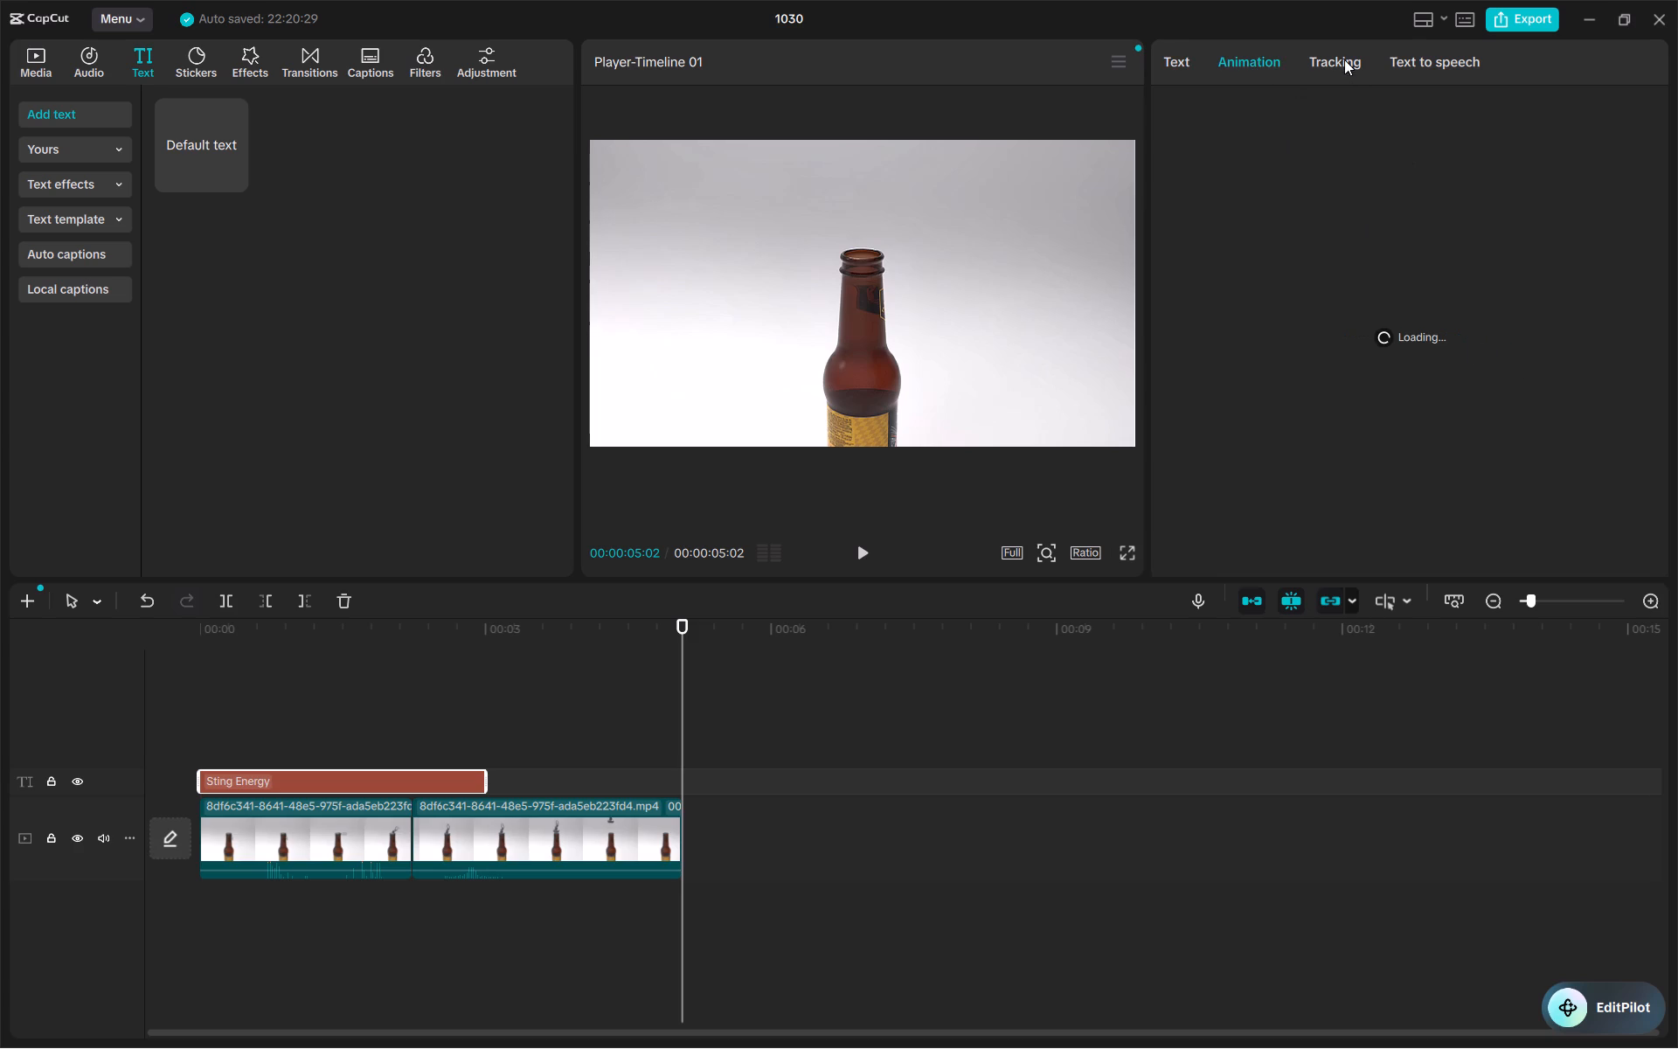
# Turn on motion tracking for the Sting Energy text with the direction set to Forward.
pyautogui.click(1344, 59)
pyautogui.click(1286, 184)
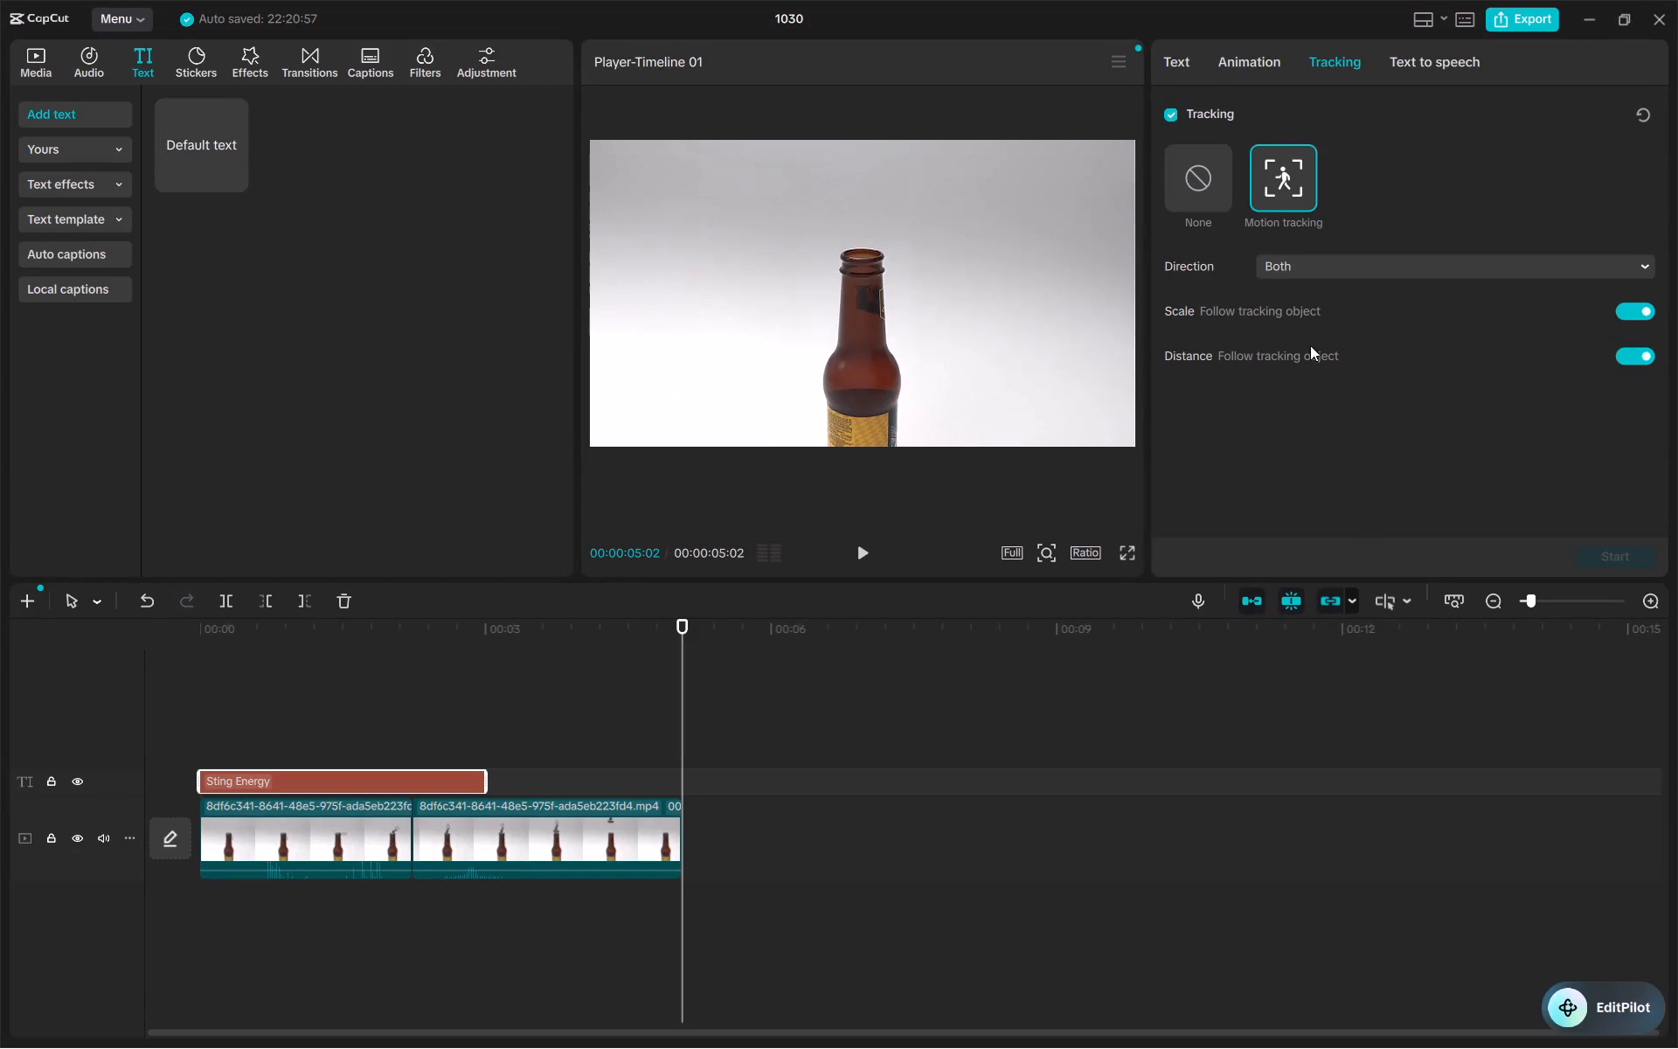
pyautogui.click(1477, 265)
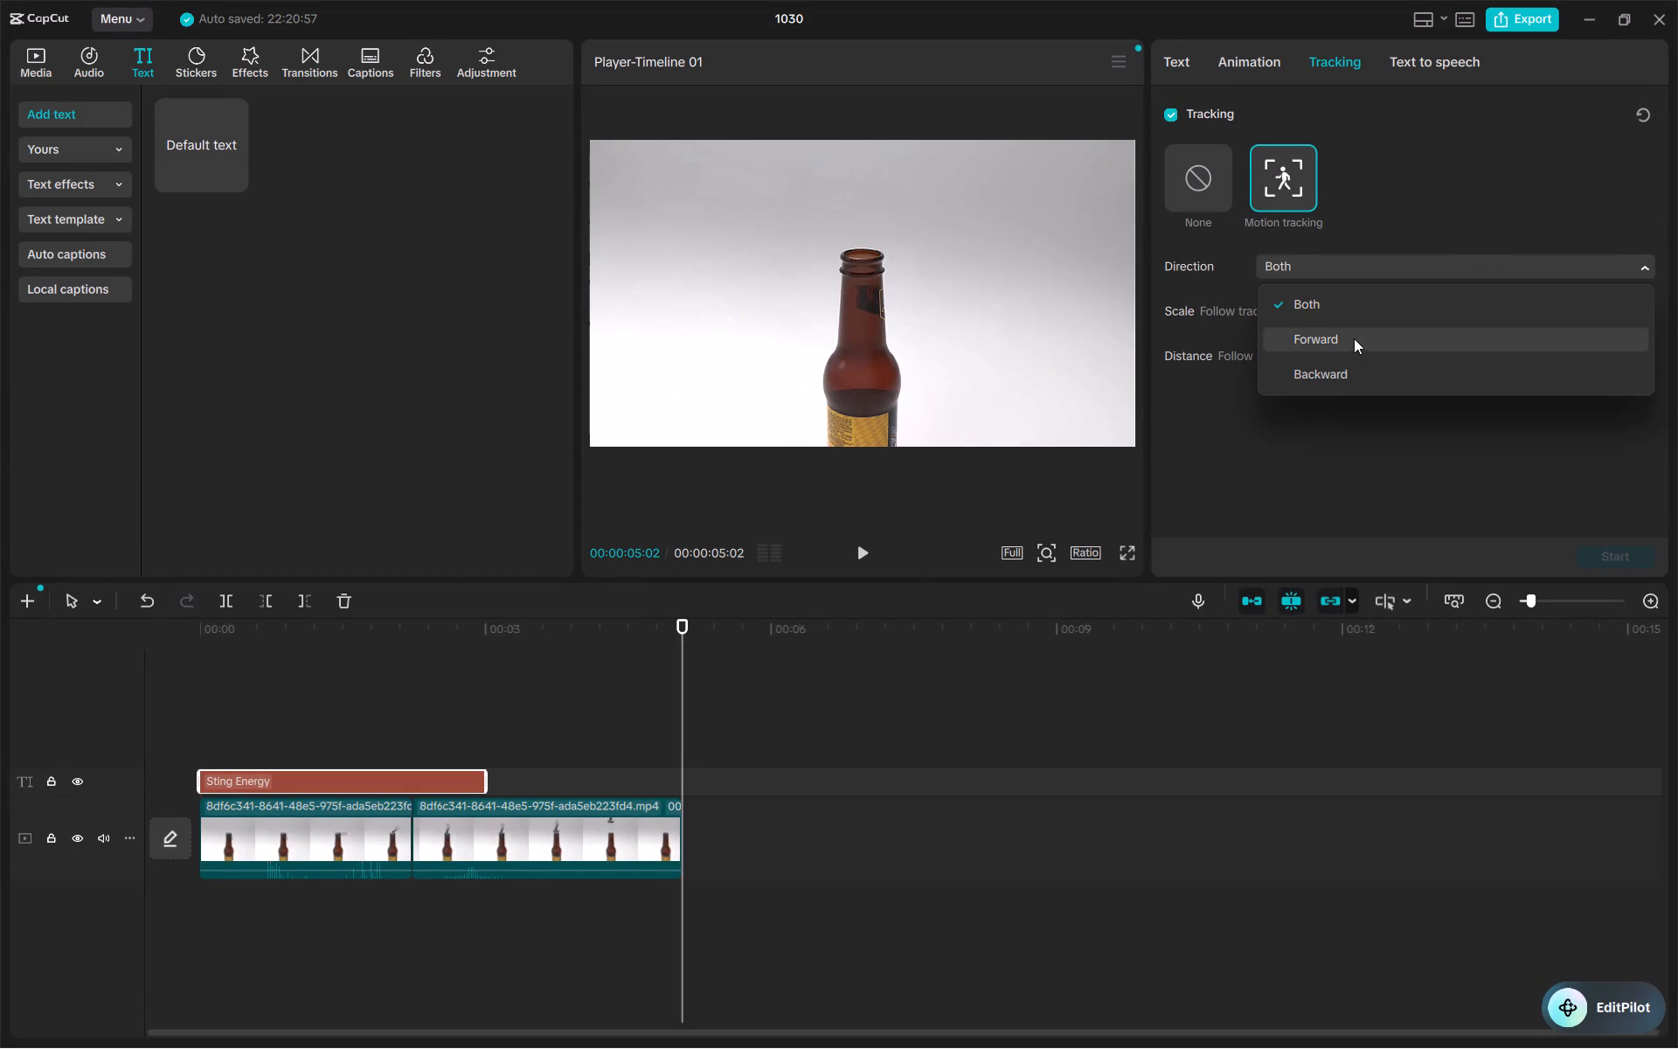
pyautogui.click(1351, 340)
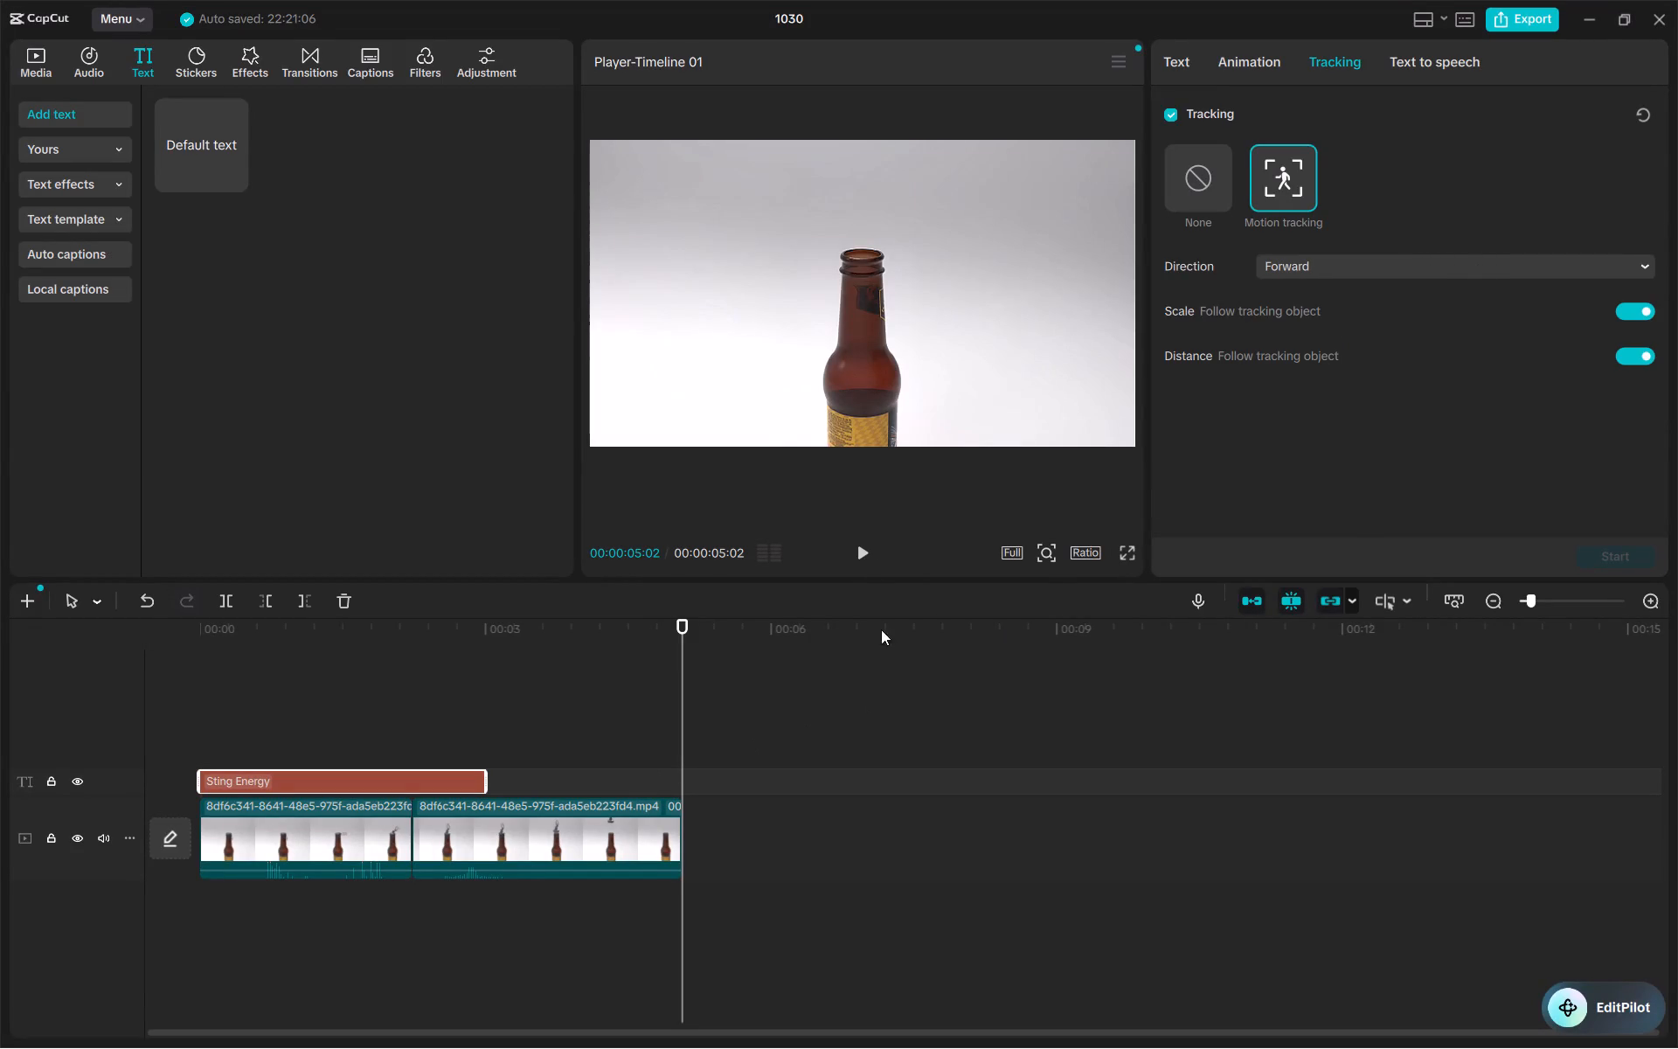
# Play the video with motion tracking enabled and try to move the tracking box on the bottle's neck.
pyautogui.click(860, 552)
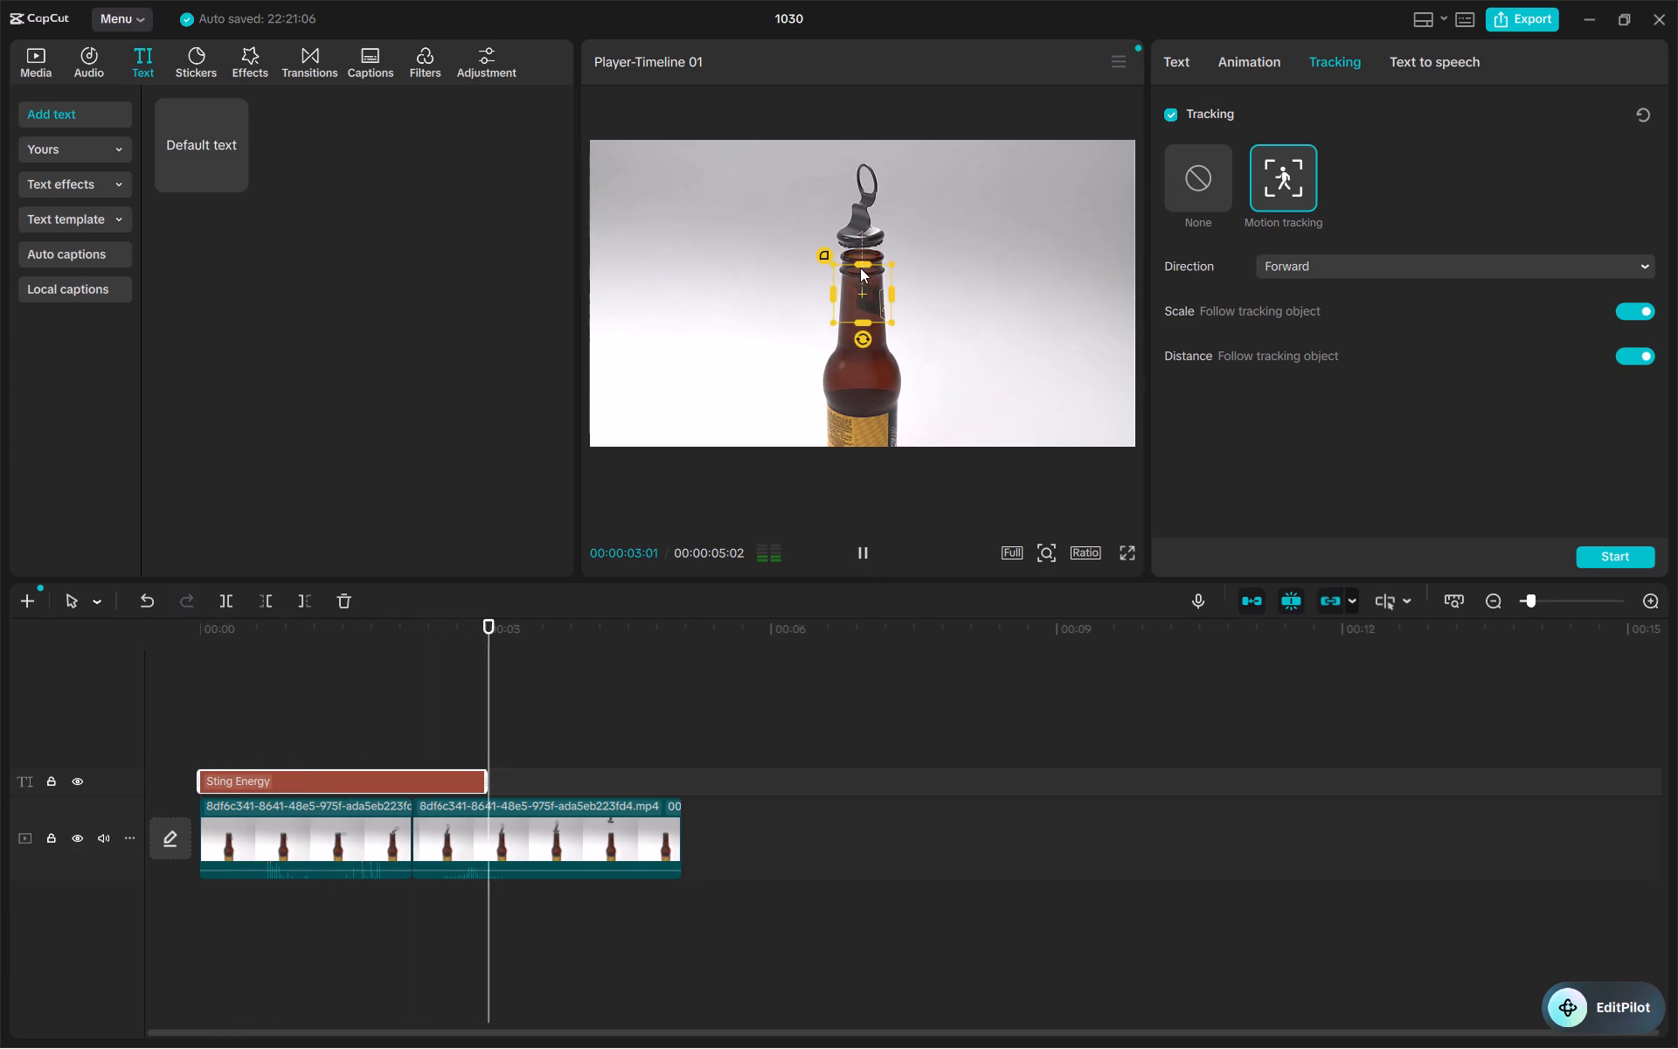
pyautogui.moveTo(860, 267); pyautogui.dragTo(912, 267)
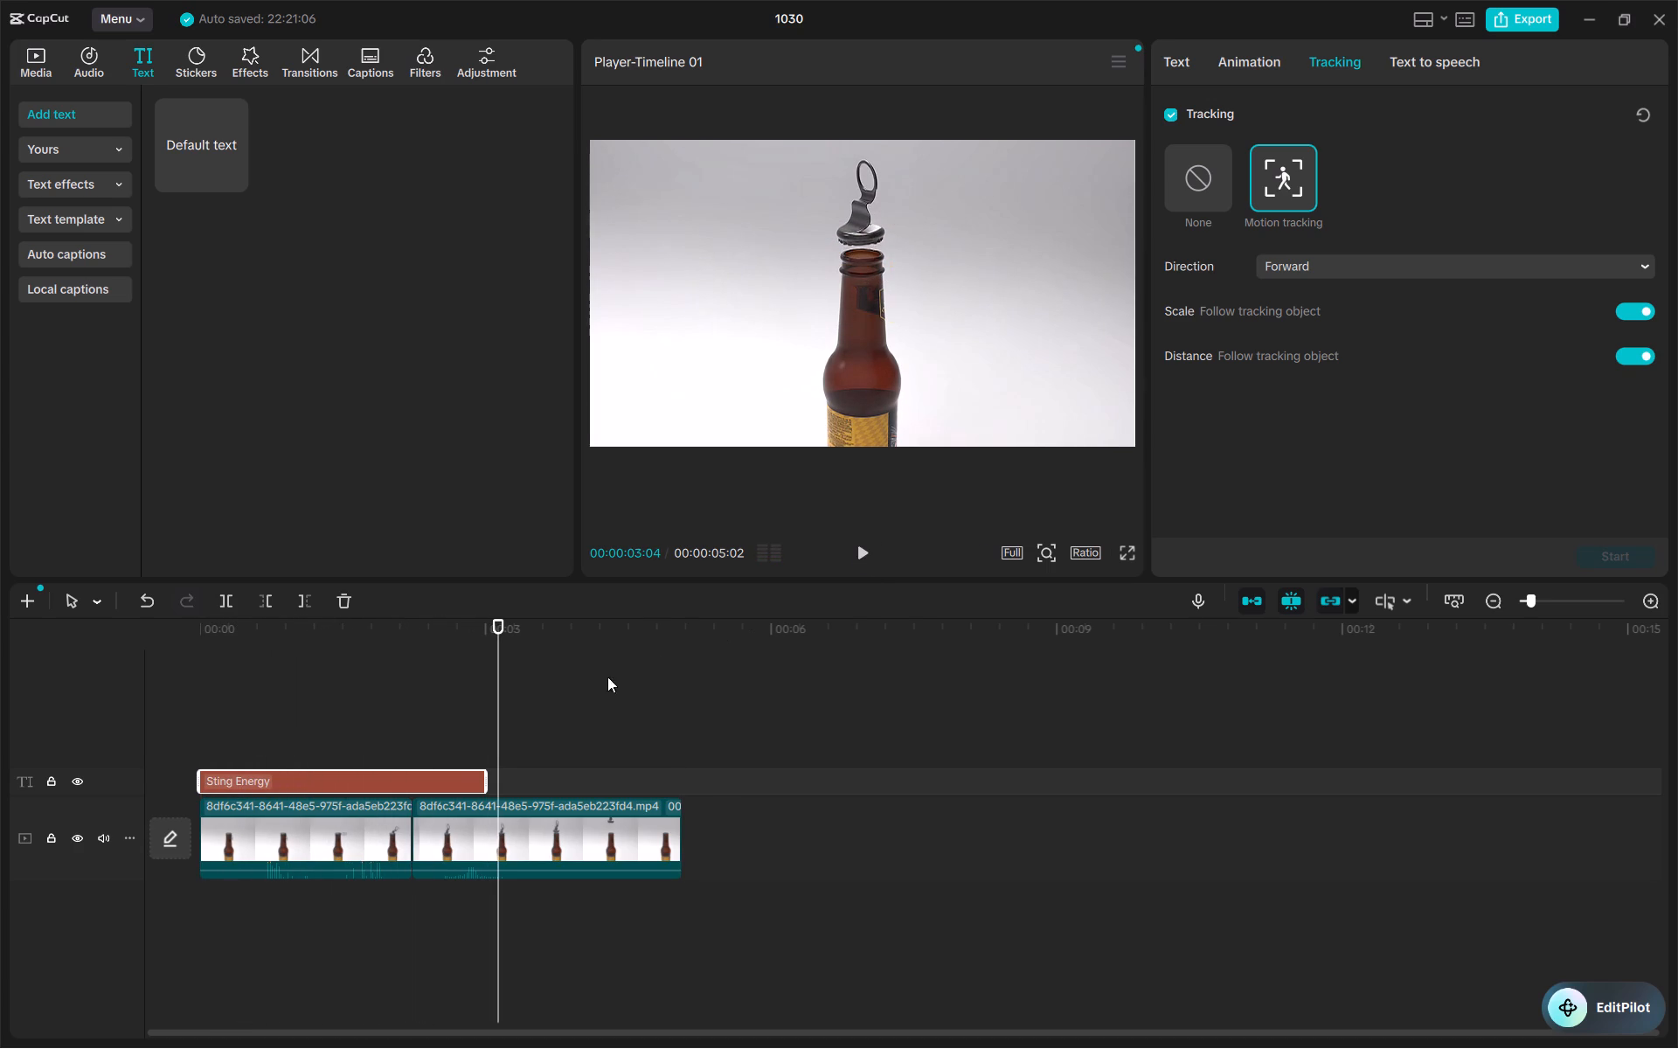
pyautogui.click(988, 358)
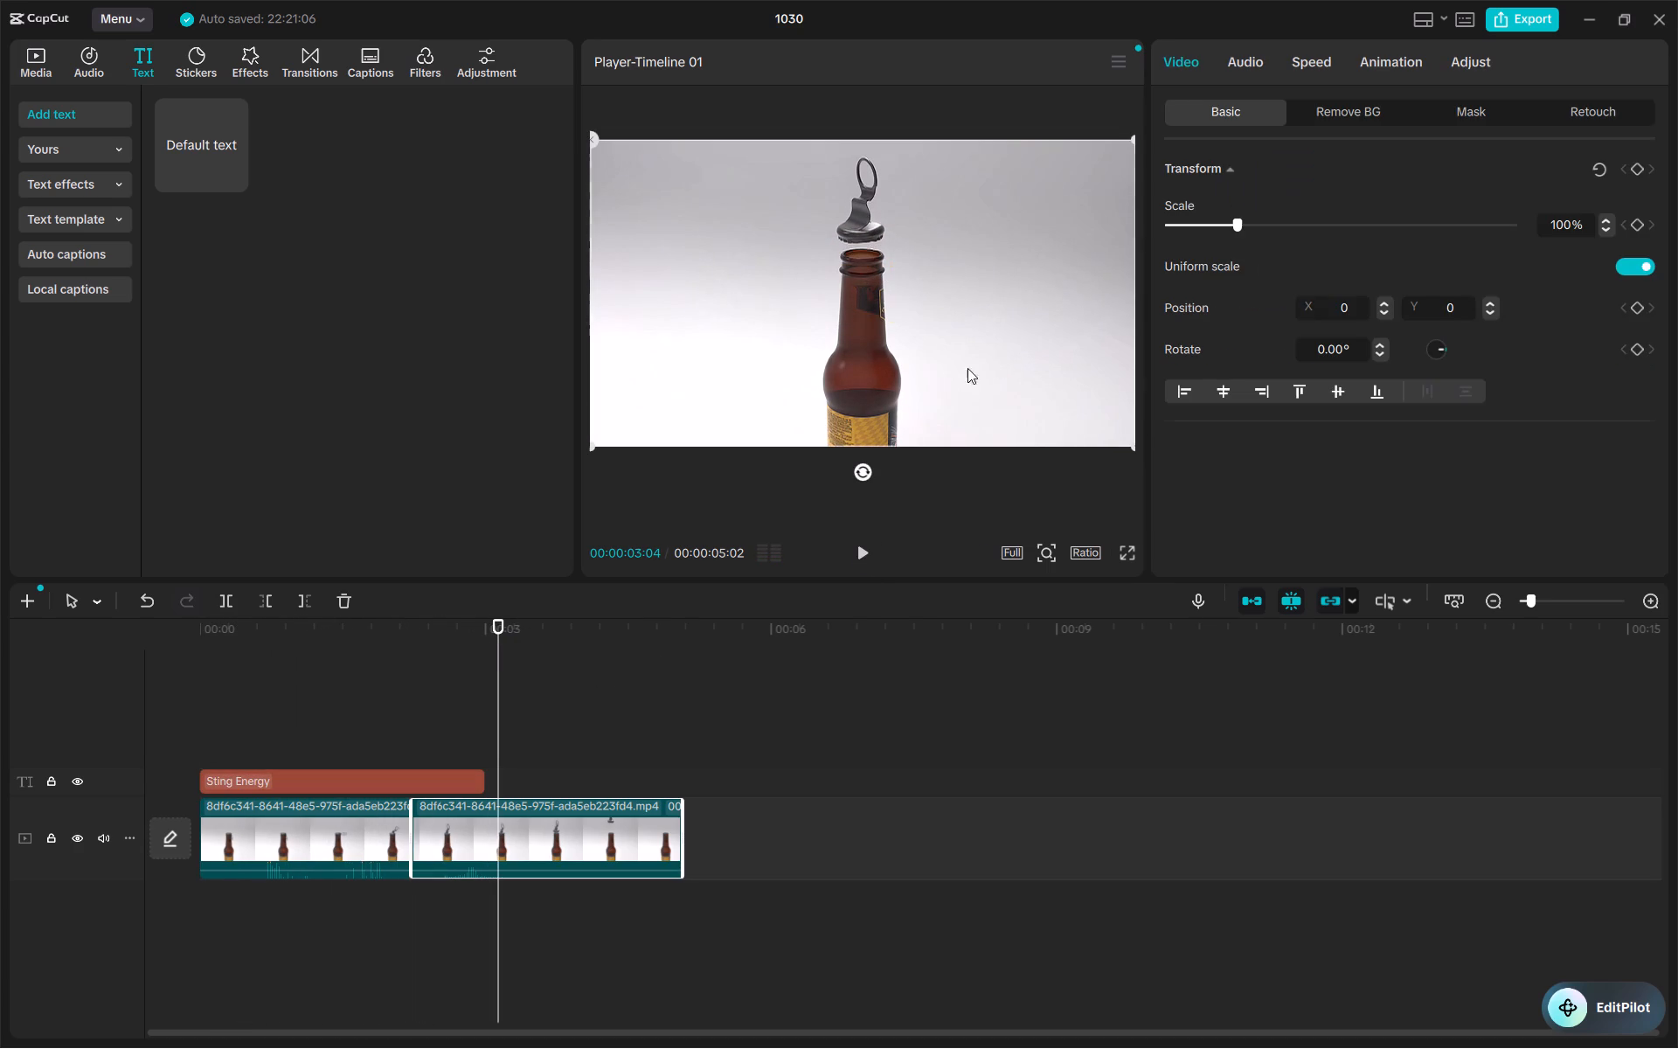
# Extend the Sting Energy text clip on the timeline to the end of the video at 00:00:05:02.
pyautogui.click(434, 788)
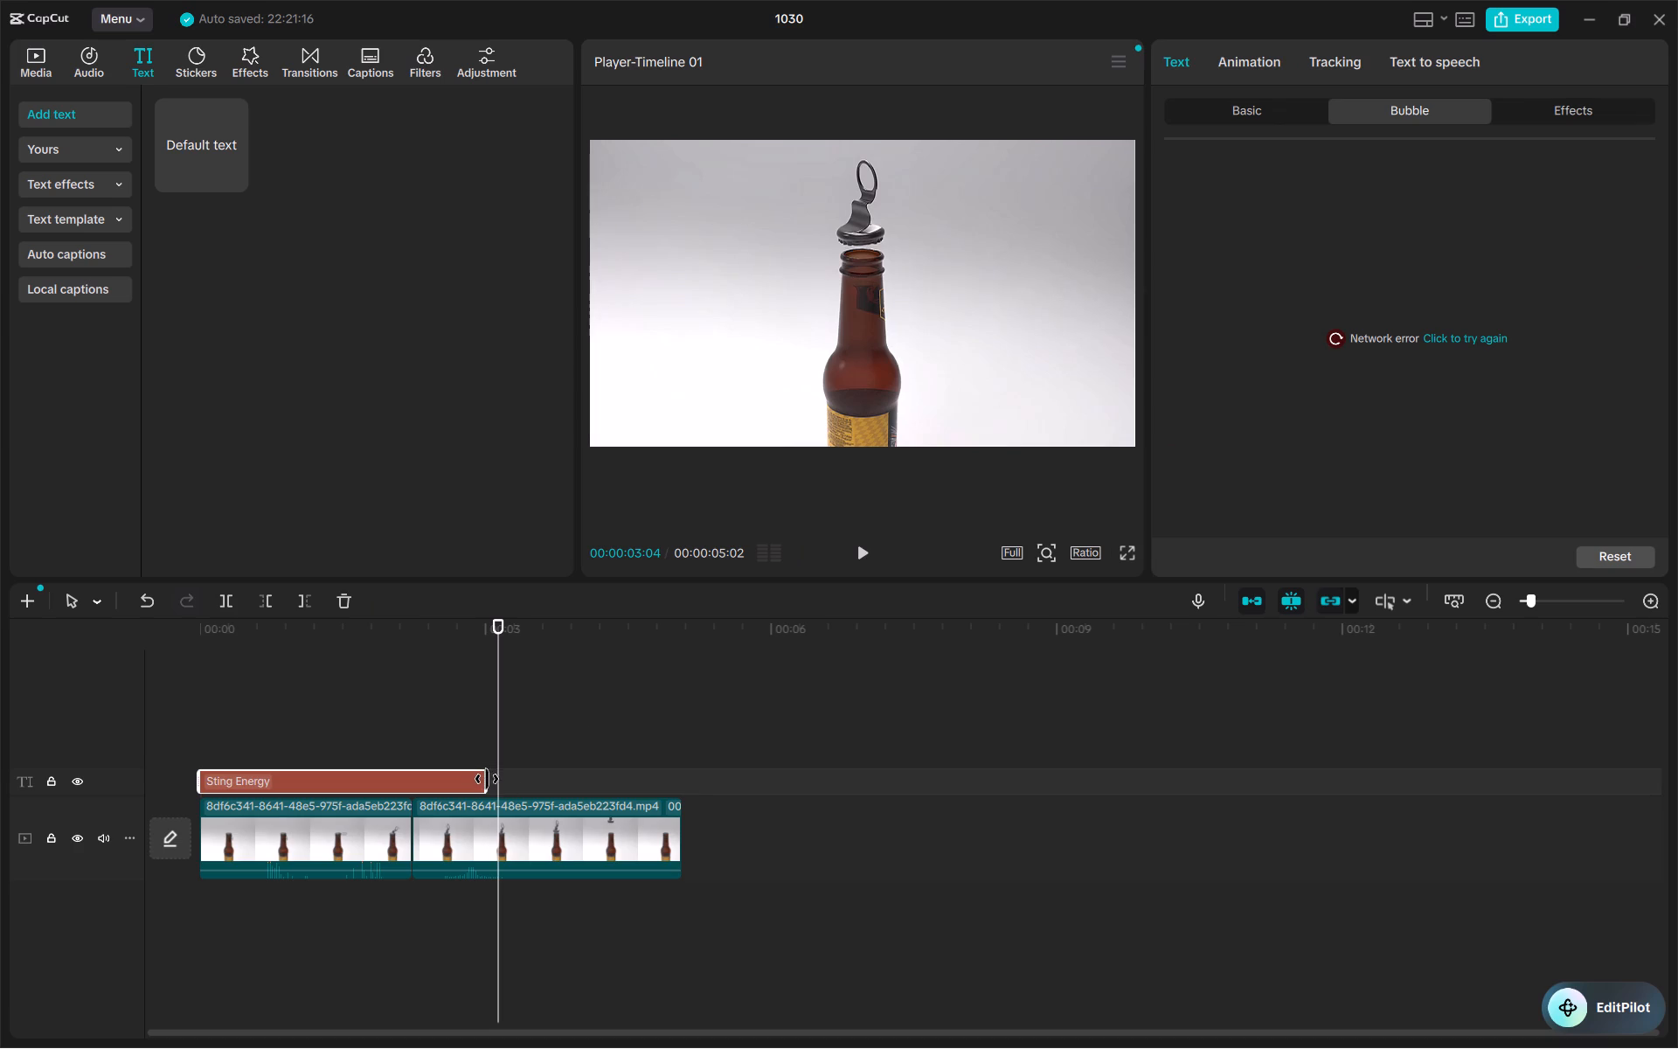
pyautogui.moveTo(487, 779); pyautogui.dragTo(676, 784)
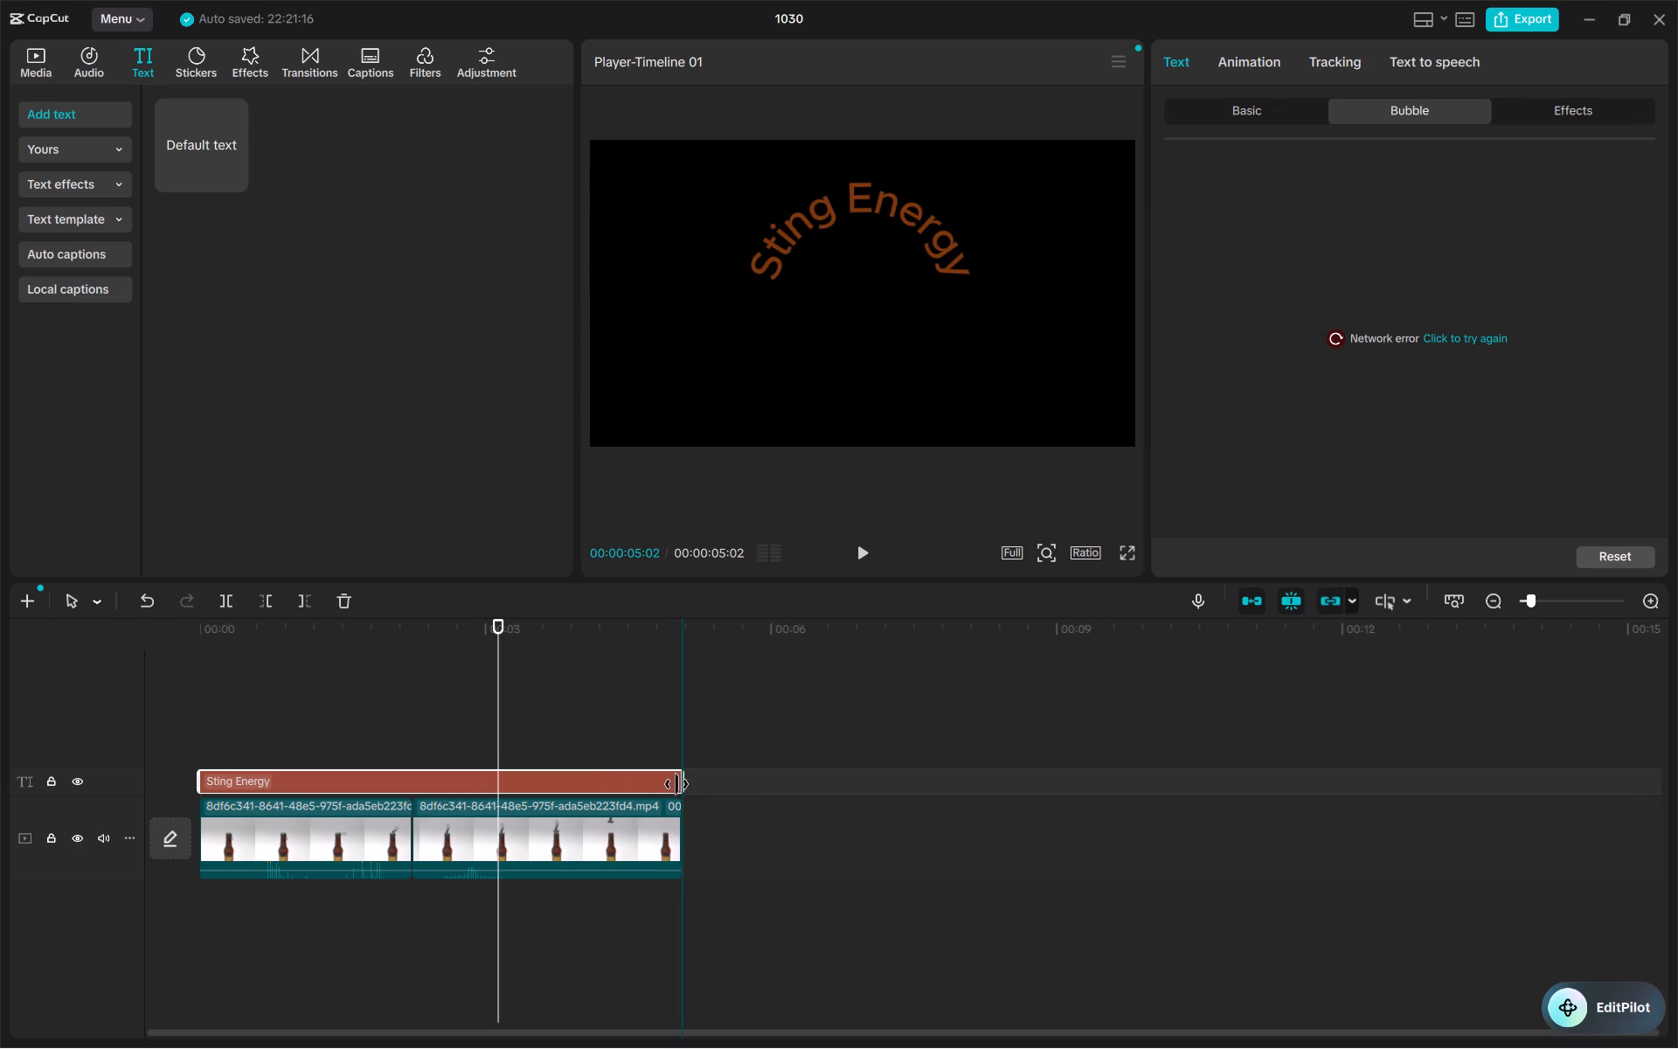
pyautogui.moveTo(676, 784); pyautogui.dragTo(673, 789)
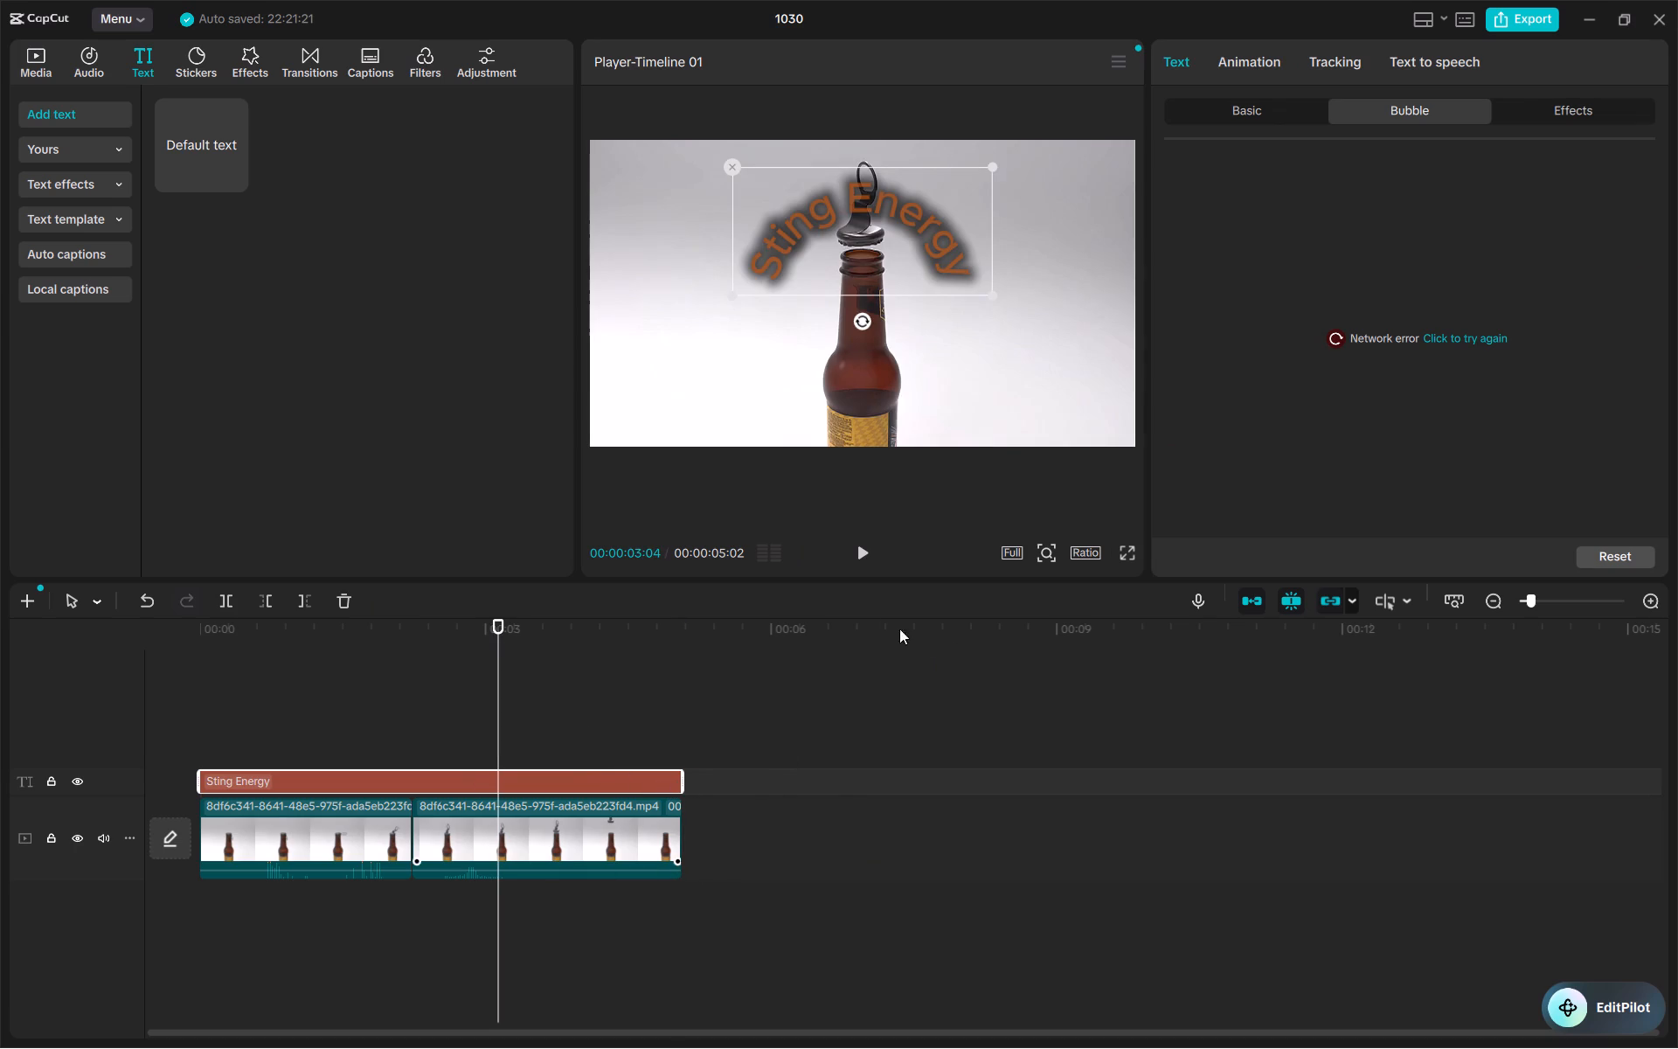
# Play the video to preview the extended Sting Energy text through to the end.
pyautogui.click(866, 563)
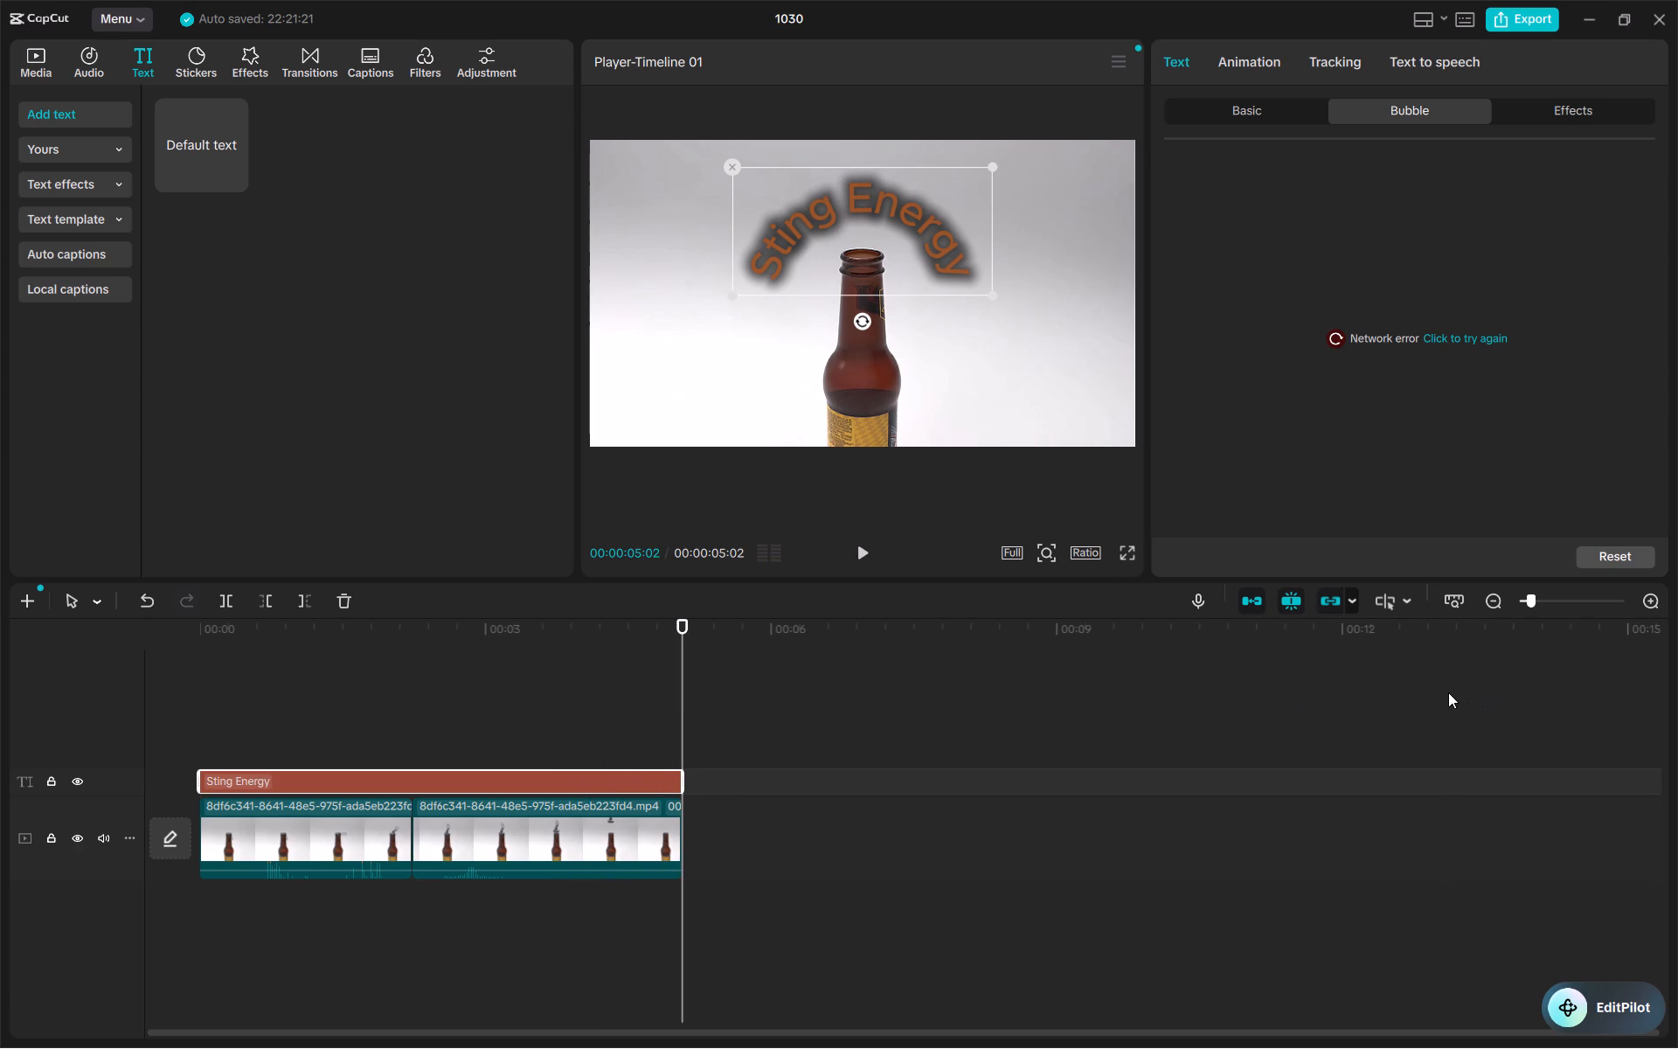
# Select the second bottle clip and look through its basic video settings.
pyautogui.click(851, 393)
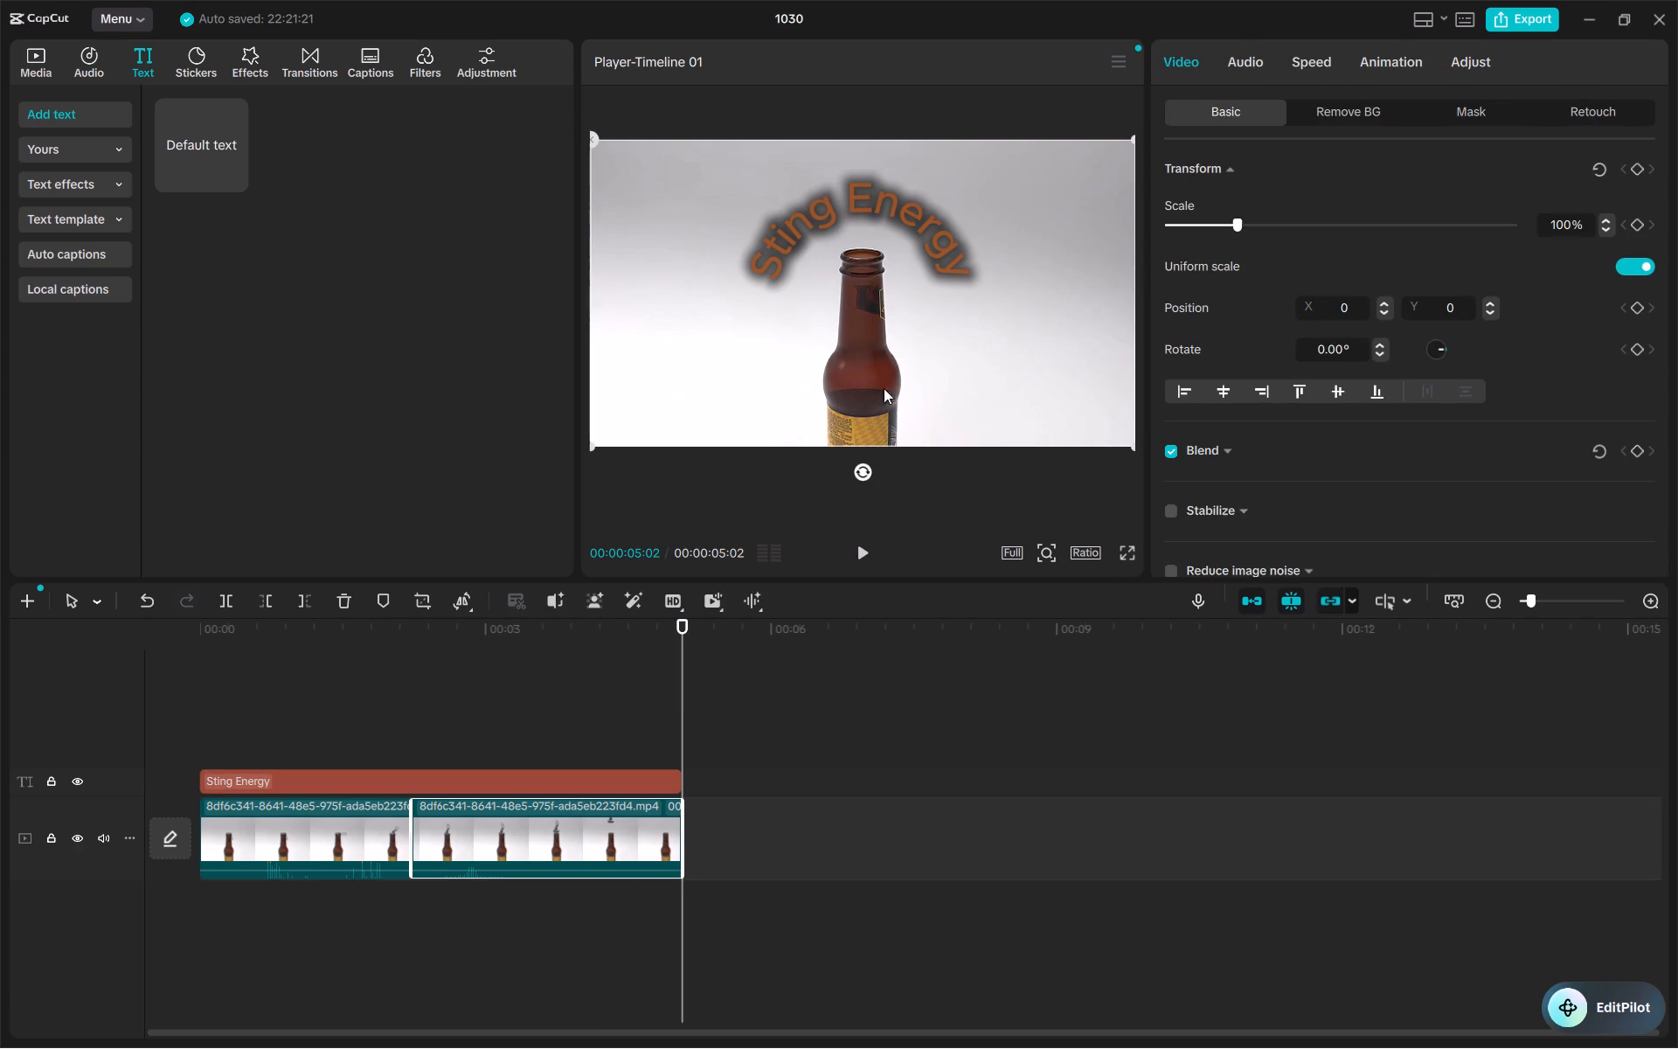
pyautogui.scroll(-3, 1435, 490)
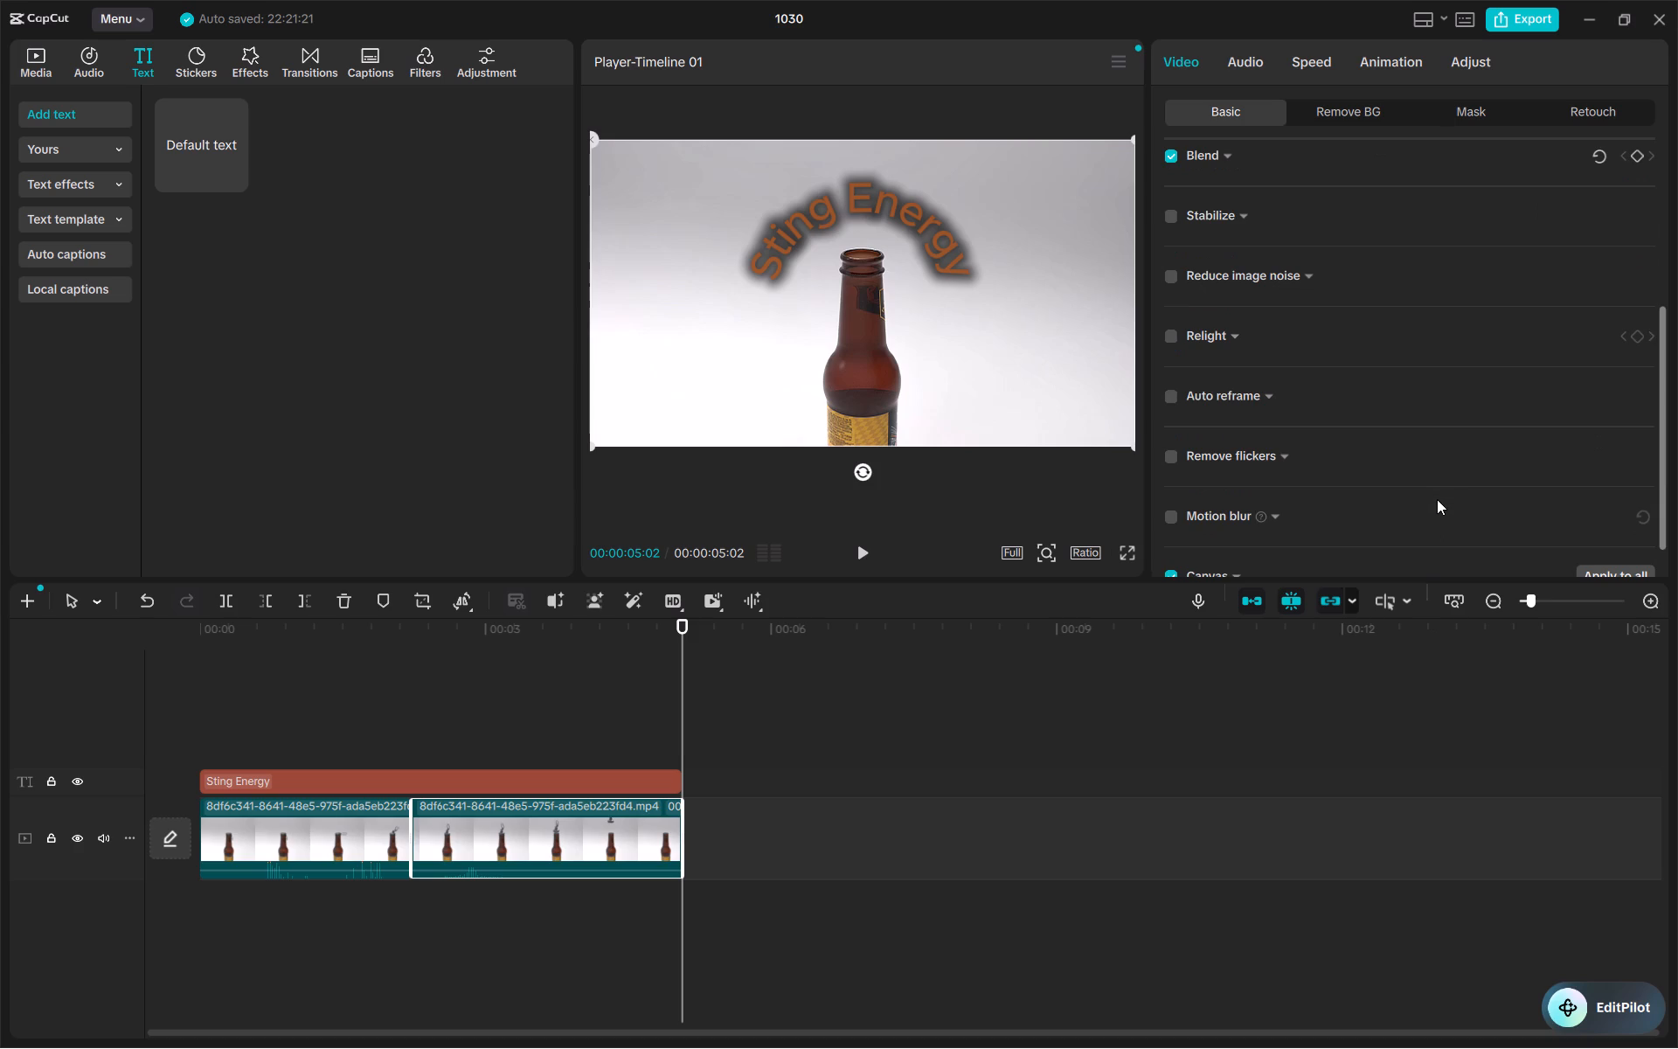
pyautogui.scroll(2, 1437, 499)
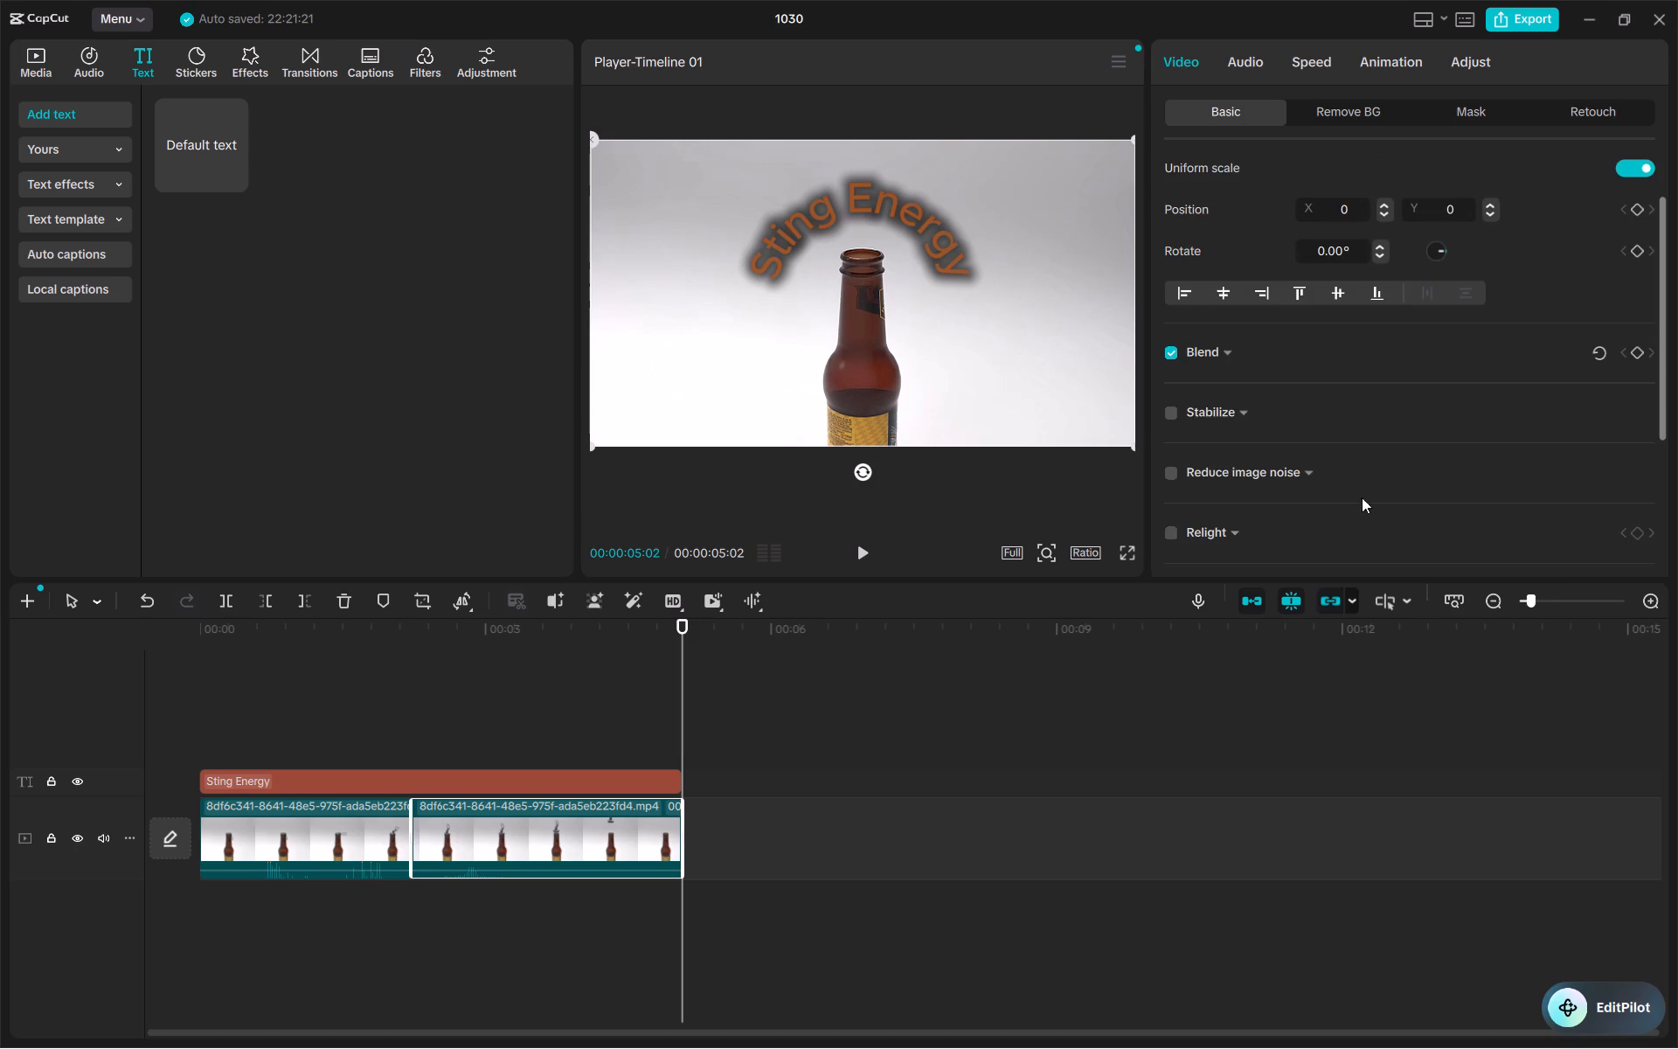
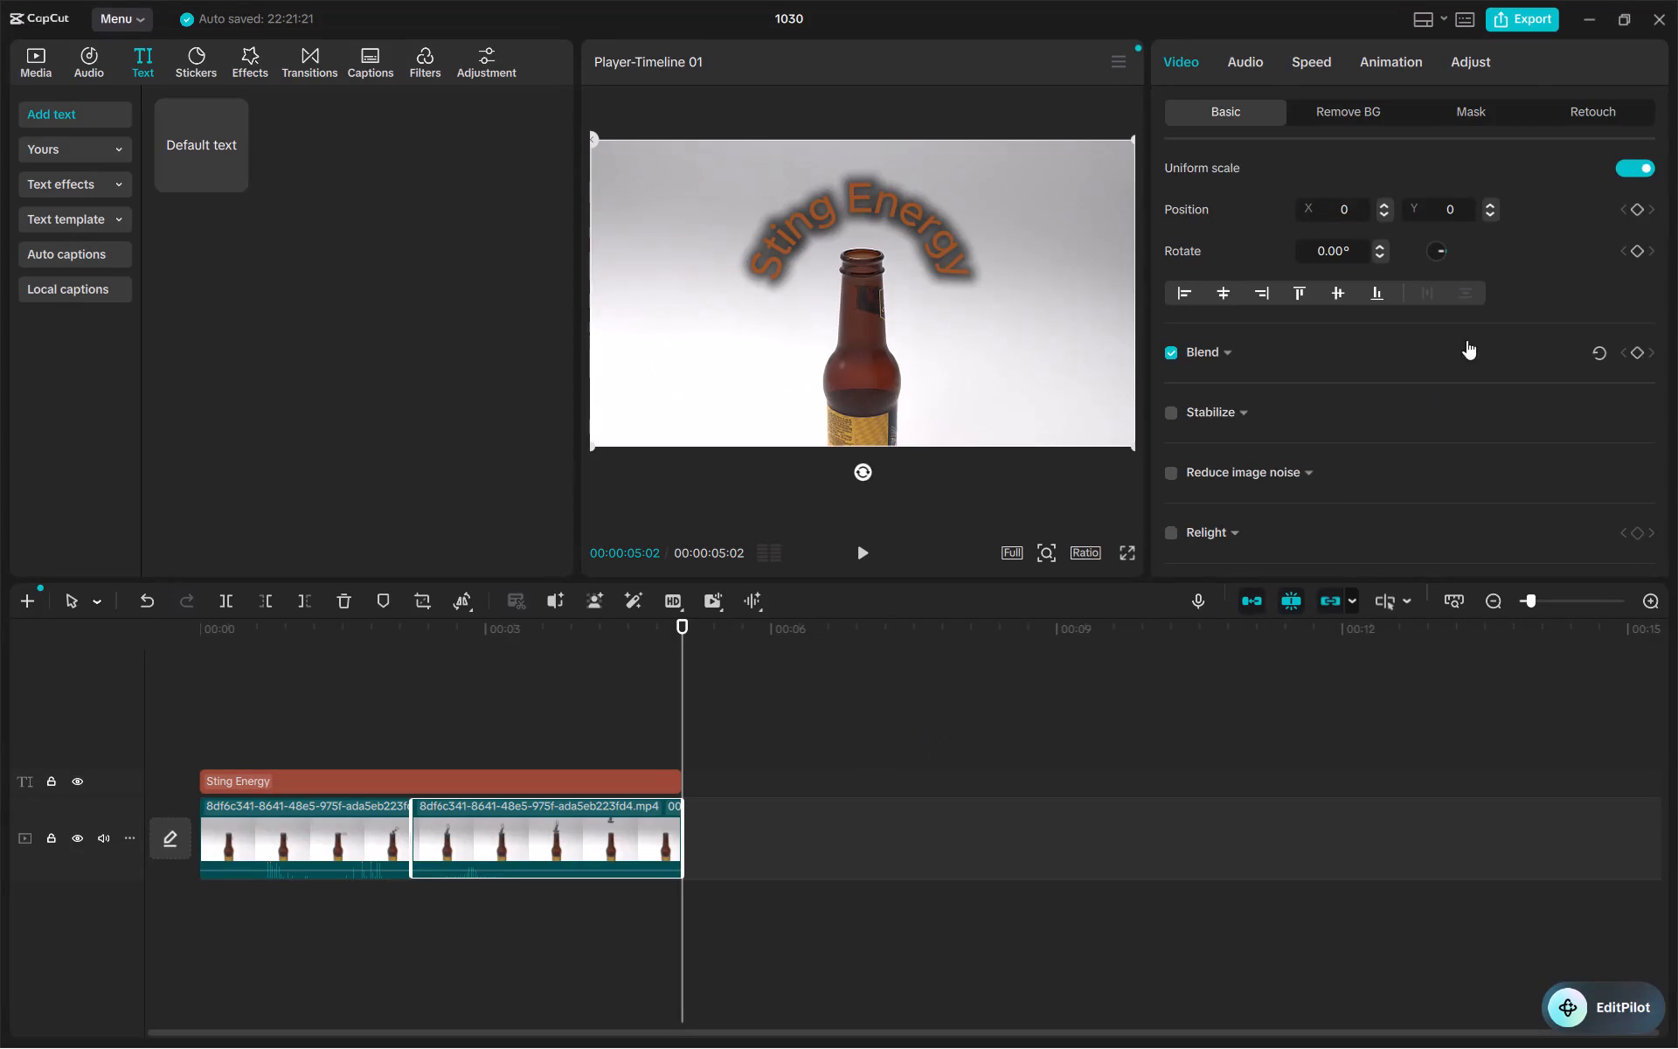
# Try to turn on the copyright check and export the video as 1030 in 1080P, H.264, mp4 at 30fps.
pyautogui.click(1518, 19)
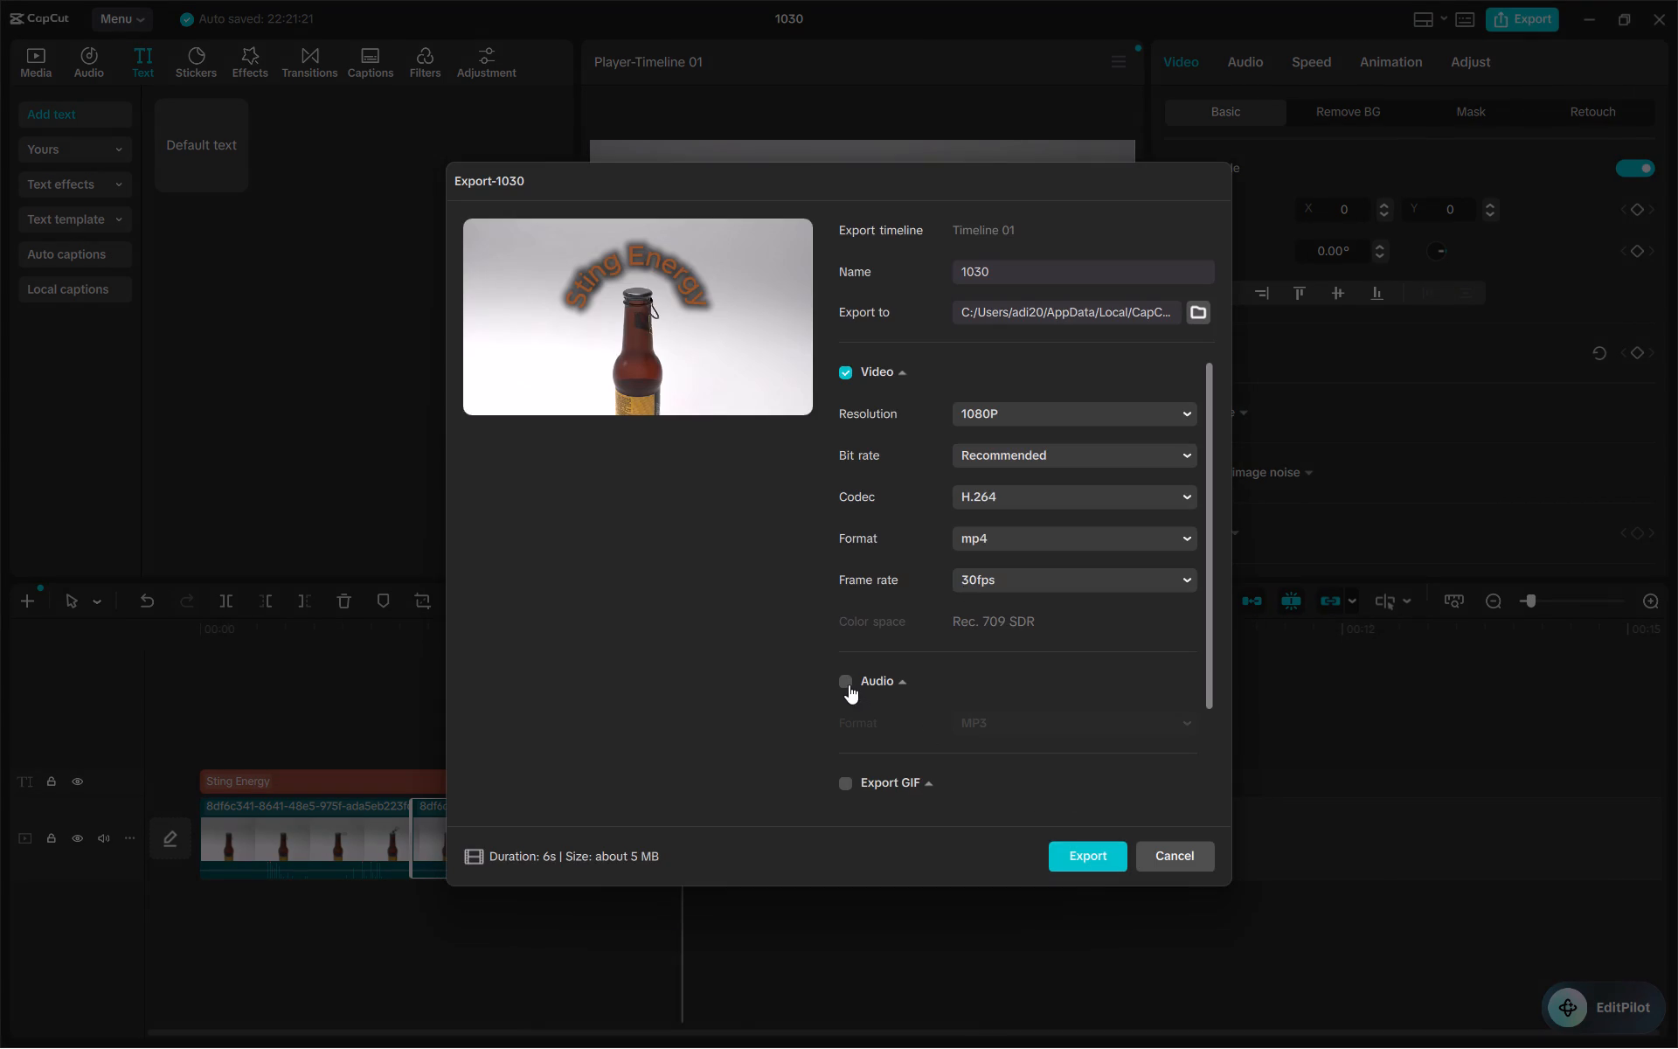
pyautogui.scroll(-5, 1053, 754)
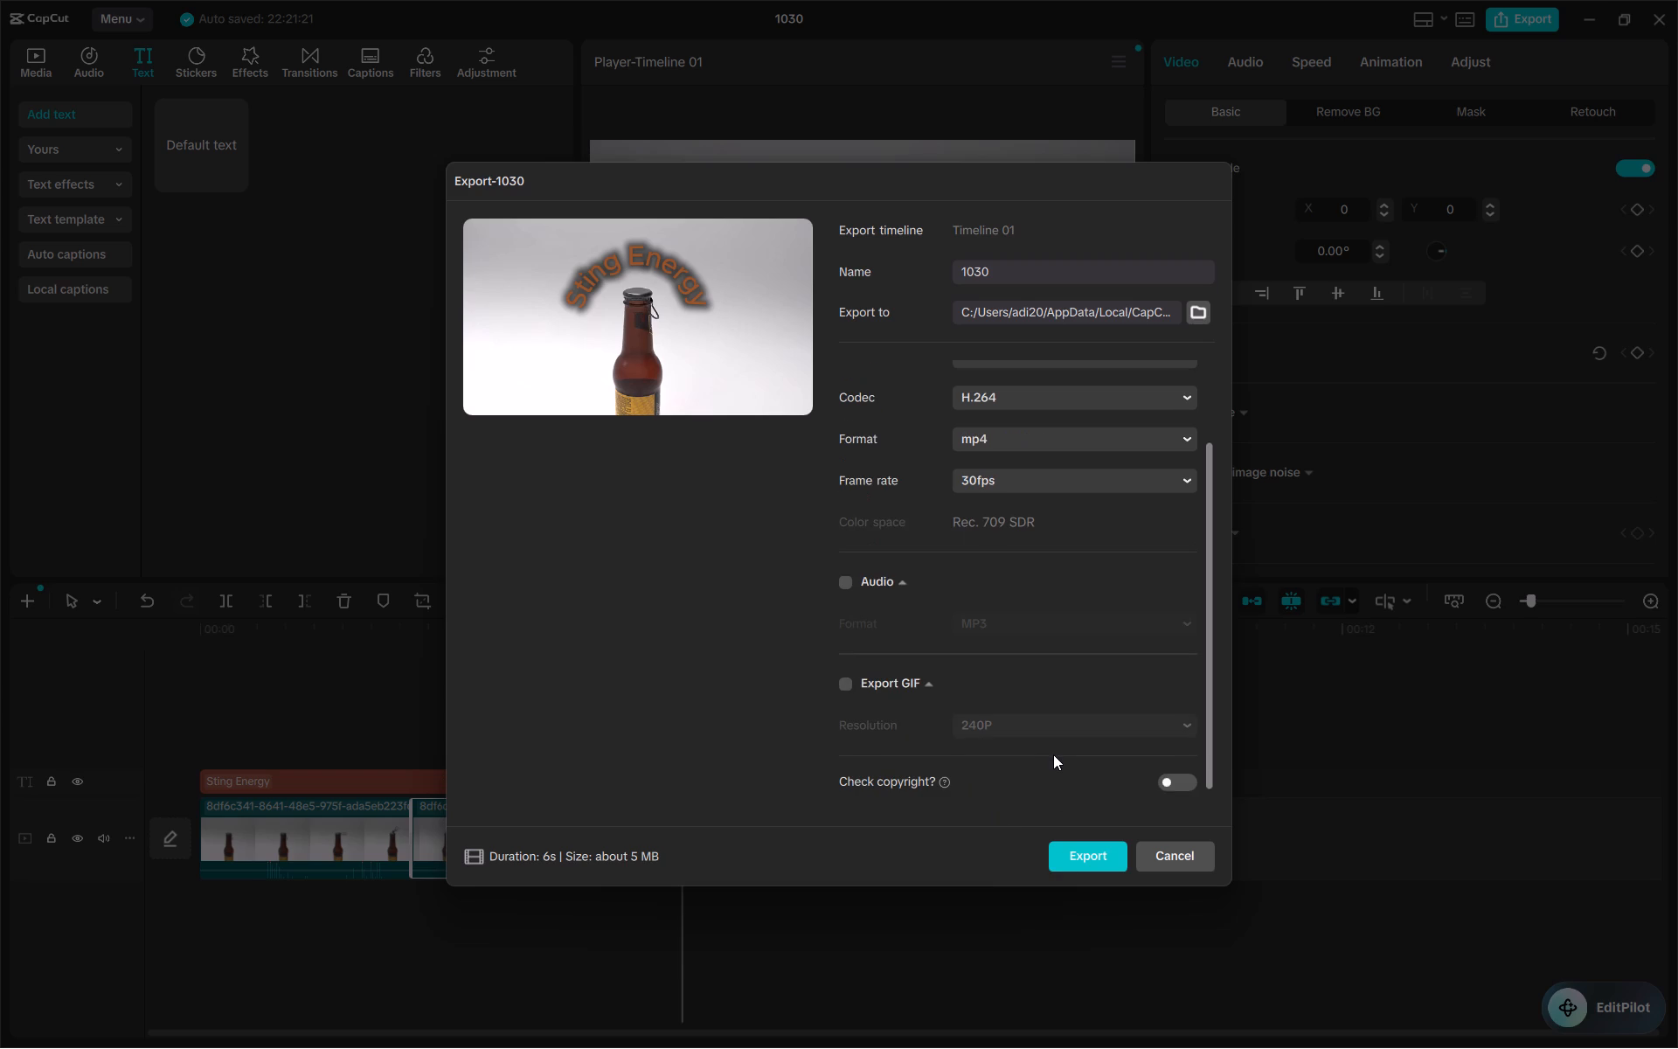
pyautogui.click(1177, 779)
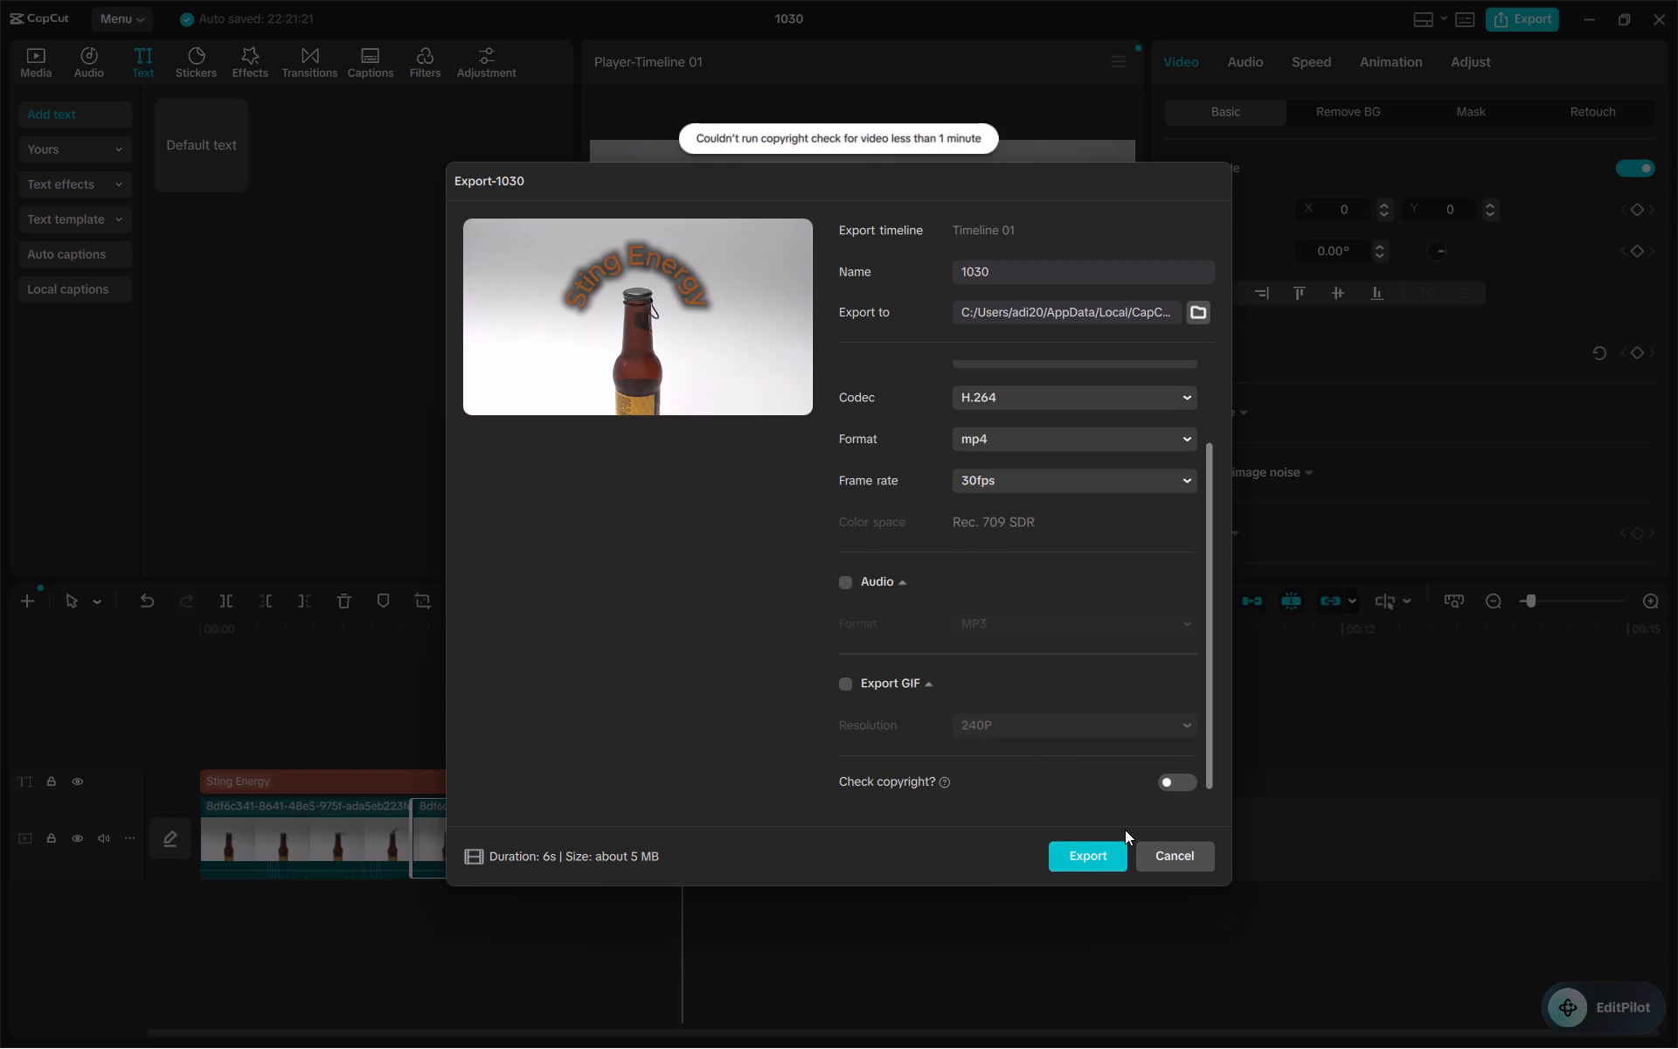
pyautogui.click(1109, 852)
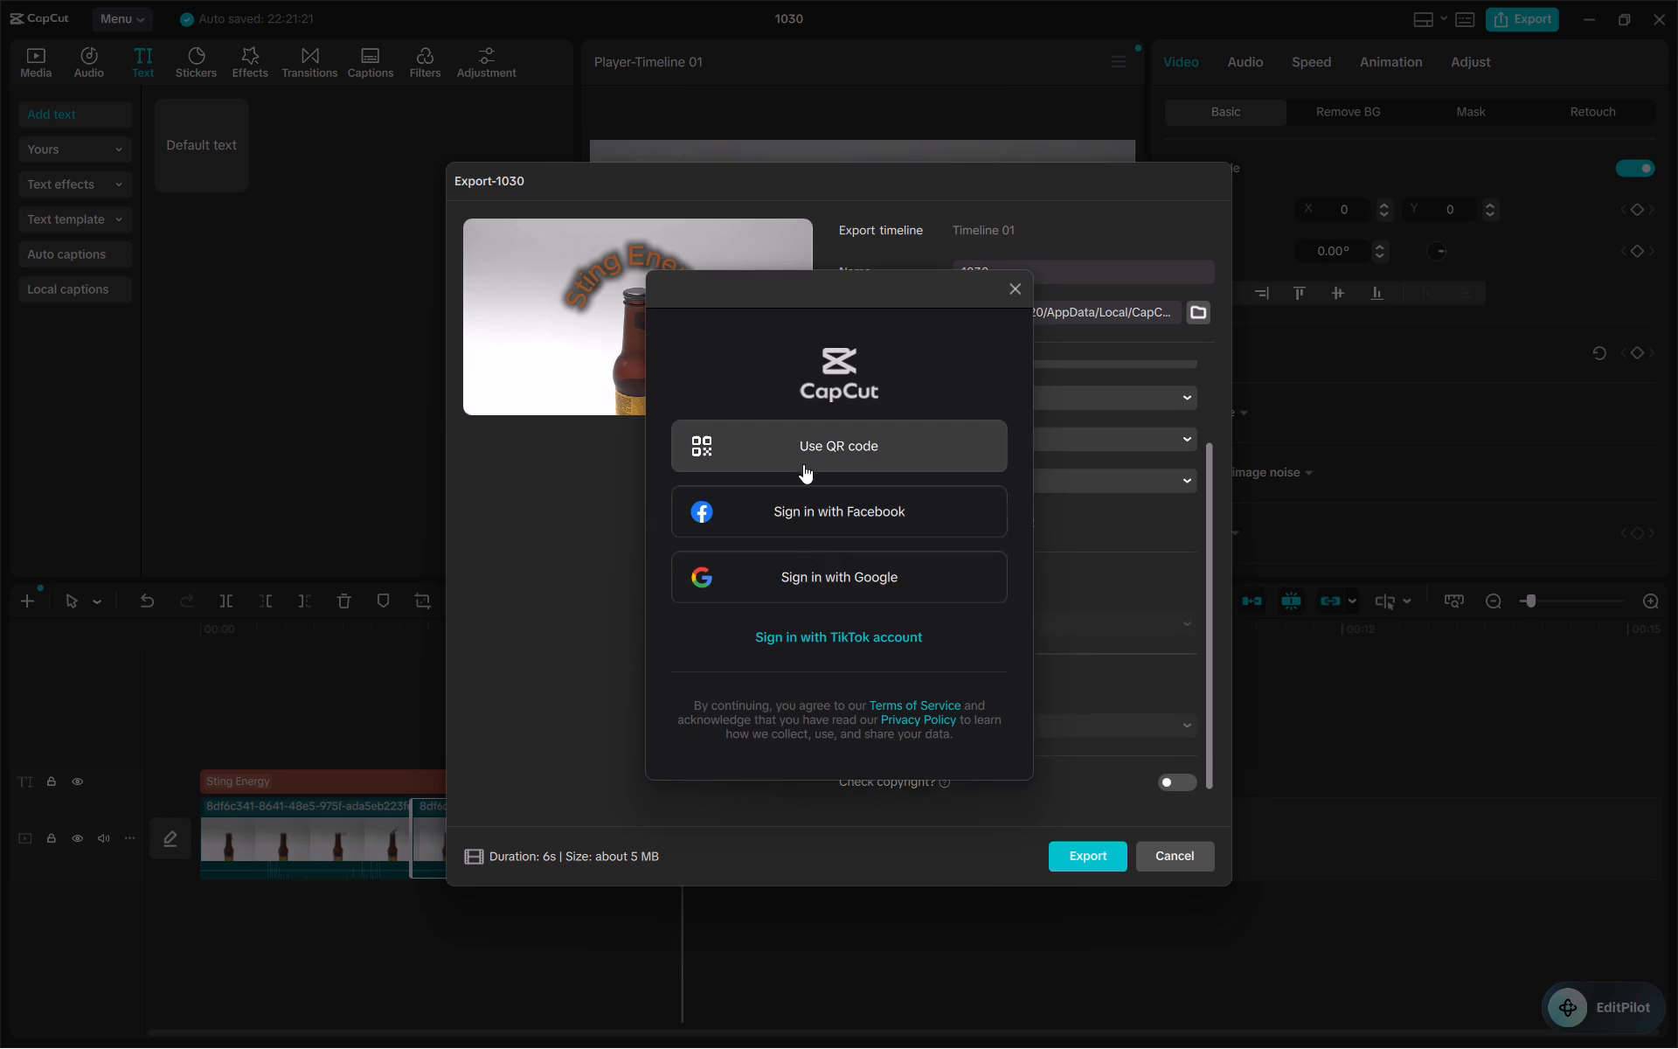
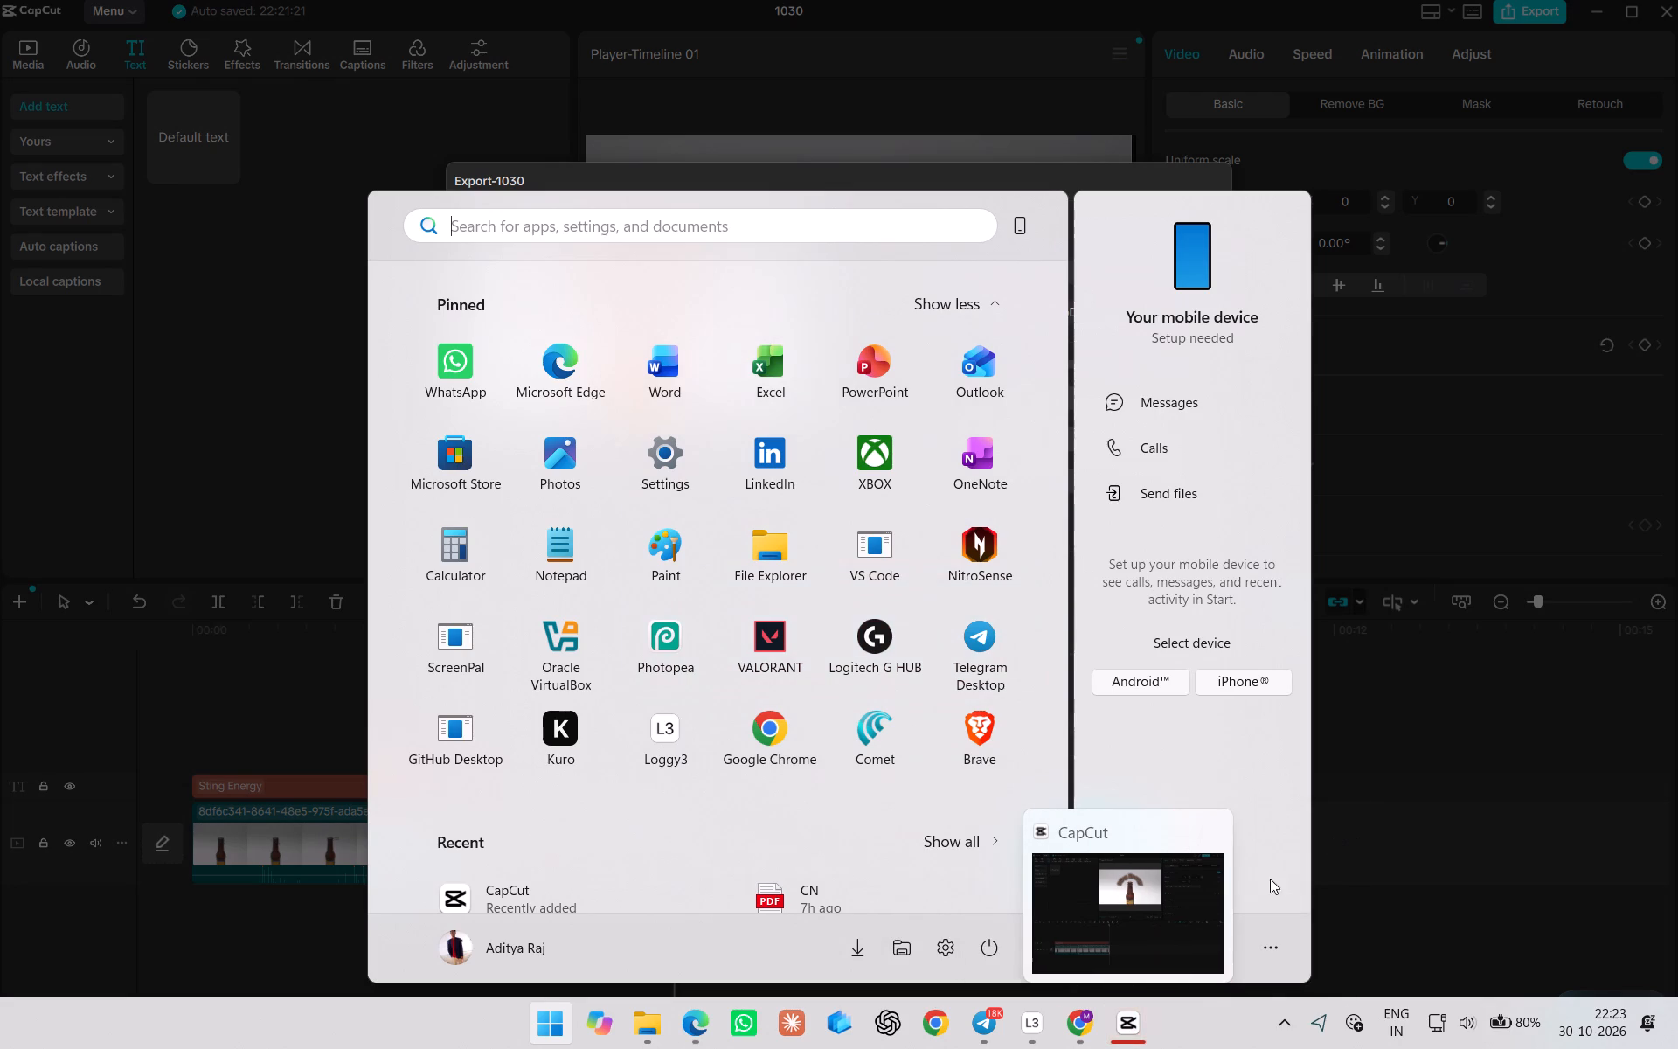
# Export the 1030 project as a video file.
pyautogui.click(1533, 804)
pyautogui.tripleClick(1090, 855)
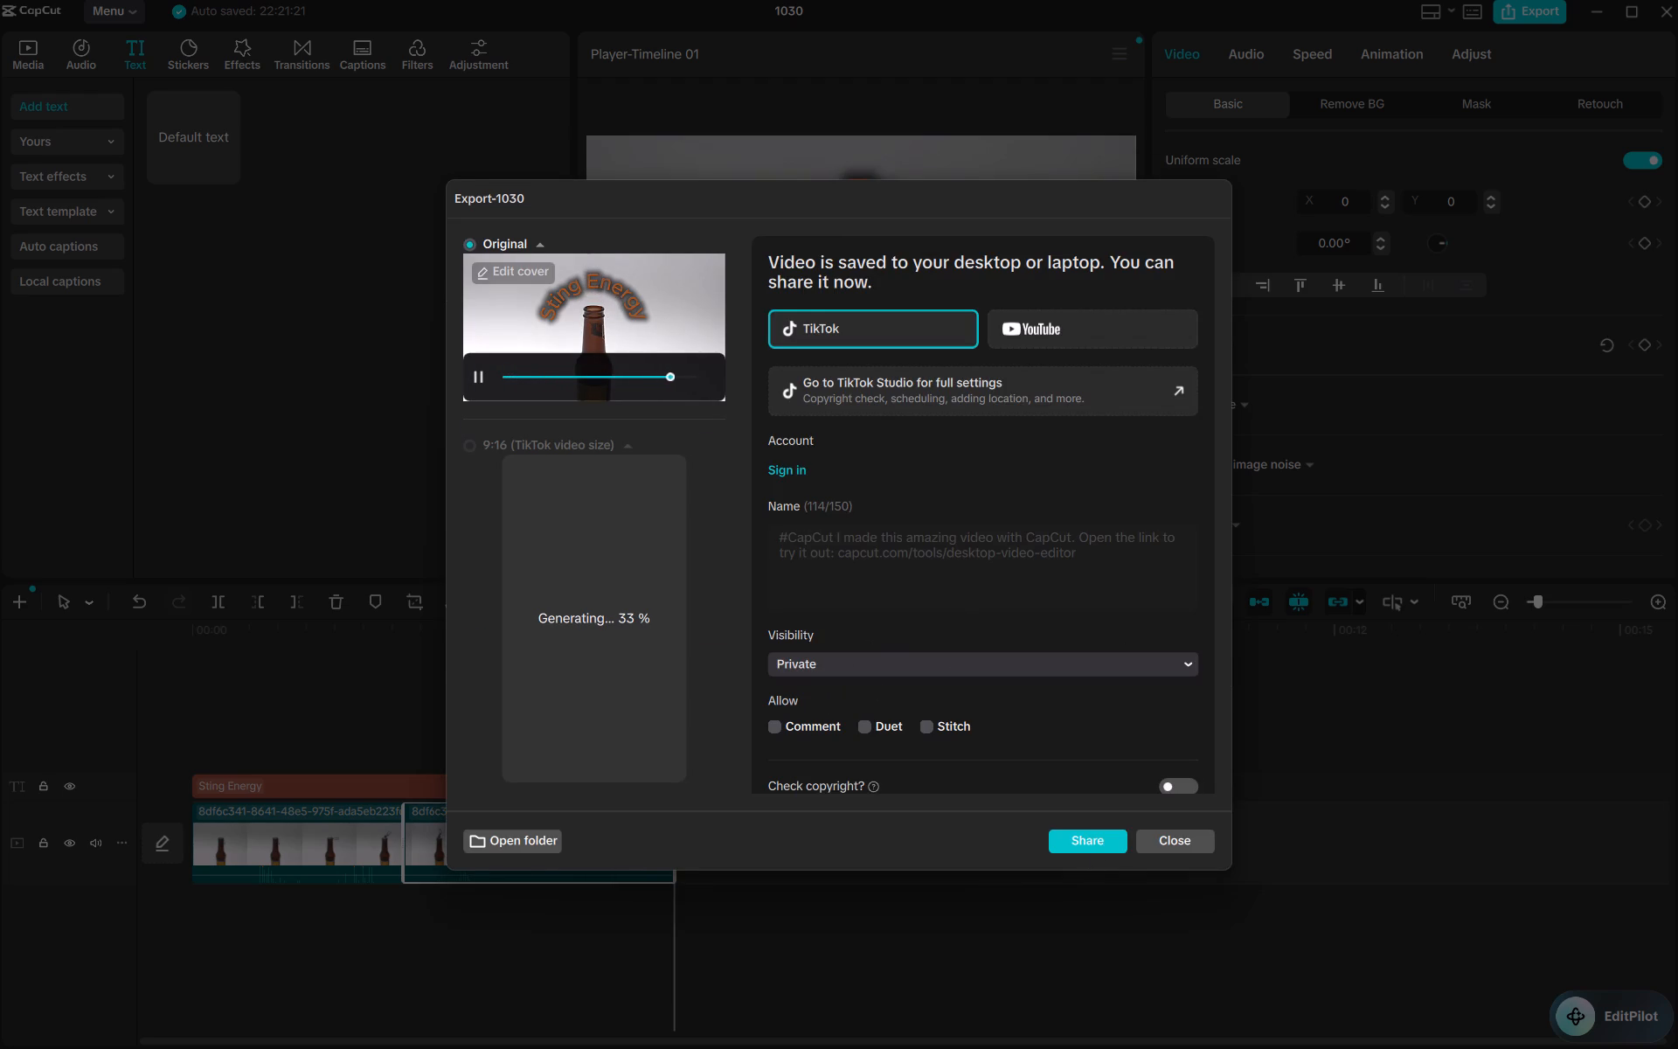
# Switch the sharing destination to YouTube and look through its account, title, description, playlist, category and visibility options.
pyautogui.click(1109, 333)
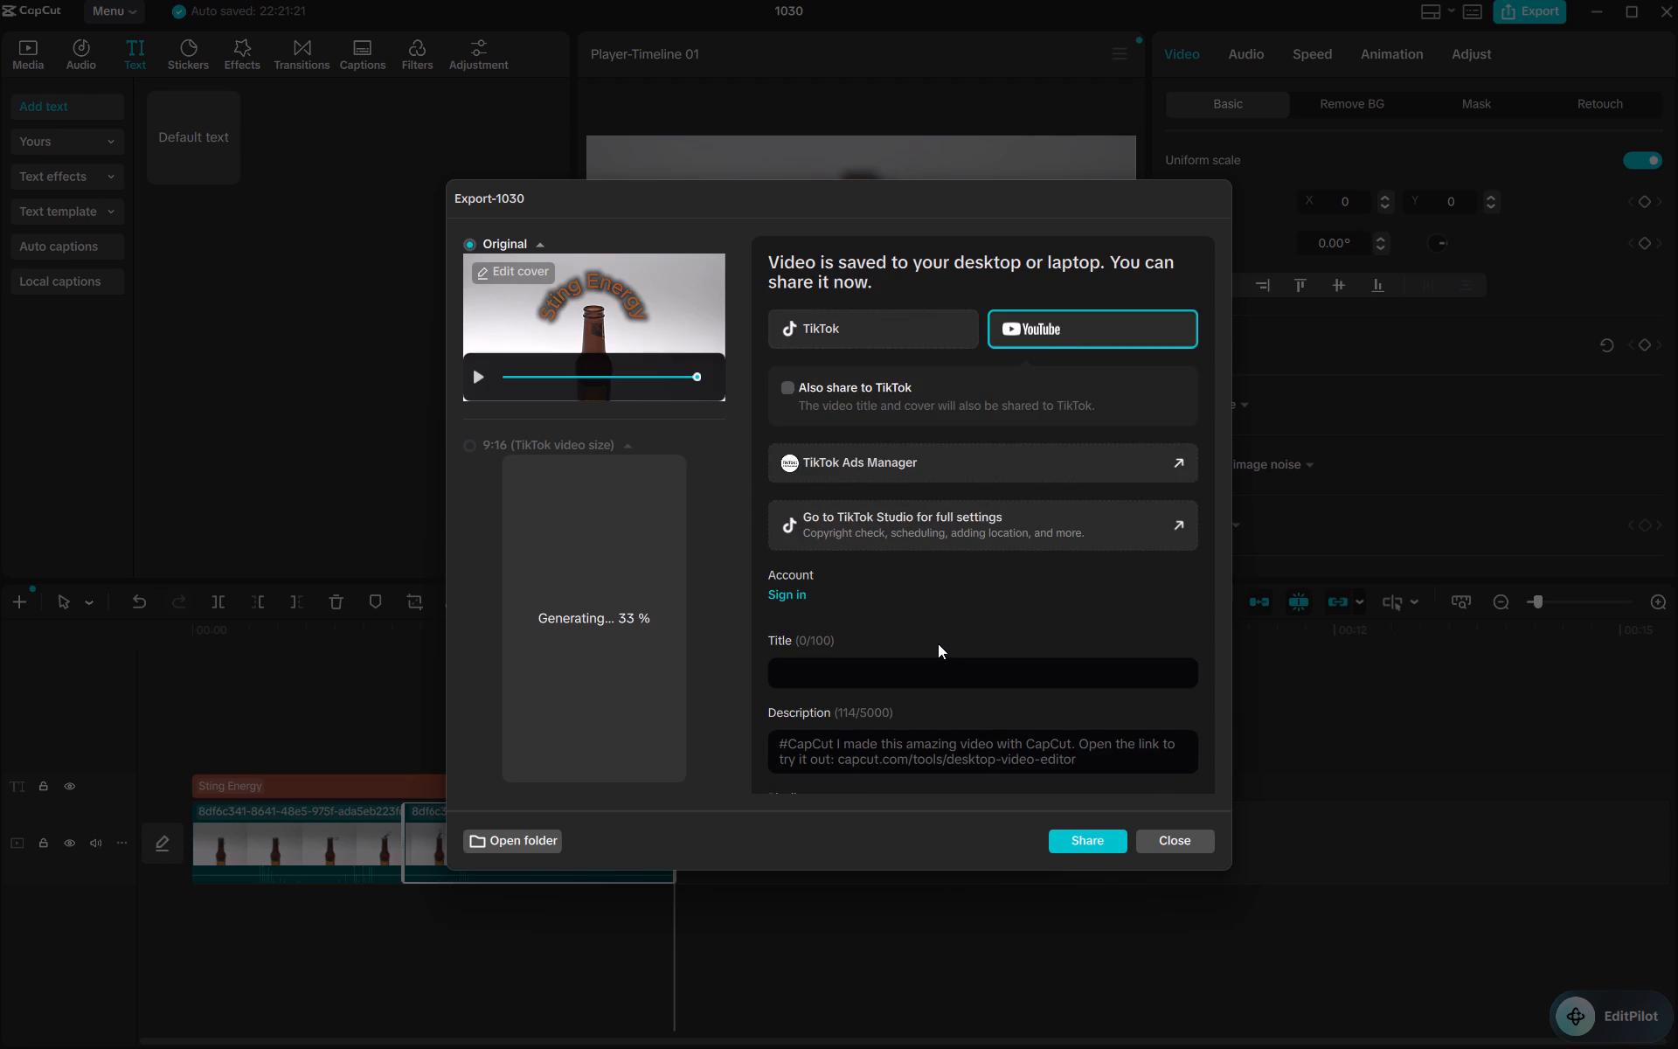
pyautogui.scroll(-8, 655, 663)
pyautogui.scroll(-1, 965, 629)
pyautogui.scroll(3, 965, 629)
pyautogui.scroll(-6, 965, 629)
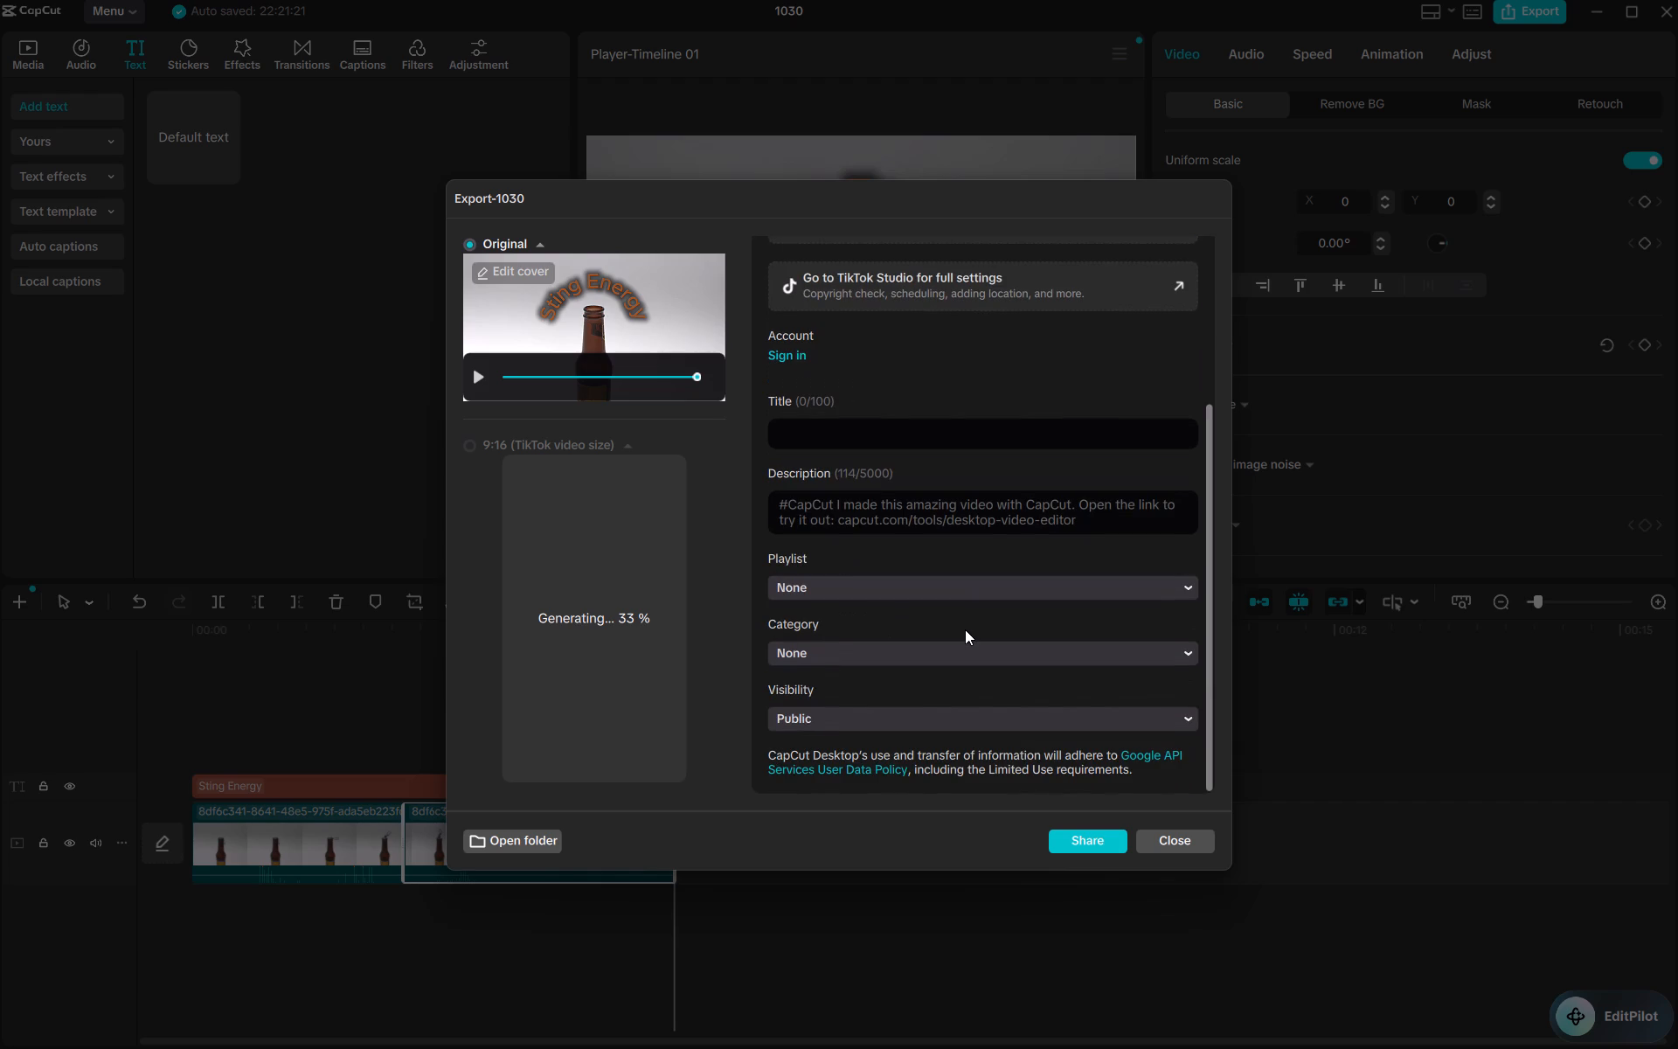
pyautogui.scroll(-3, 965, 629)
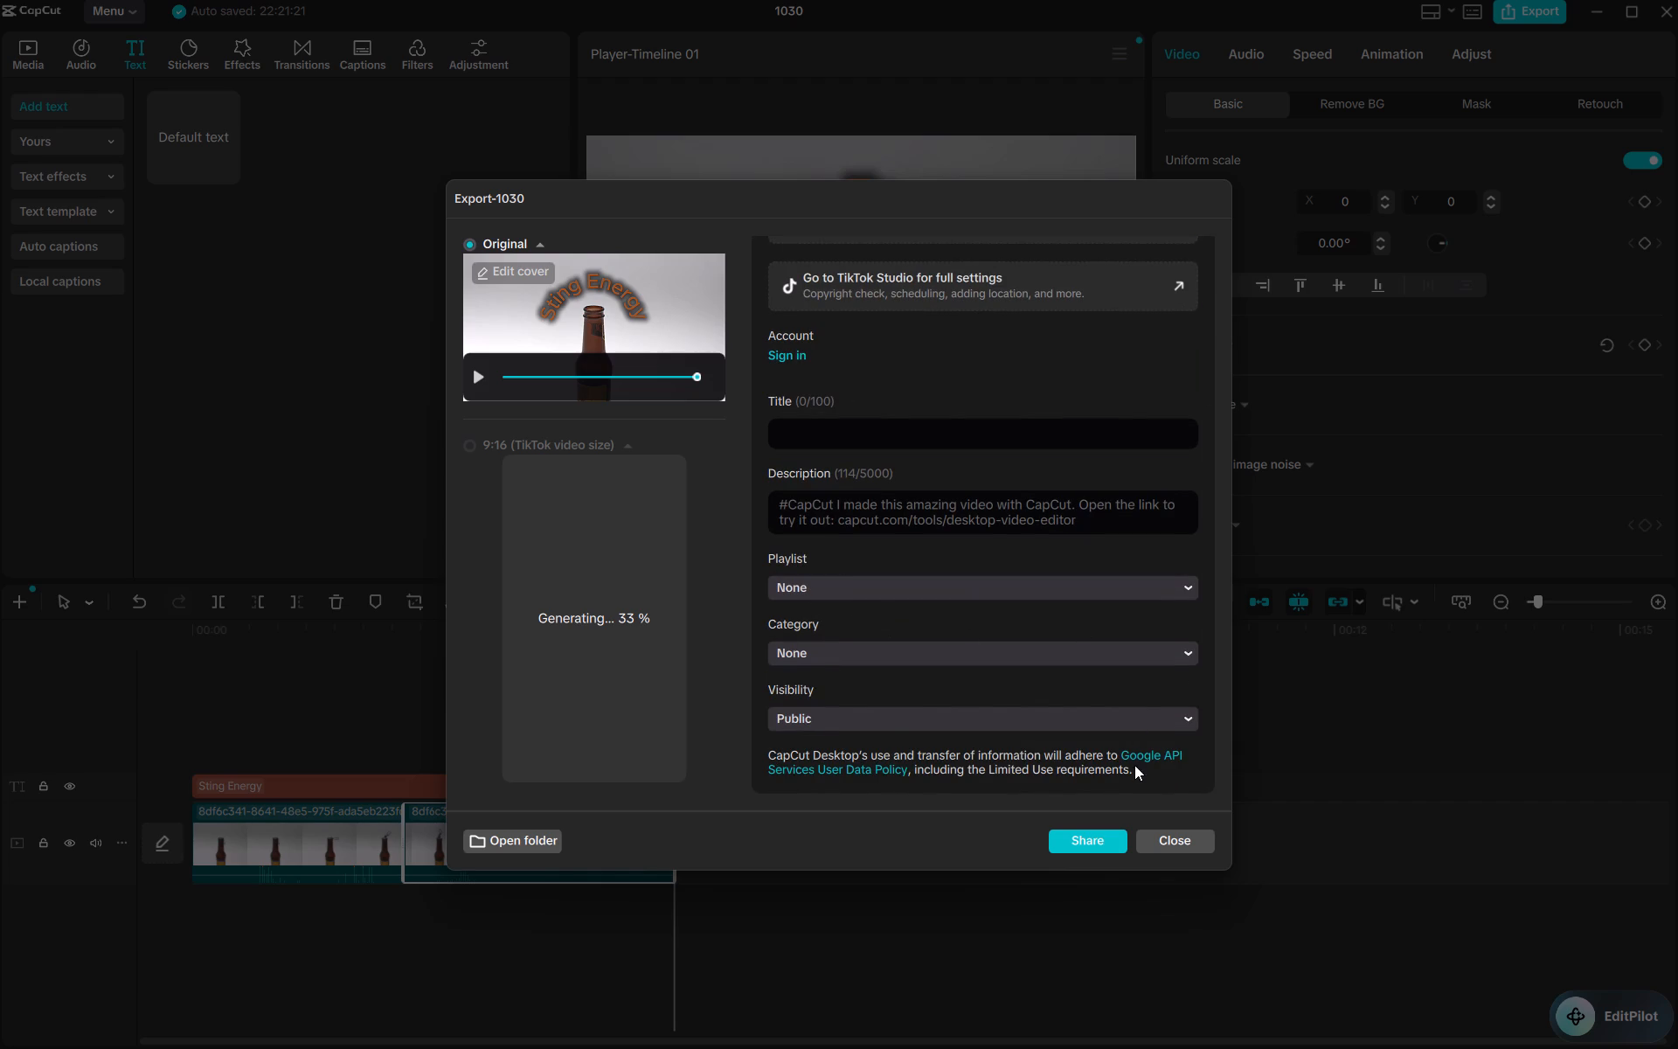
pyautogui.scroll(10, 1092, 691)
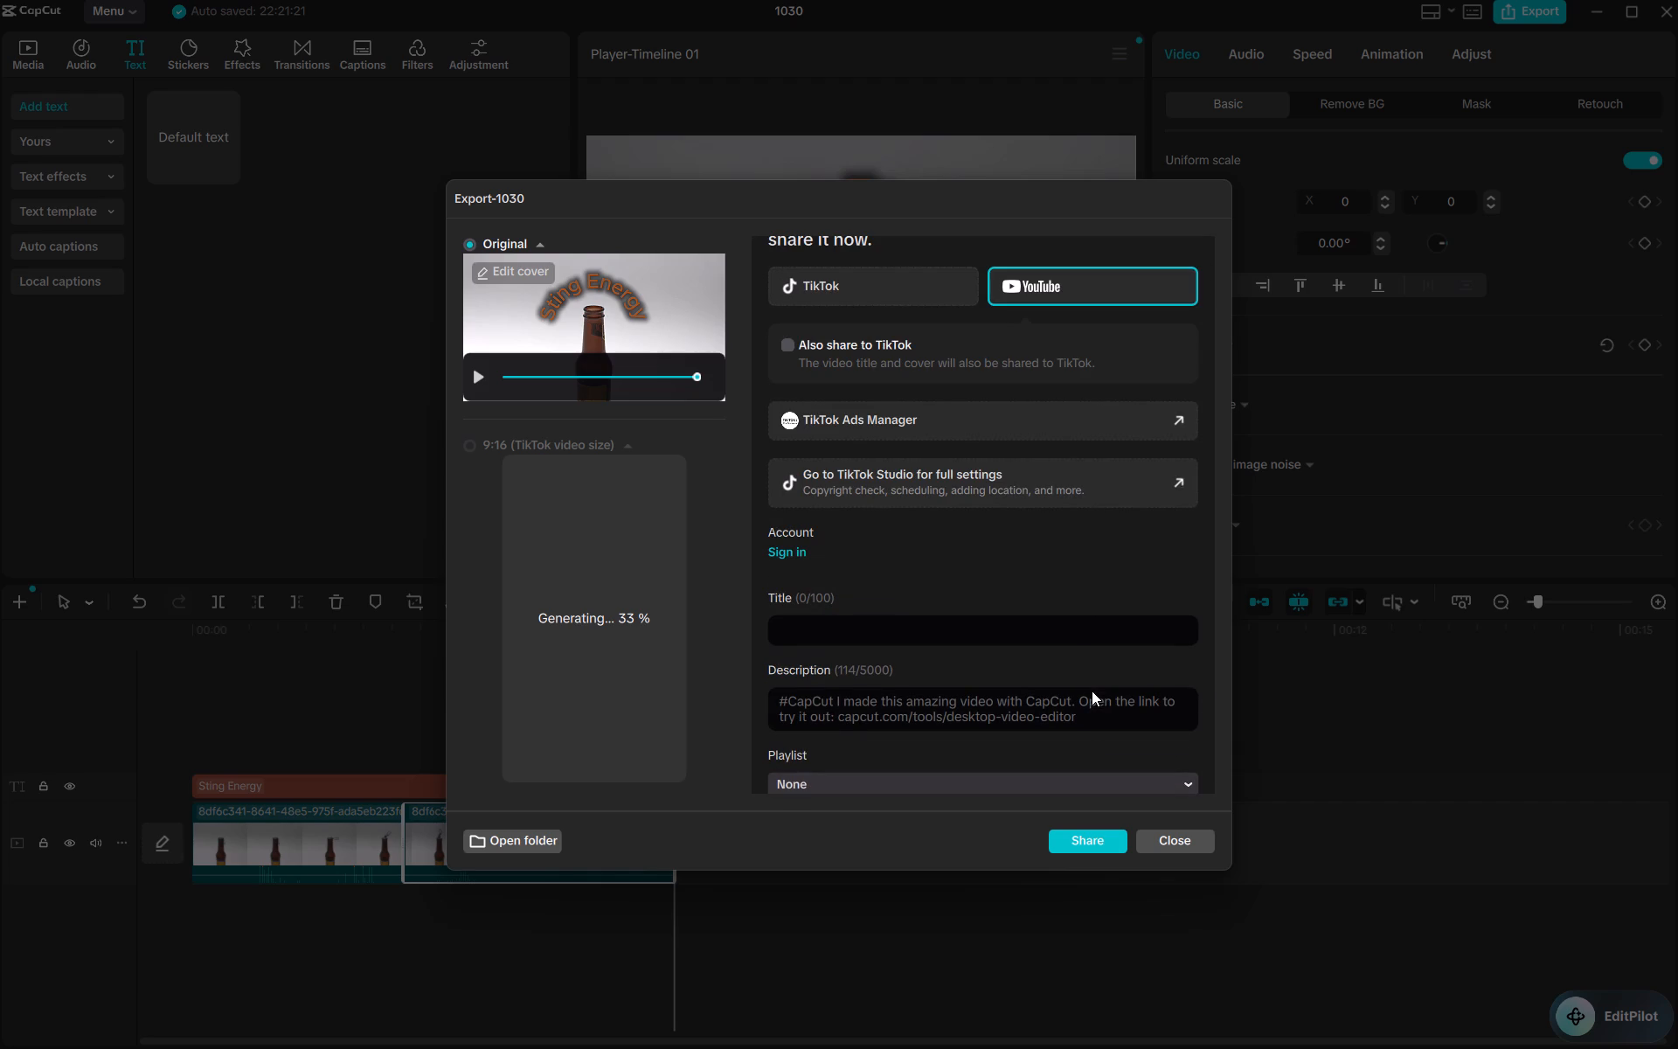
pyautogui.scroll(-17, 1092, 691)
pyautogui.scroll(-6, 1092, 691)
pyautogui.scroll(6, 1092, 691)
pyautogui.scroll(-17, 1092, 691)
pyautogui.scroll(-5, 1053, 518)
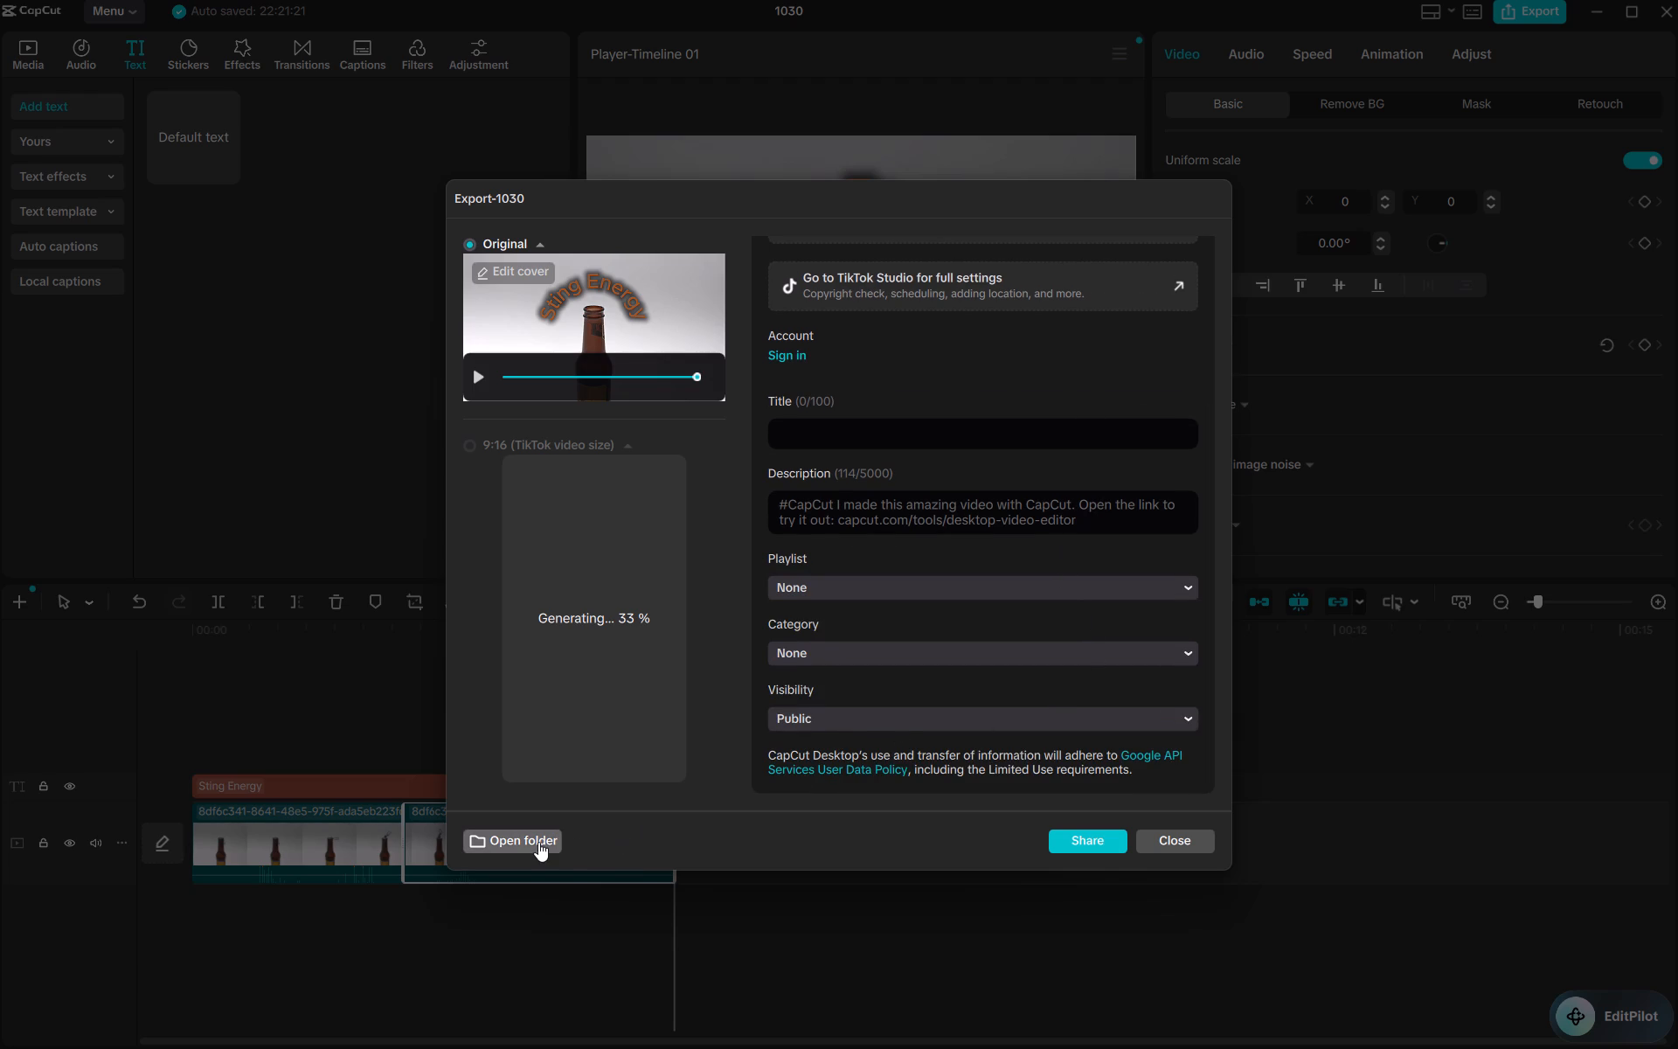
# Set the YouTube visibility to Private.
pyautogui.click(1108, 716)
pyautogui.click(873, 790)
# Open the export folder, play the exported video 1030 in Media Player to check it, and close the player.
pyautogui.click(524, 835)
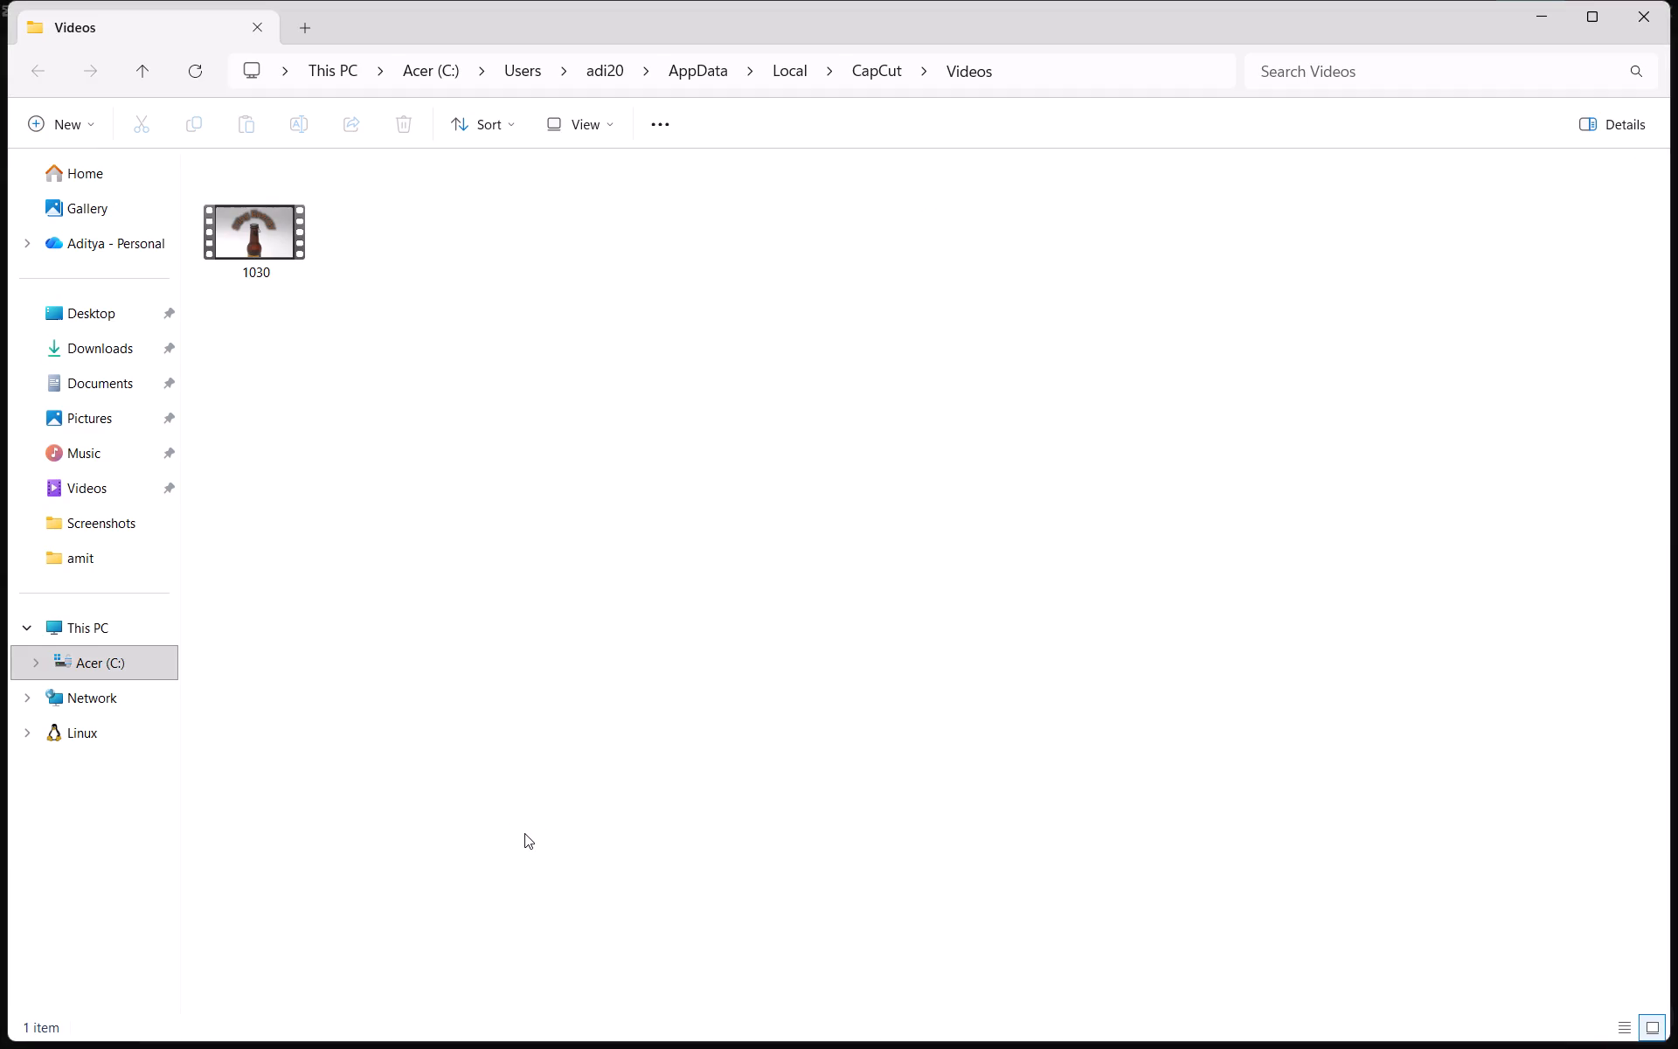
pyautogui.doubleClick(249, 240)
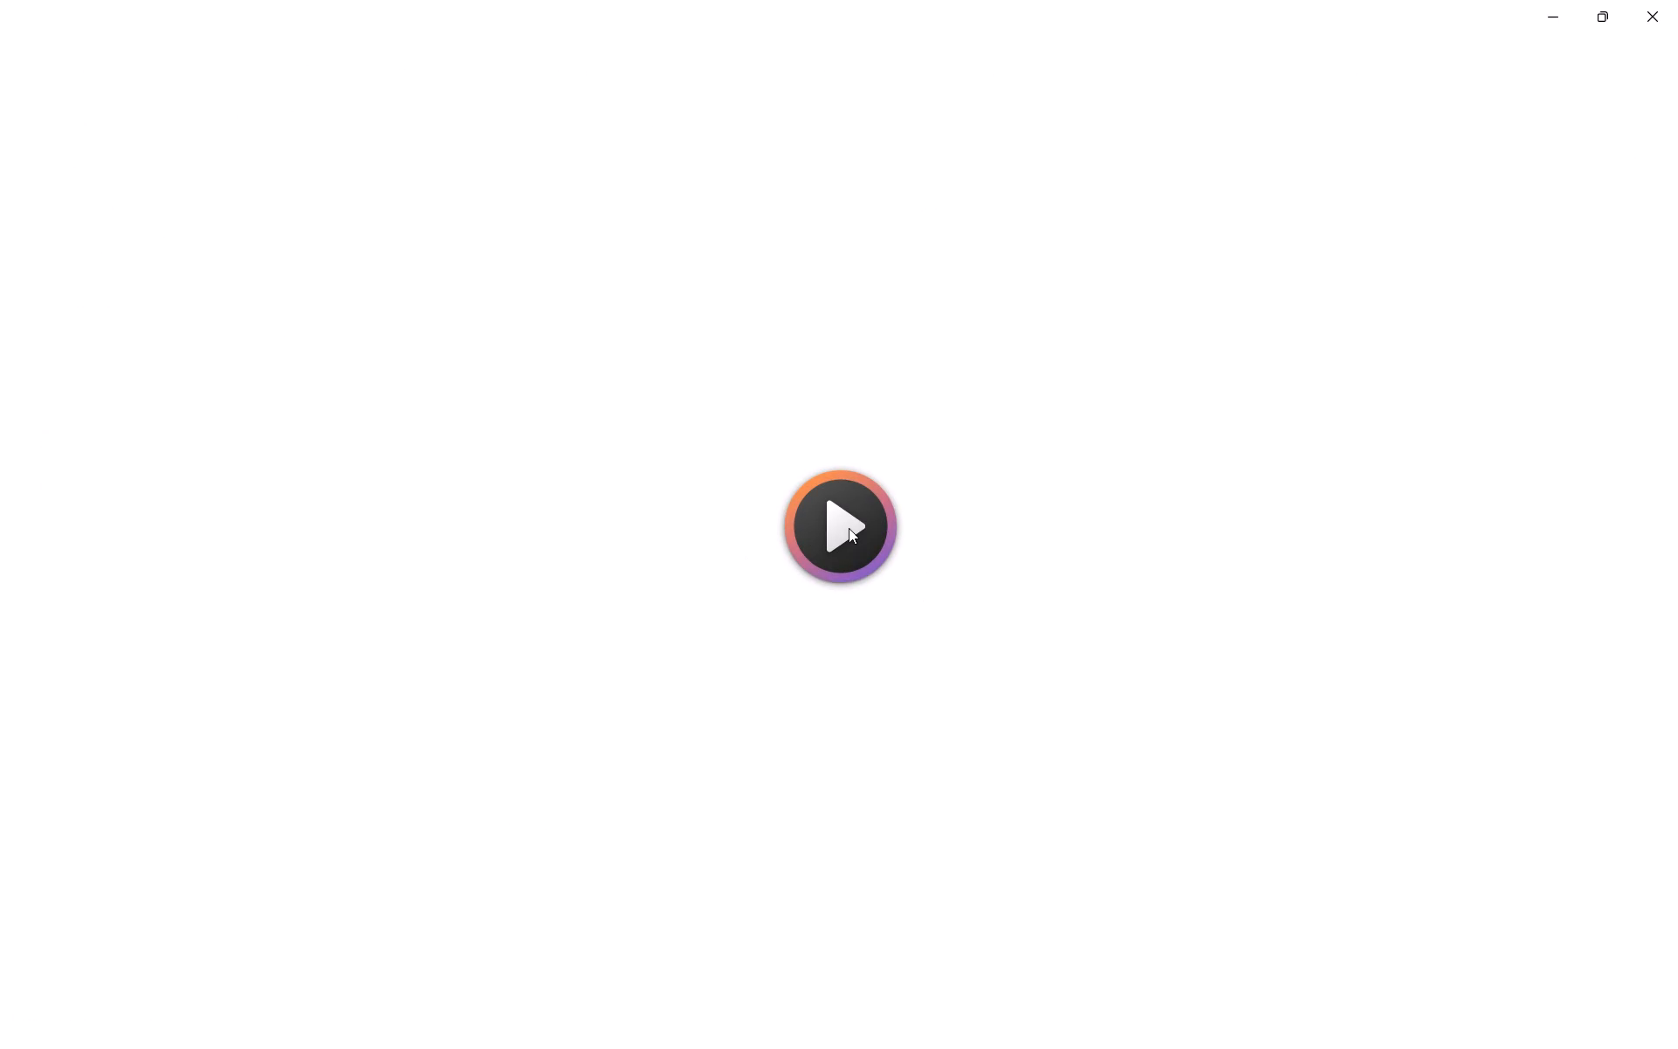
pyautogui.click(849, 528)
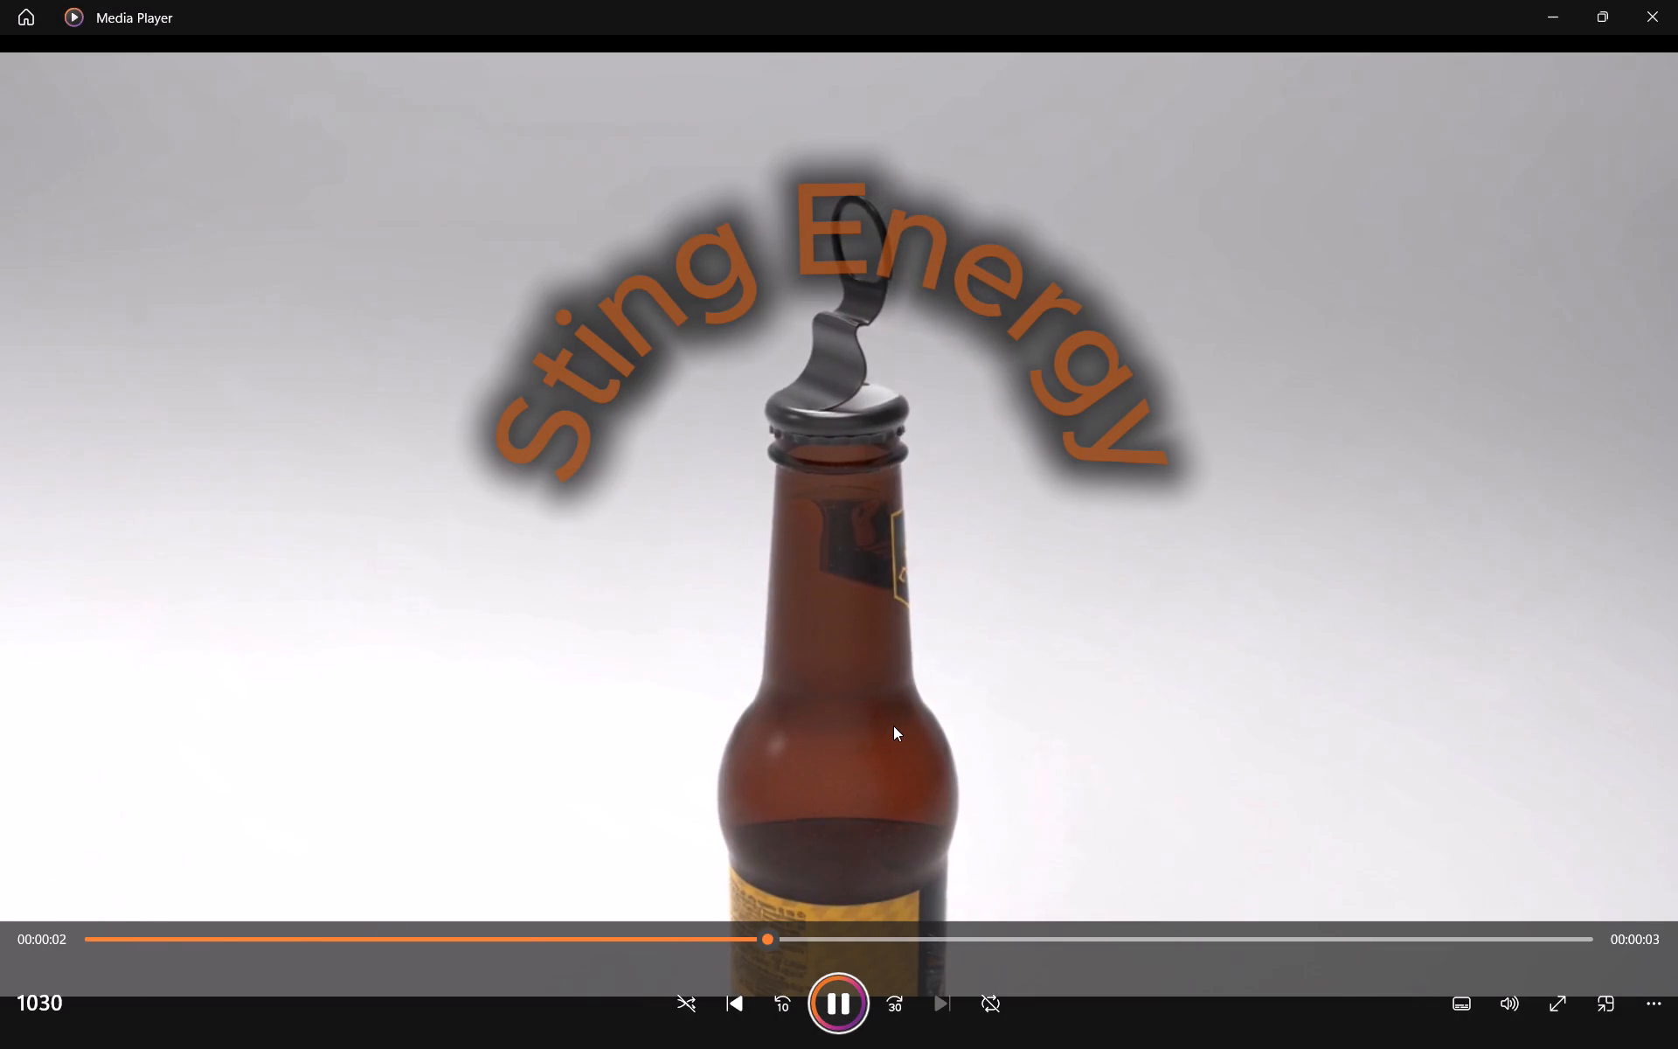
pyautogui.click(1675, 1)
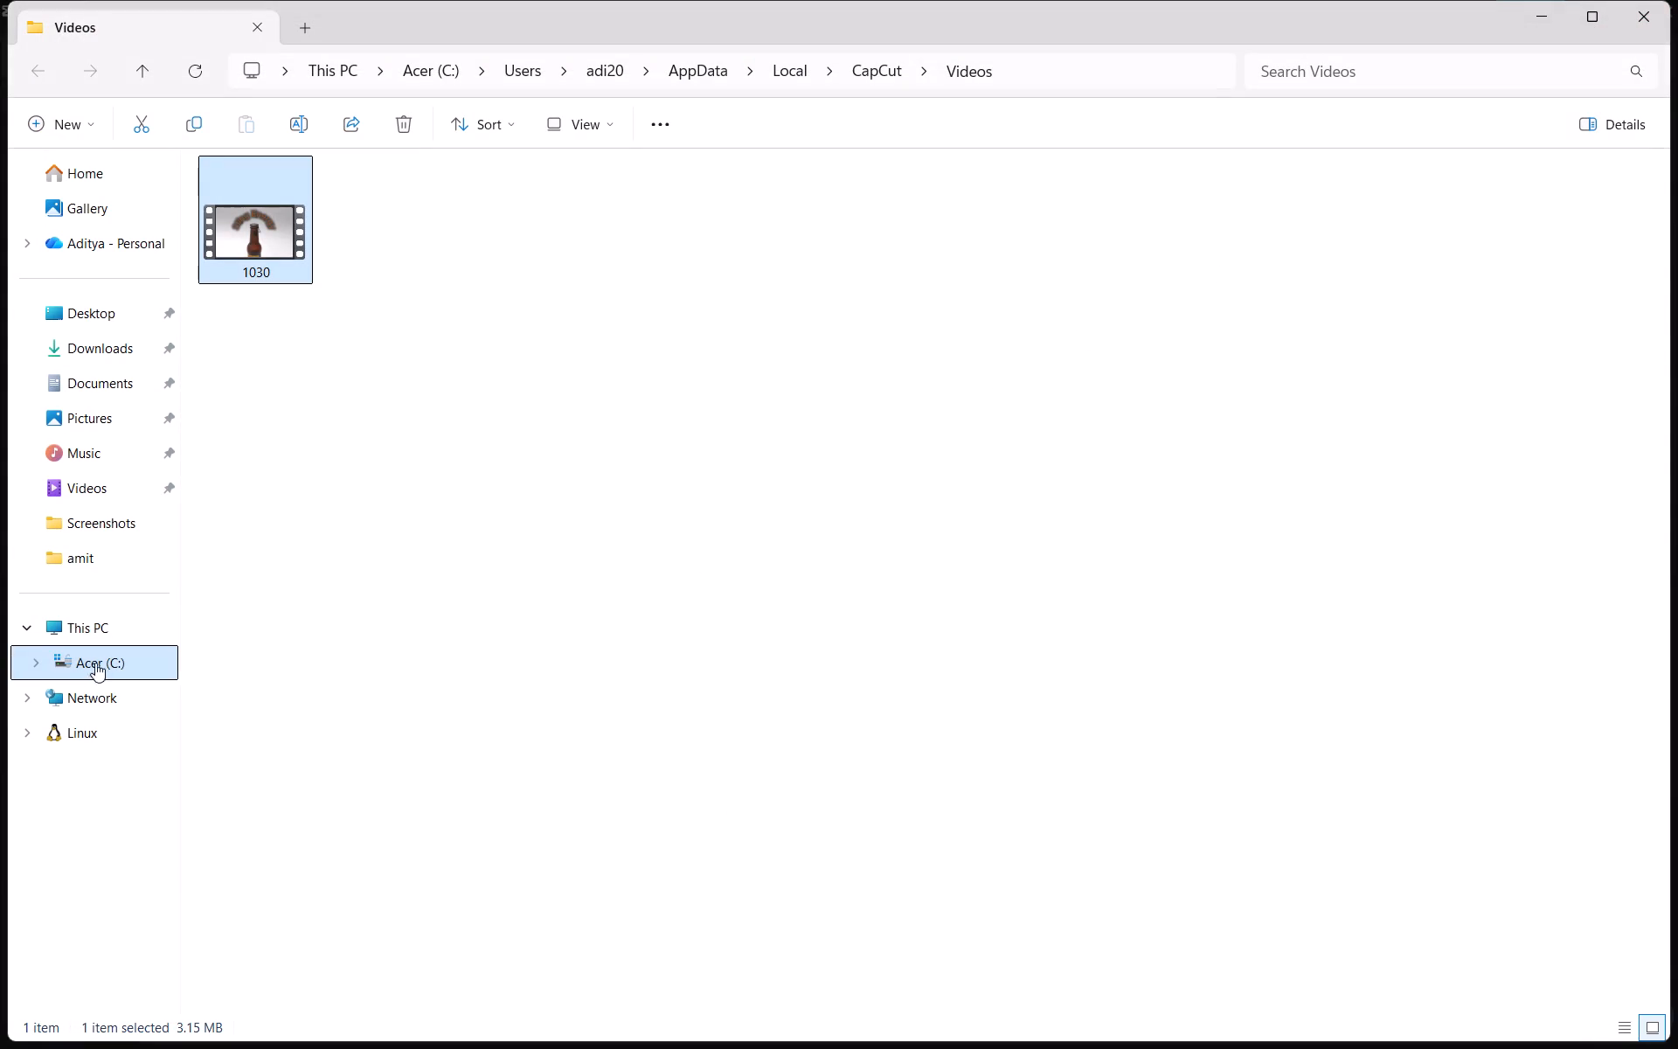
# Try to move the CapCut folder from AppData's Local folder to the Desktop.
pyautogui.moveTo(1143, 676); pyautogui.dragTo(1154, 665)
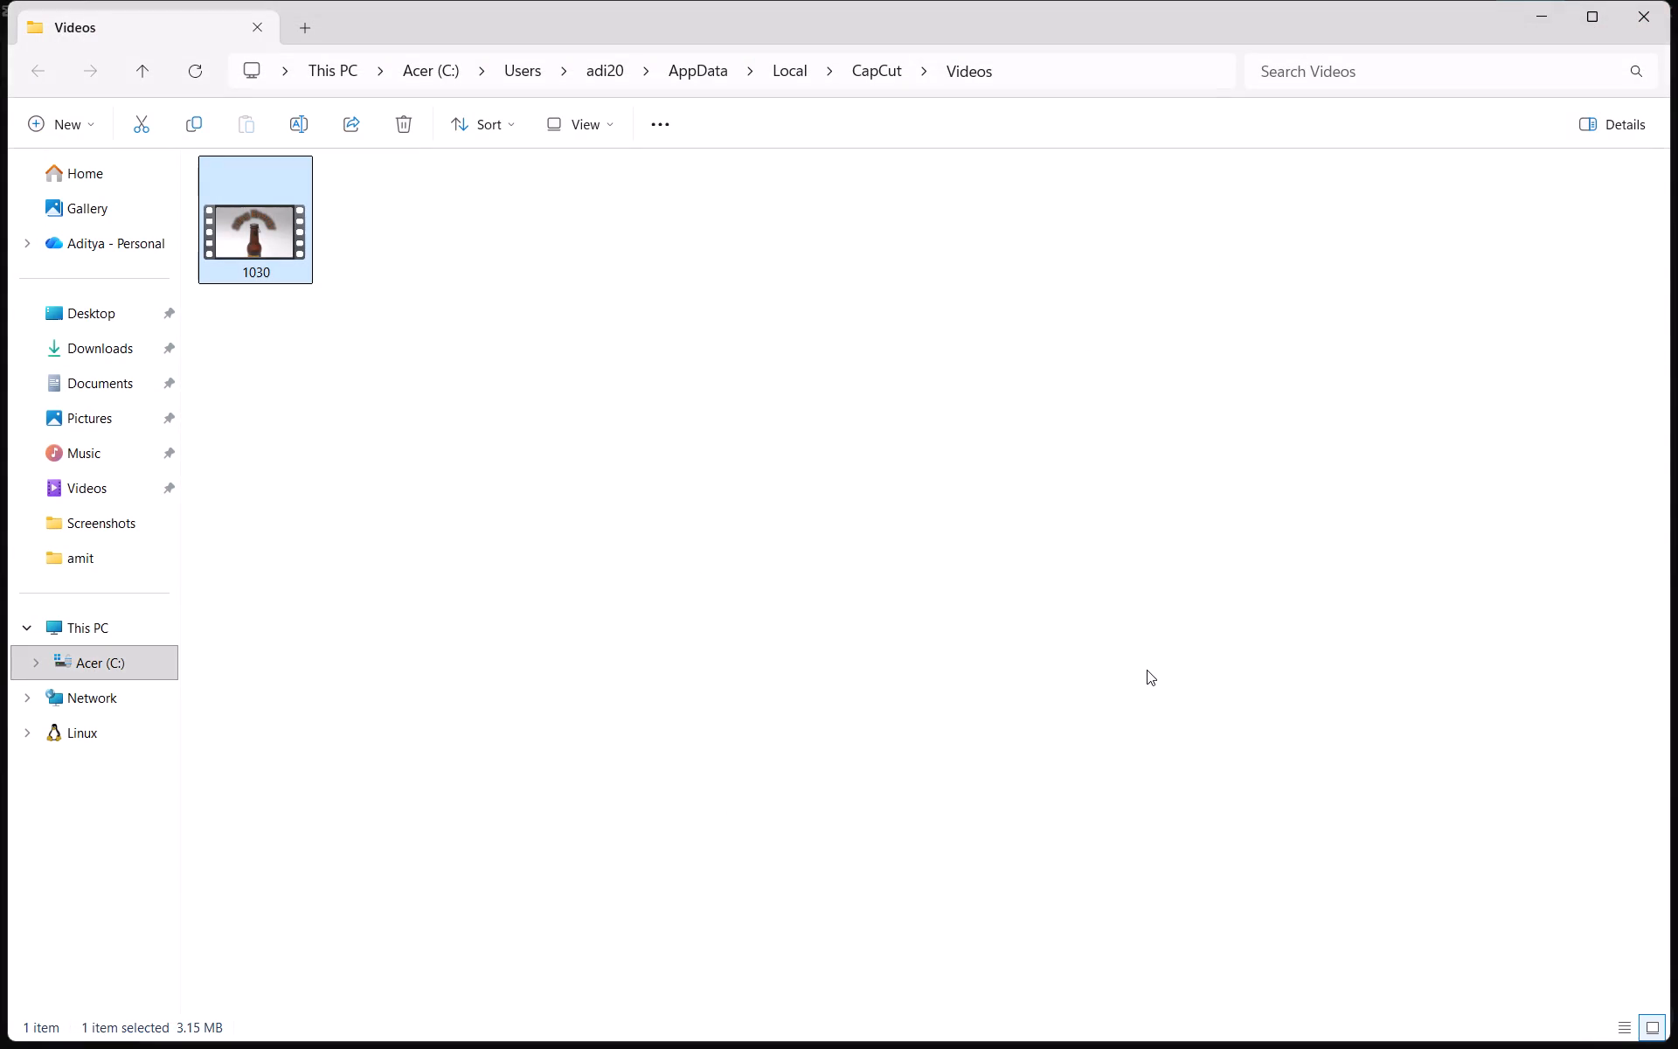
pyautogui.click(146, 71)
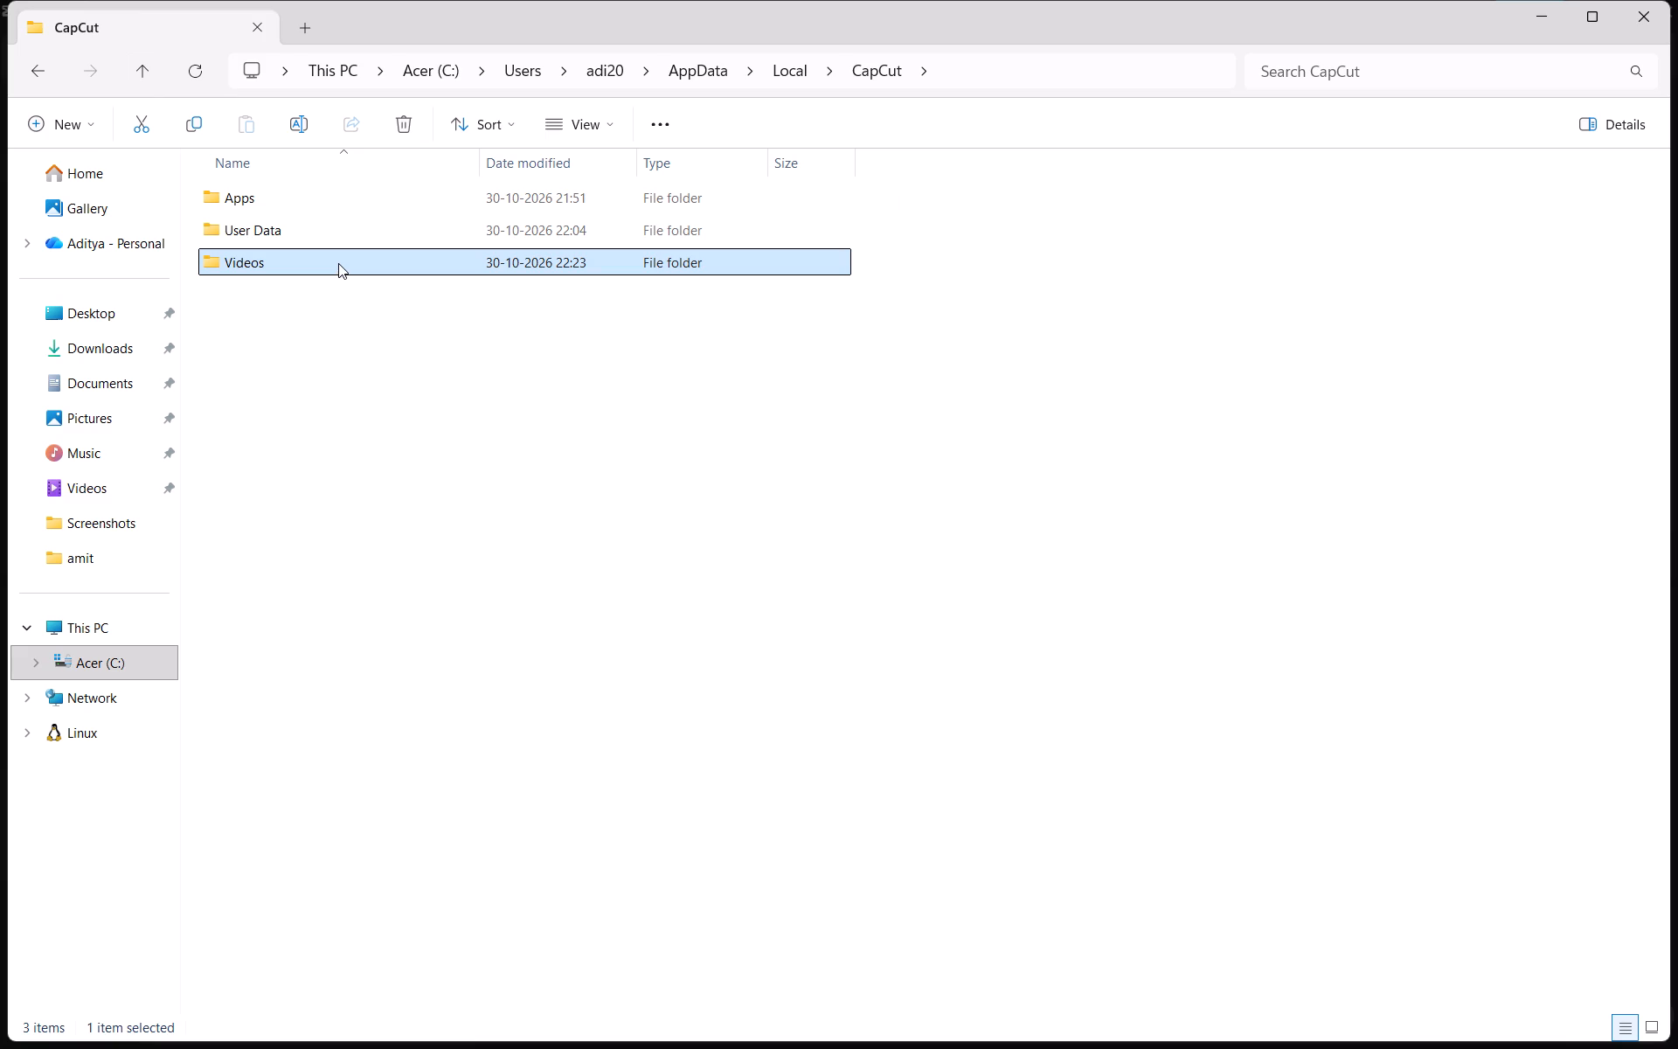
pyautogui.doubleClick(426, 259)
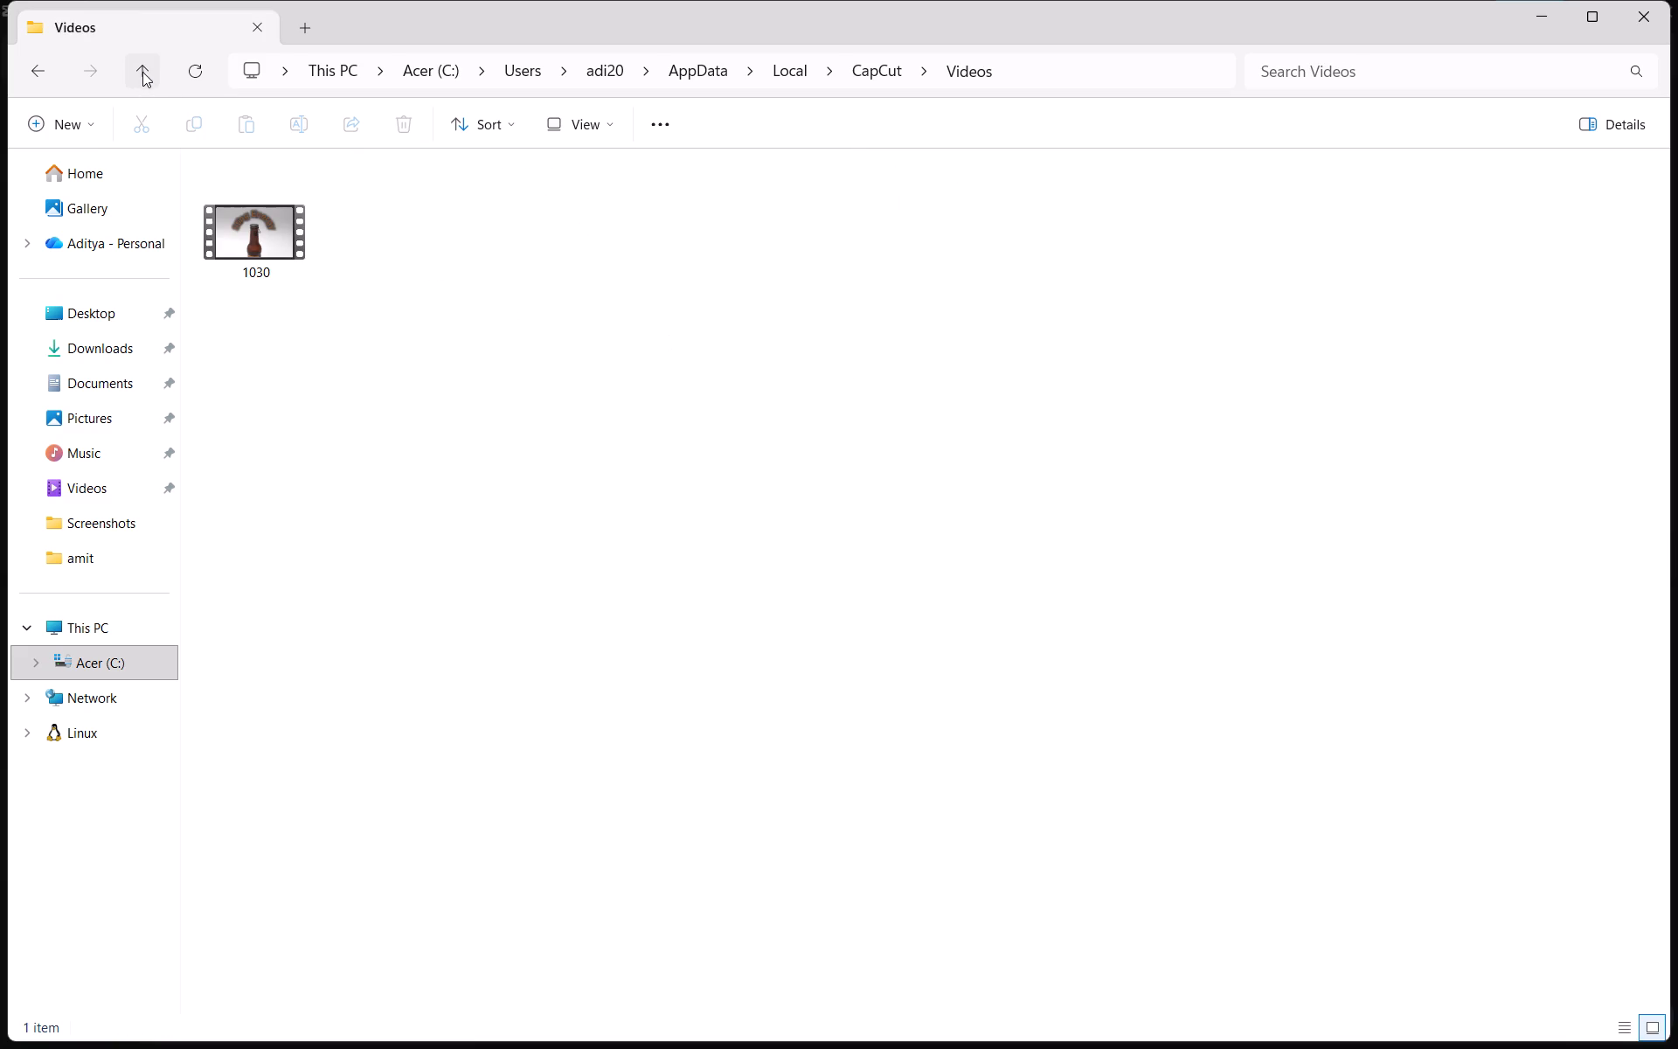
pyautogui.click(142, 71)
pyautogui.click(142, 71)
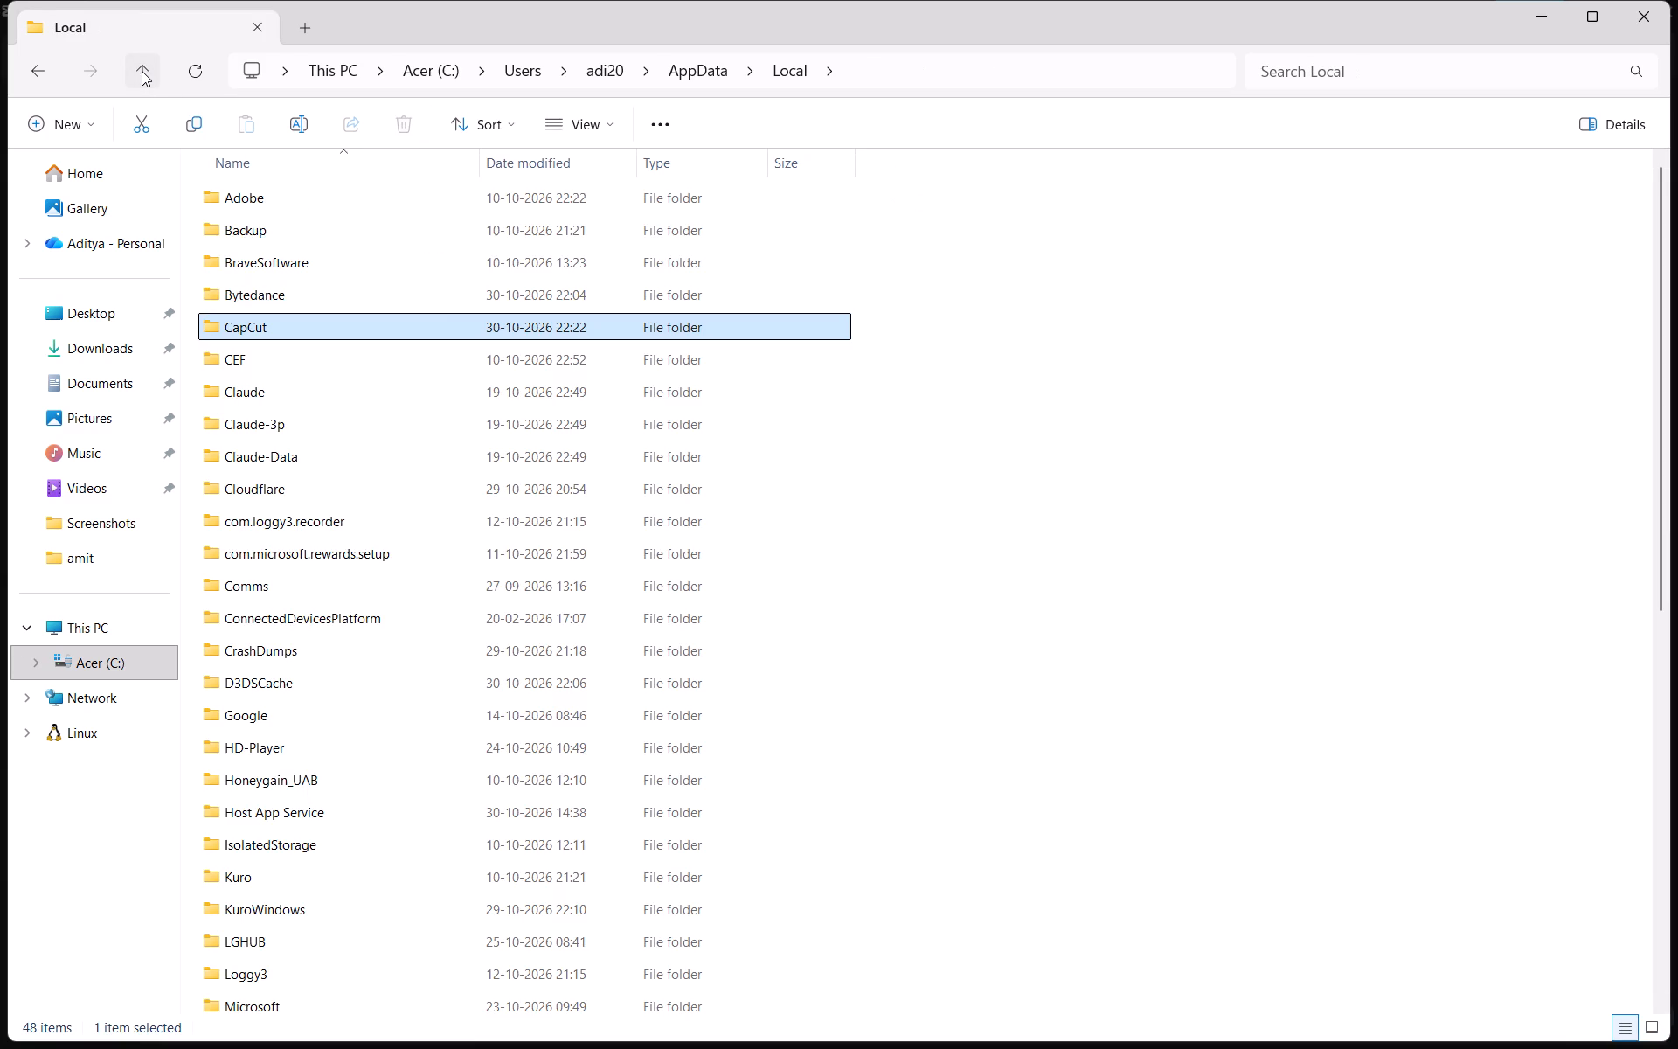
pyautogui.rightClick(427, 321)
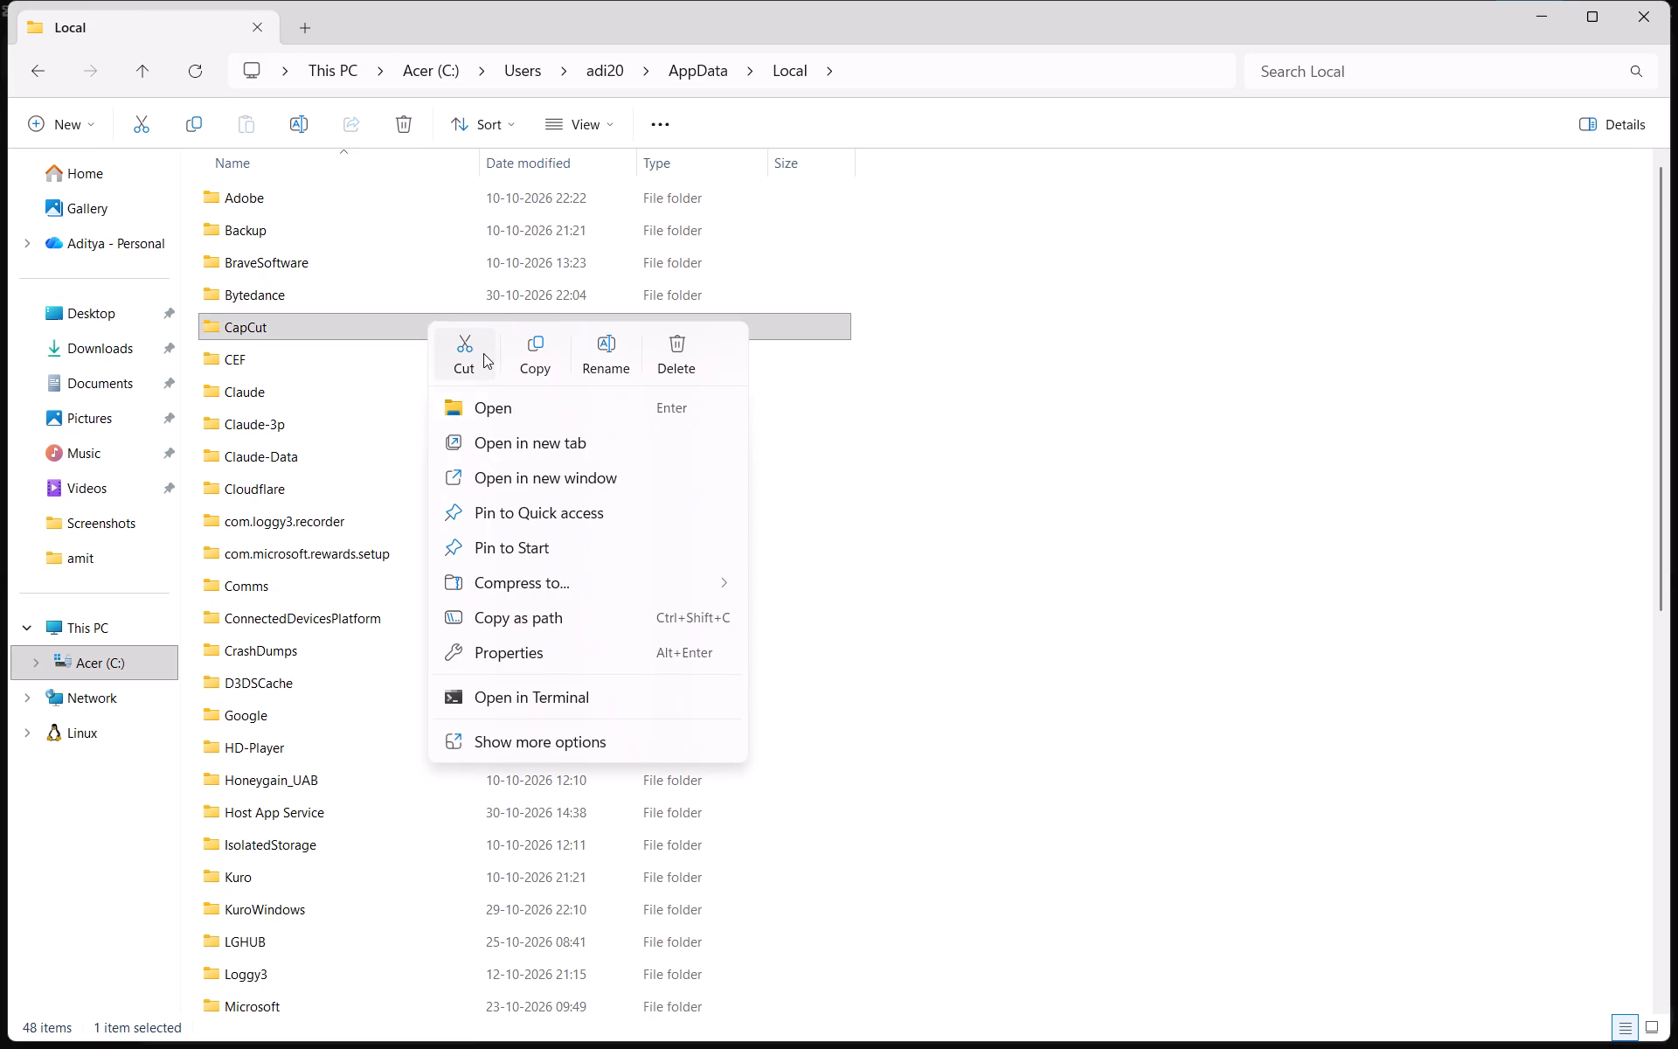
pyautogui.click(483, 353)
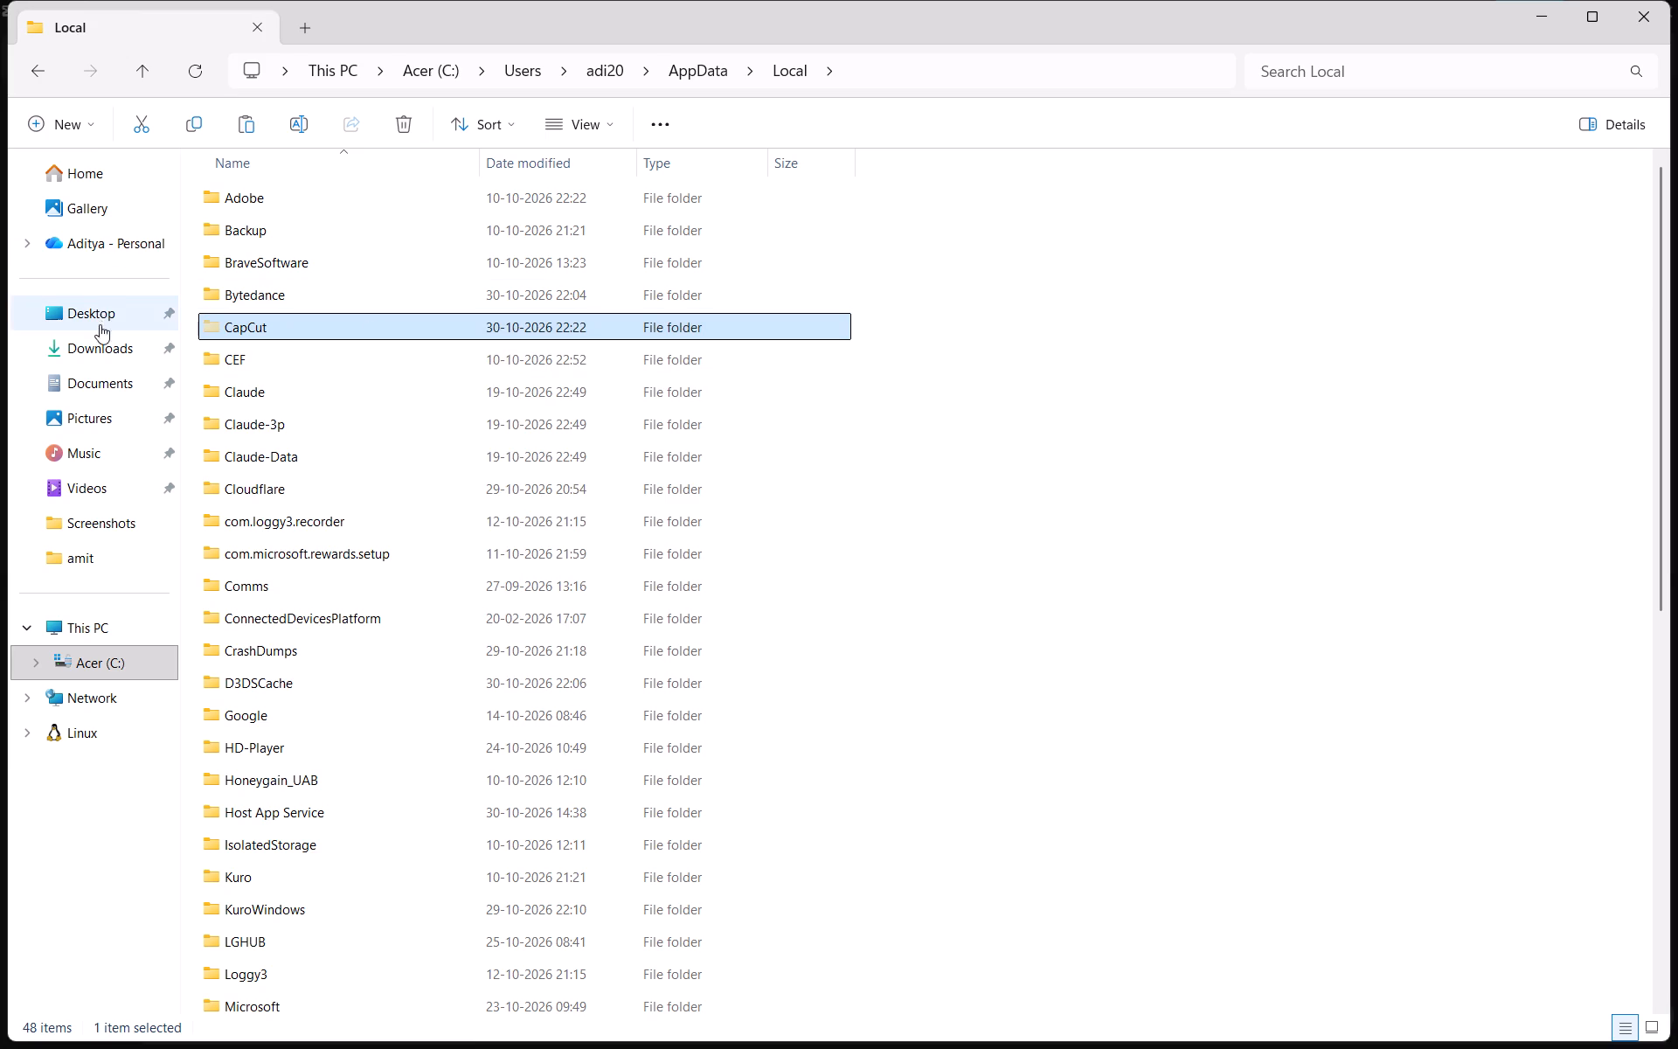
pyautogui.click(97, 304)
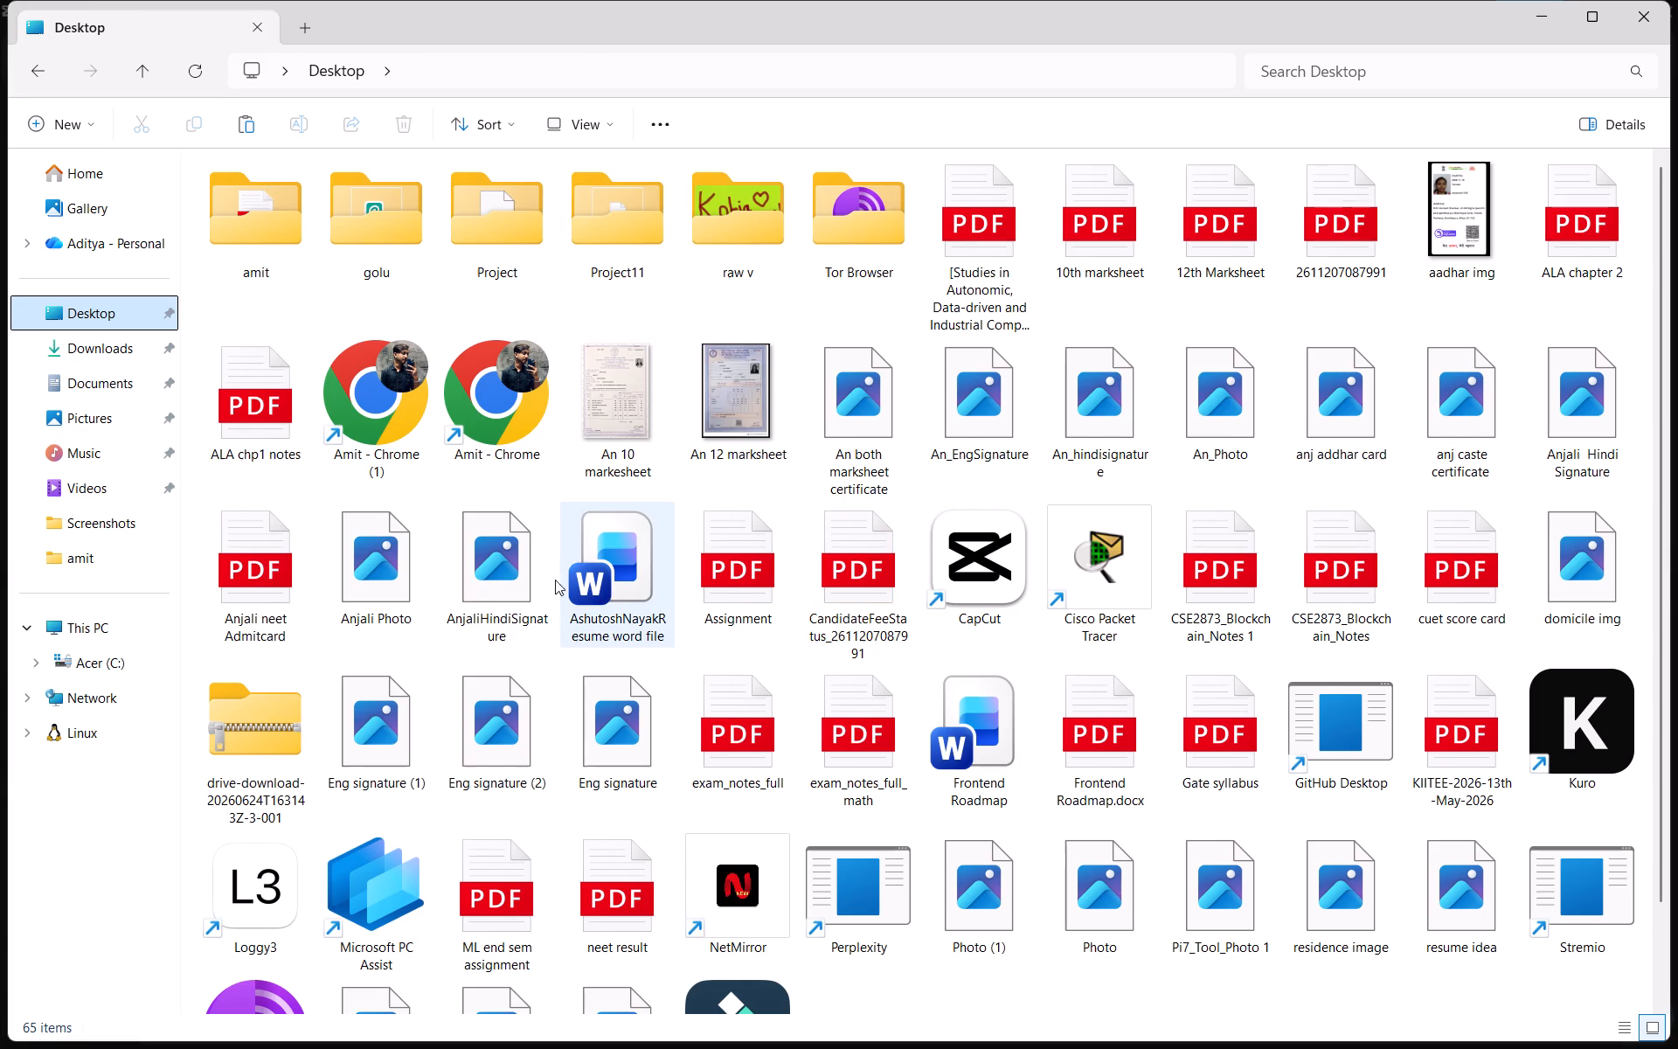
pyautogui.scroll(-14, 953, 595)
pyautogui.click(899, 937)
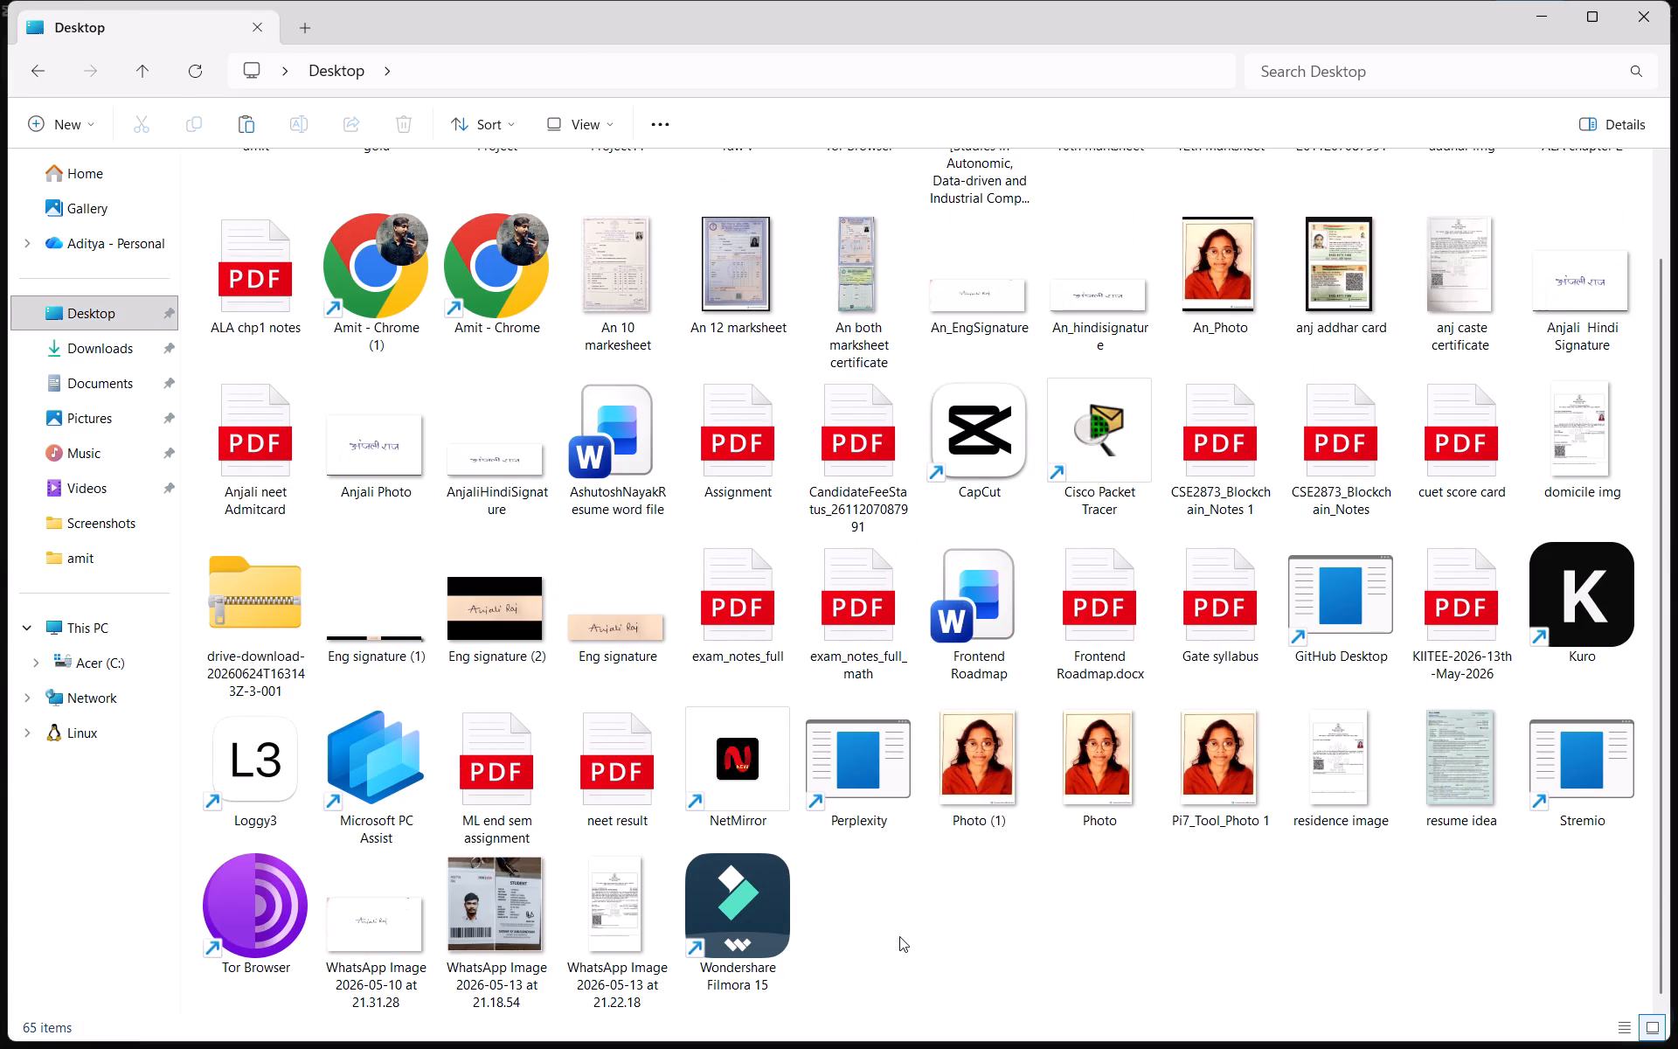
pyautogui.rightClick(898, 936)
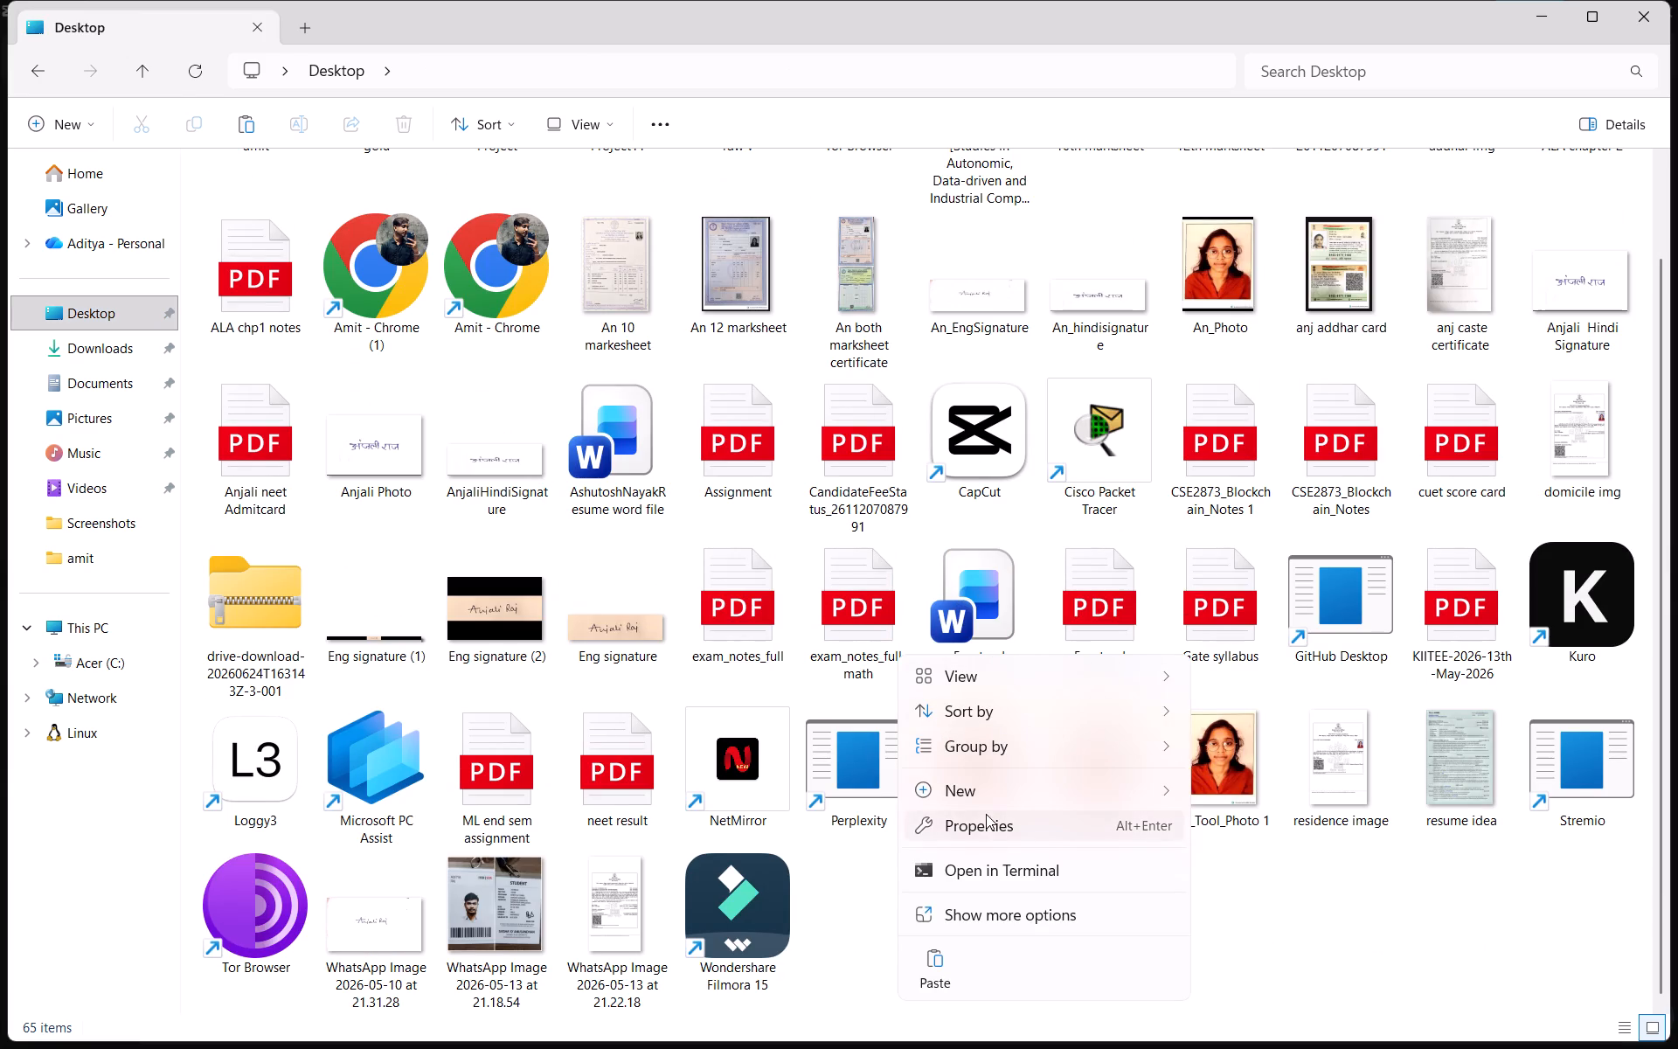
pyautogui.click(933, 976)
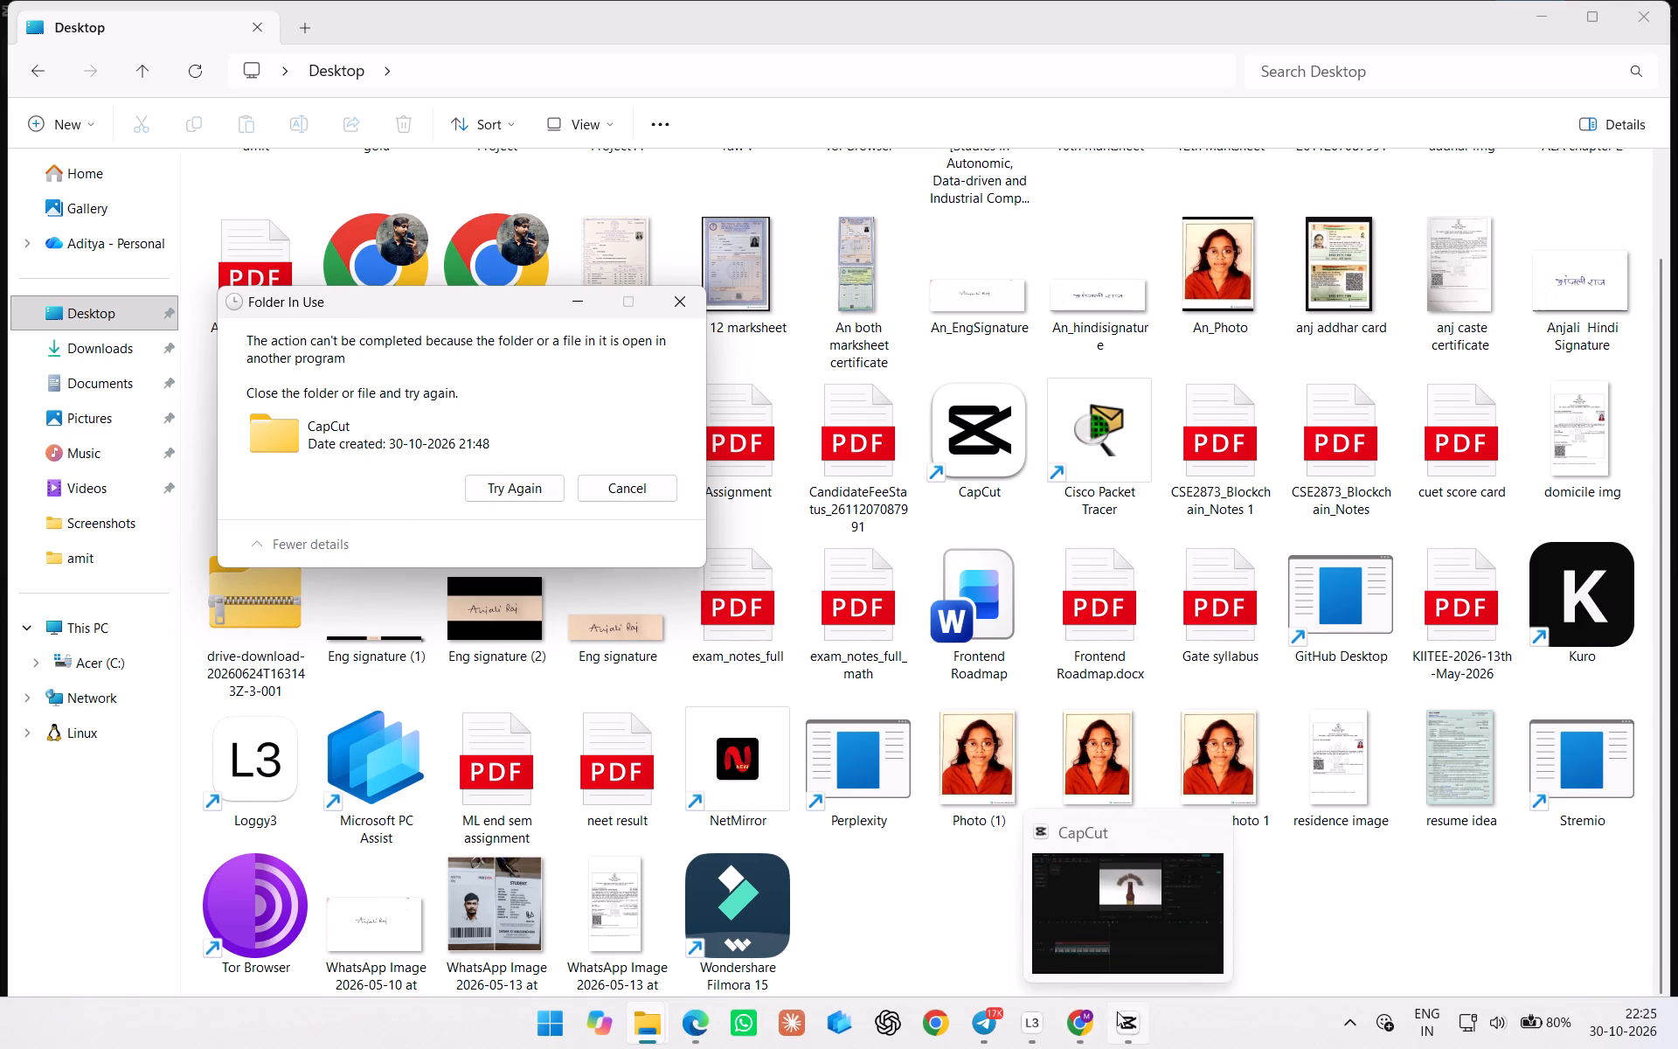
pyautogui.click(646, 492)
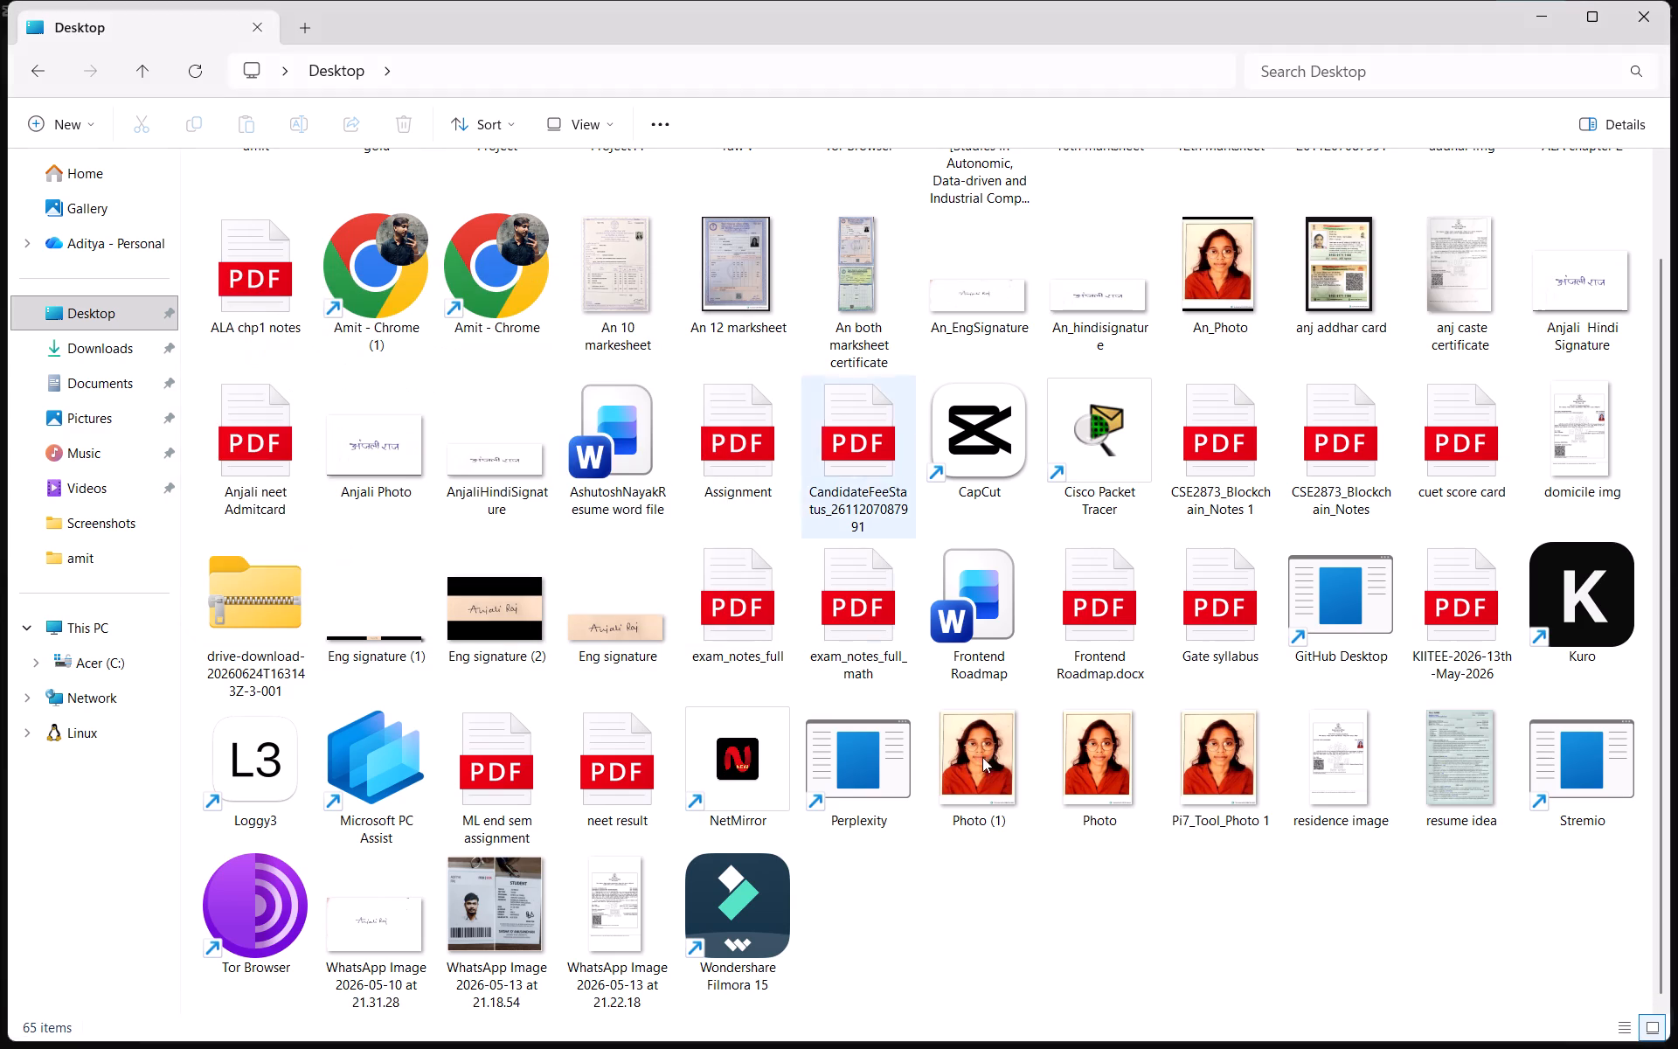
# Switch back to CapCut, reopen the export folder and capture a screenshot of its upper half showing the path and file 1030.
pyautogui.click(1123, 1035)
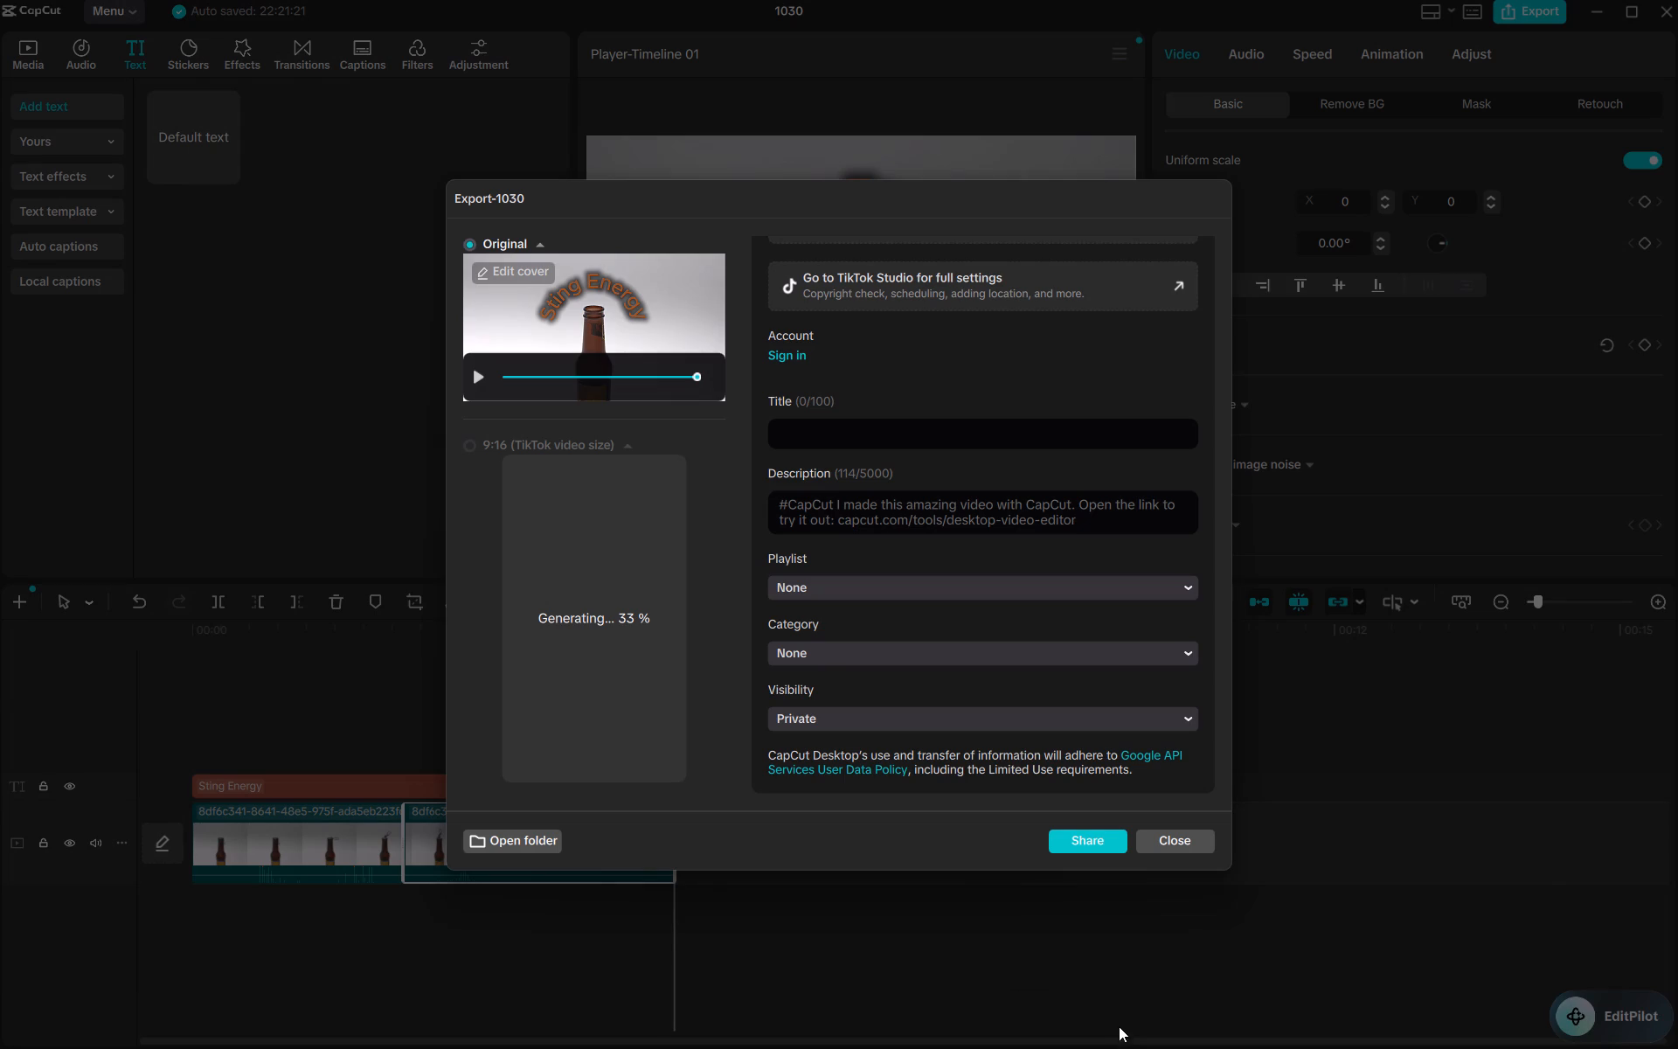
pyautogui.scroll(-4, 698, 726)
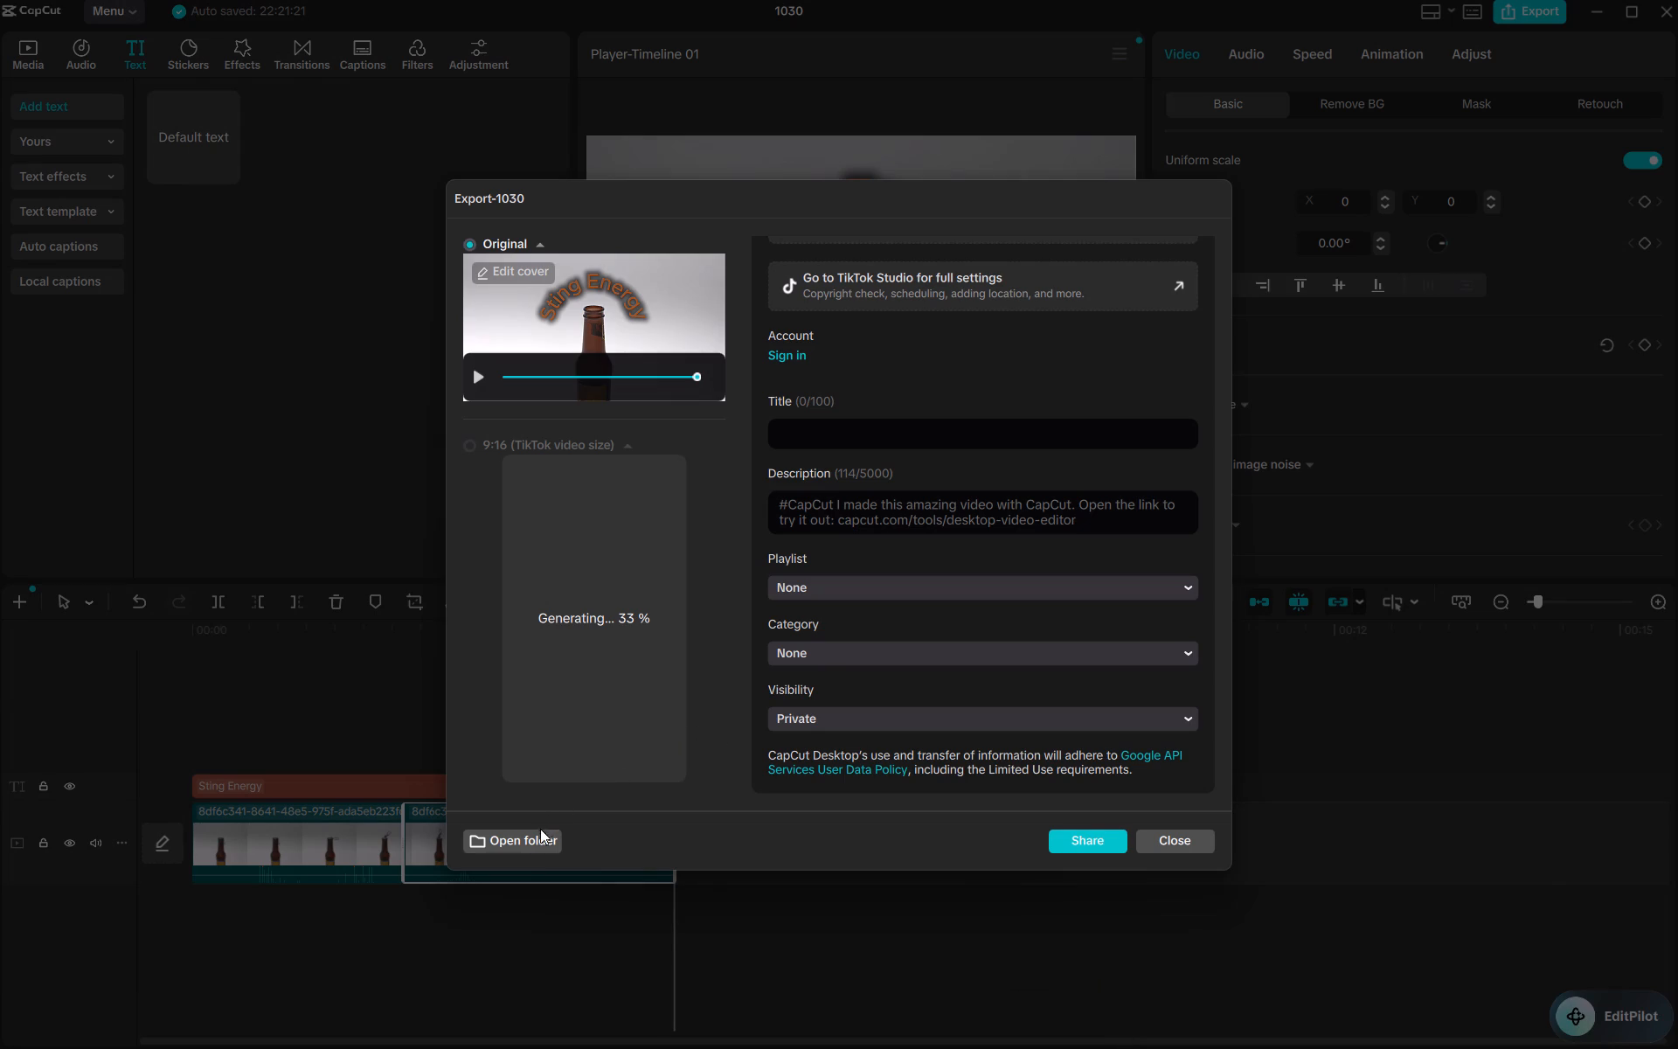
pyautogui.click(531, 837)
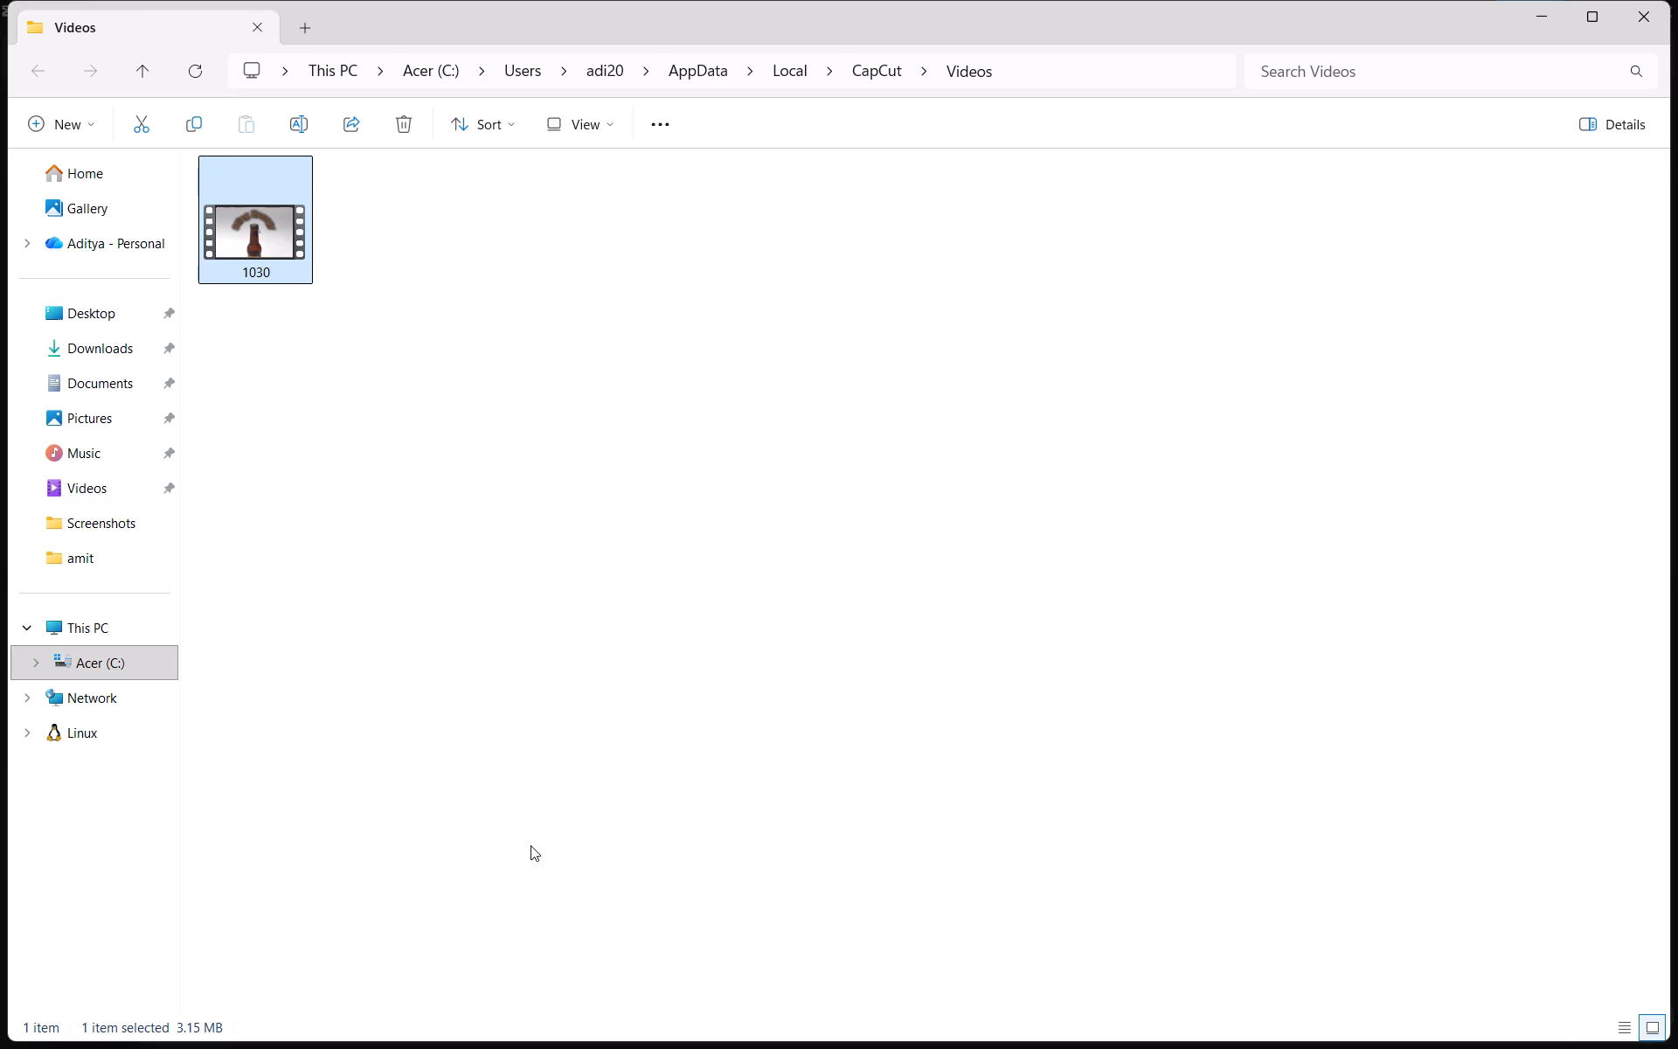
pyautogui.press('Print')
pyautogui.moveTo(0, 0); pyautogui.dragTo(1677, 512)
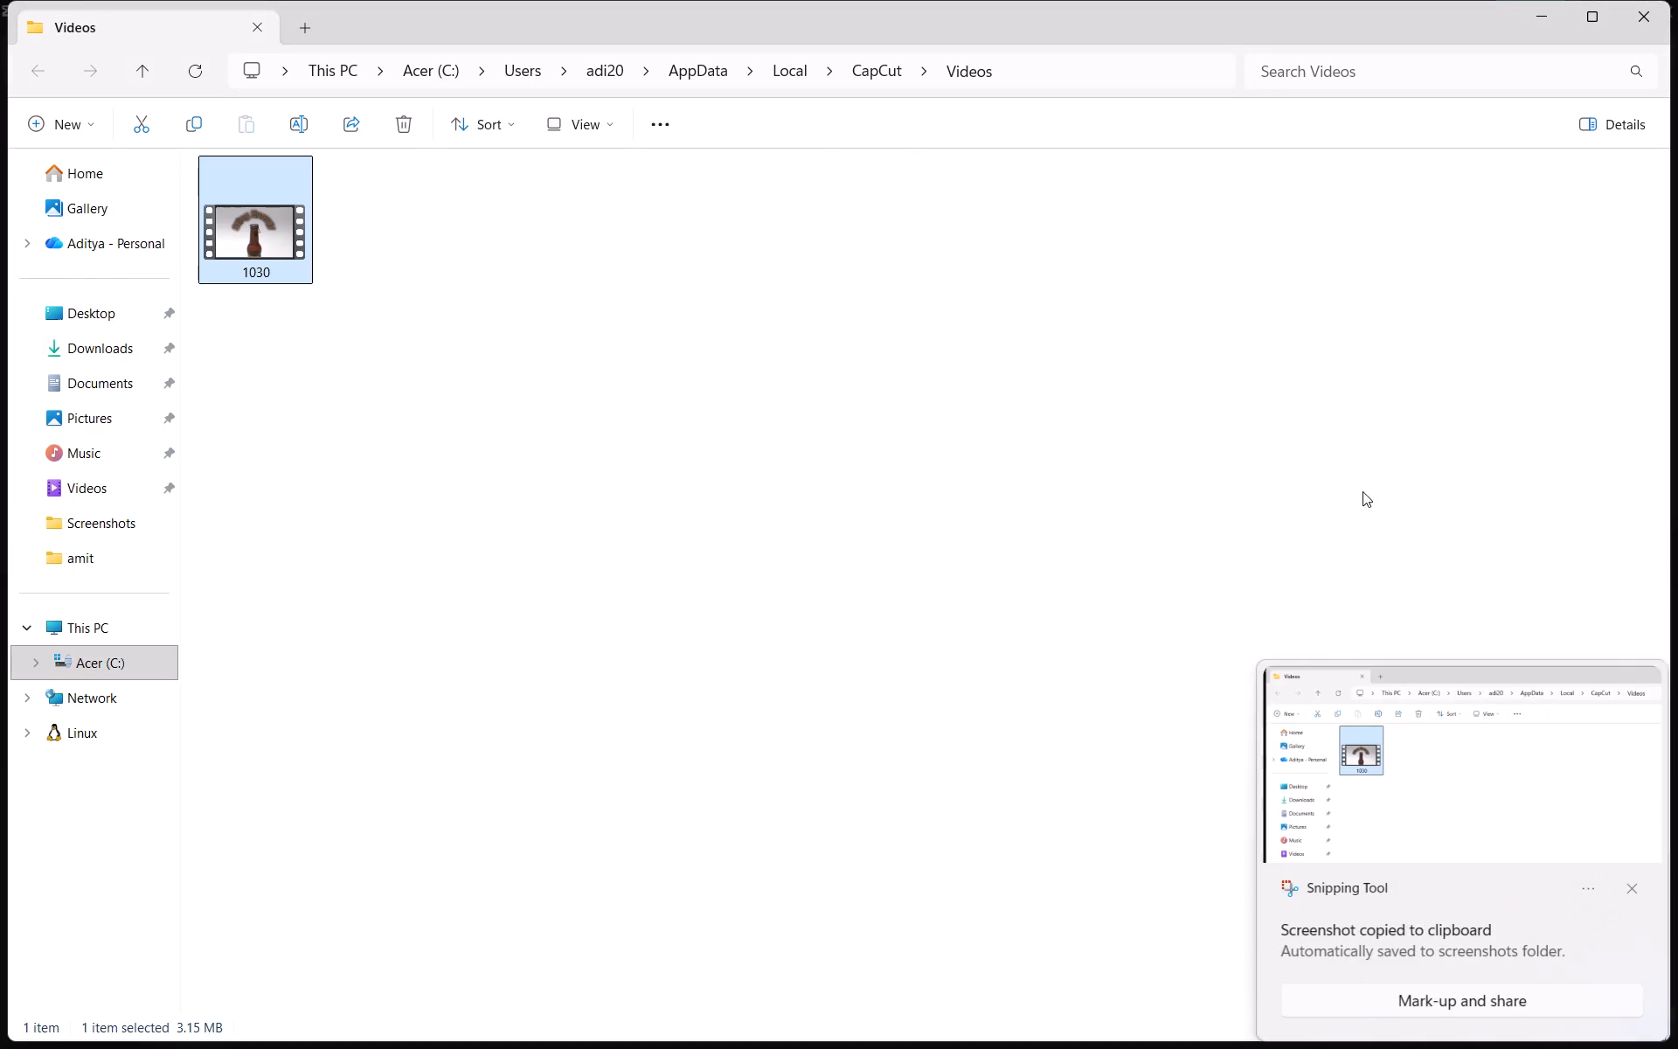
pyautogui.click(1646, 26)
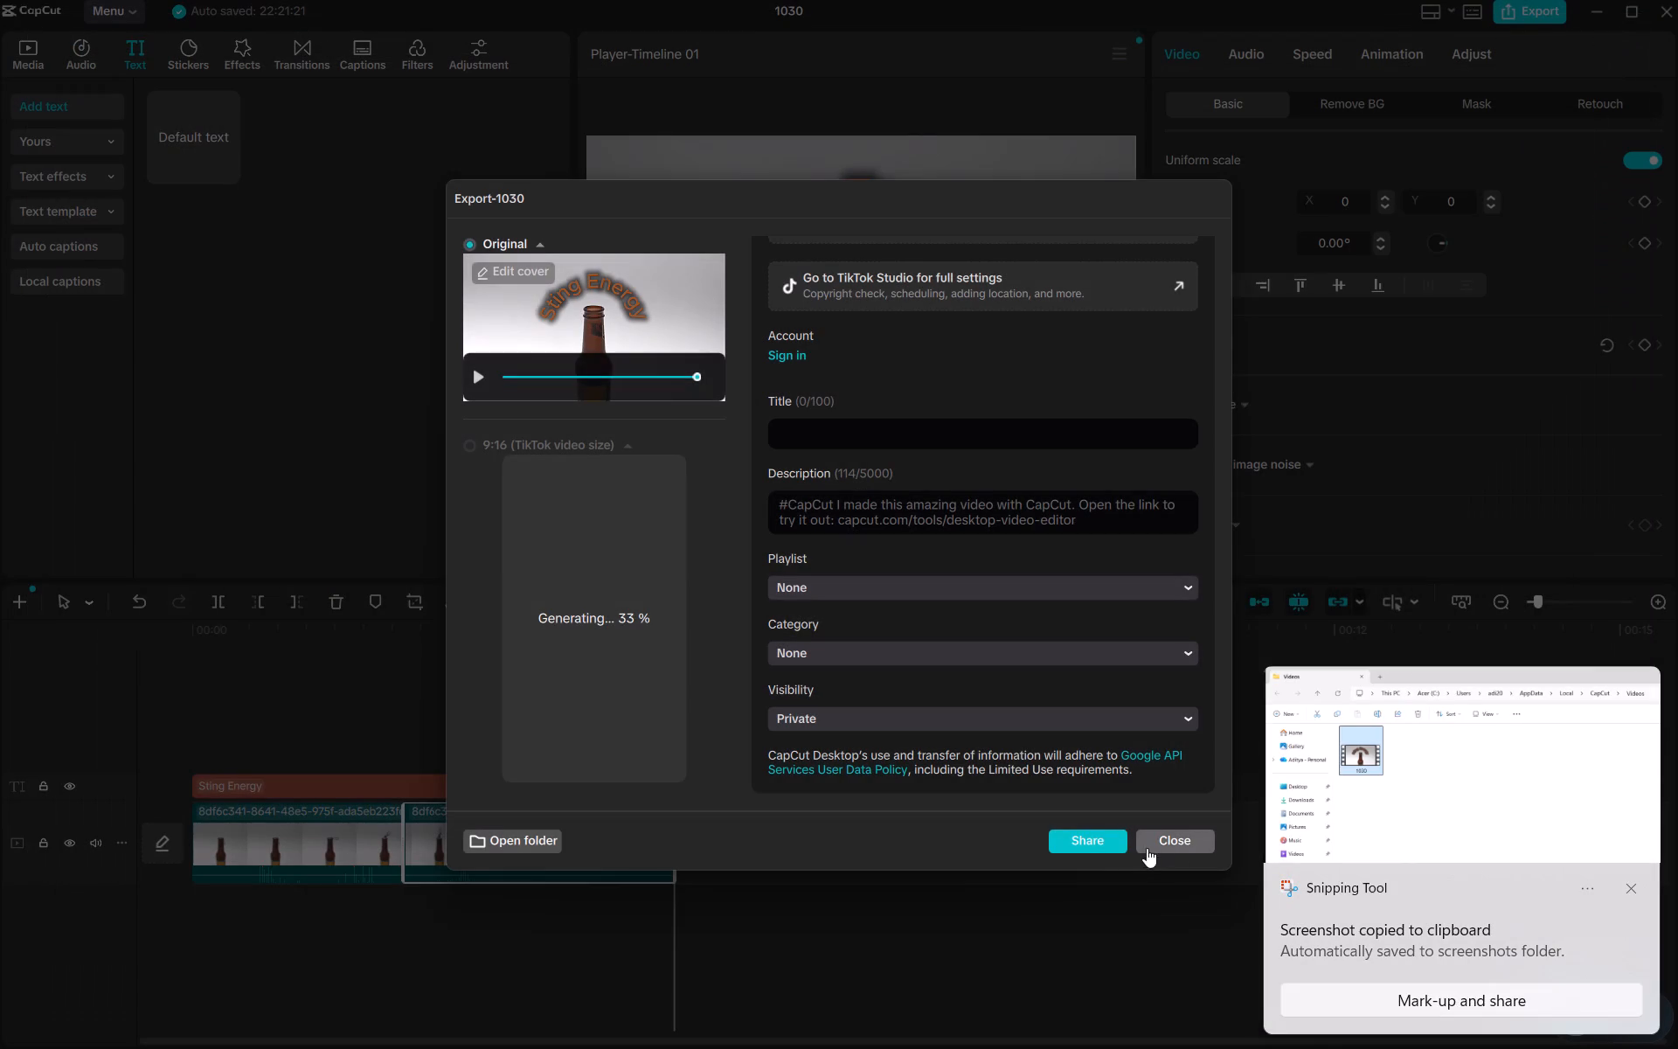
# Close the export dialog without sharing and exit the 1030 project editor.
pyautogui.click(1176, 827)
pyautogui.click(1176, 839)
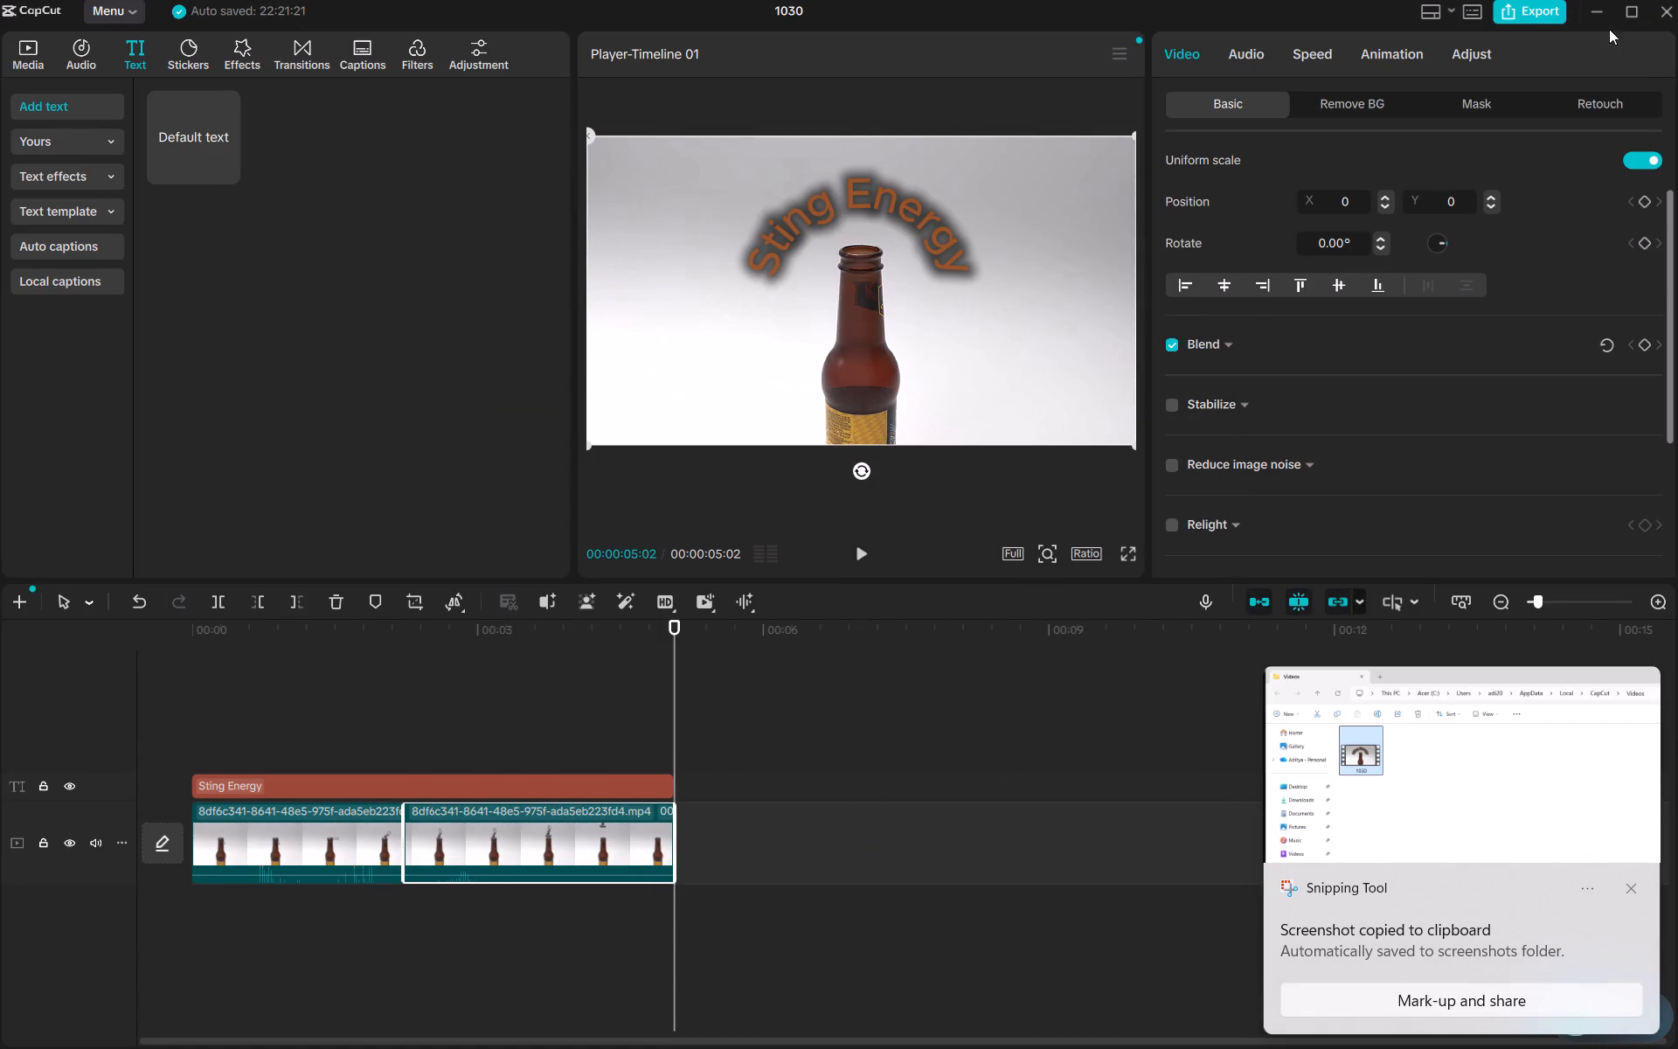
pyautogui.click(1655, 0)
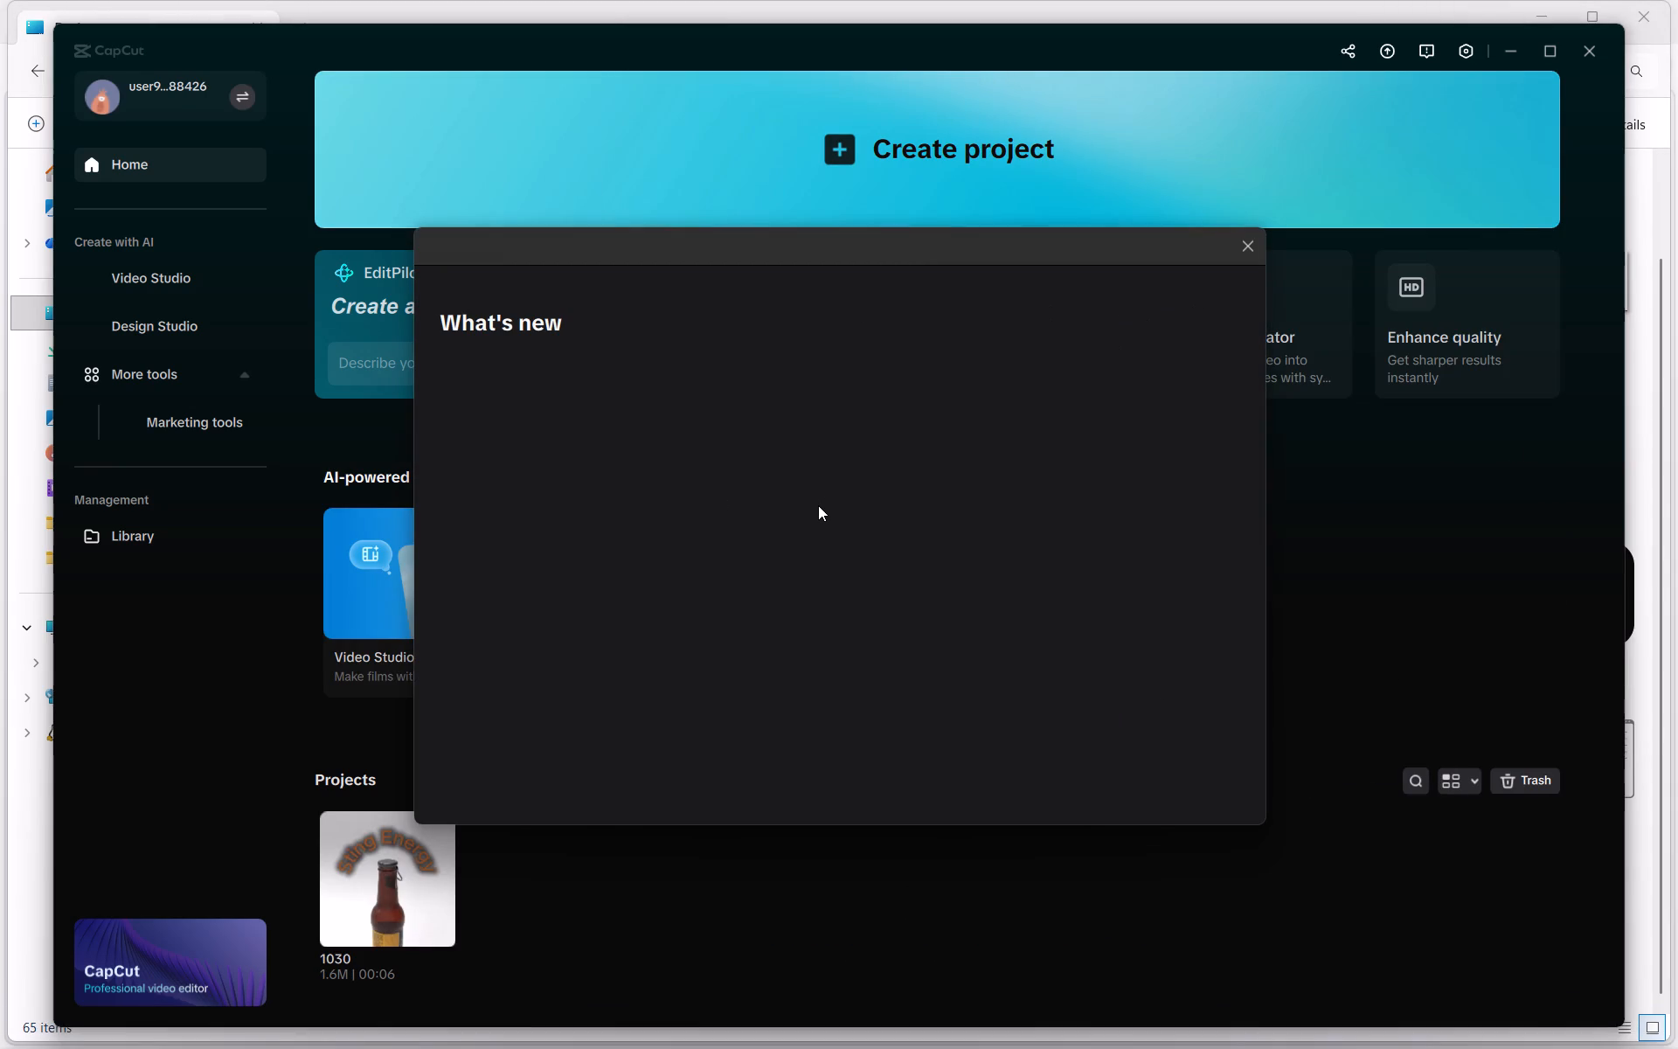
# Dismiss the What's new window and close the CapCut home window.
pyautogui.scroll(-4, 818, 506)
pyautogui.moveTo(908, 254); pyautogui.dragTo(1161, 316)
pyautogui.click(1511, 50)
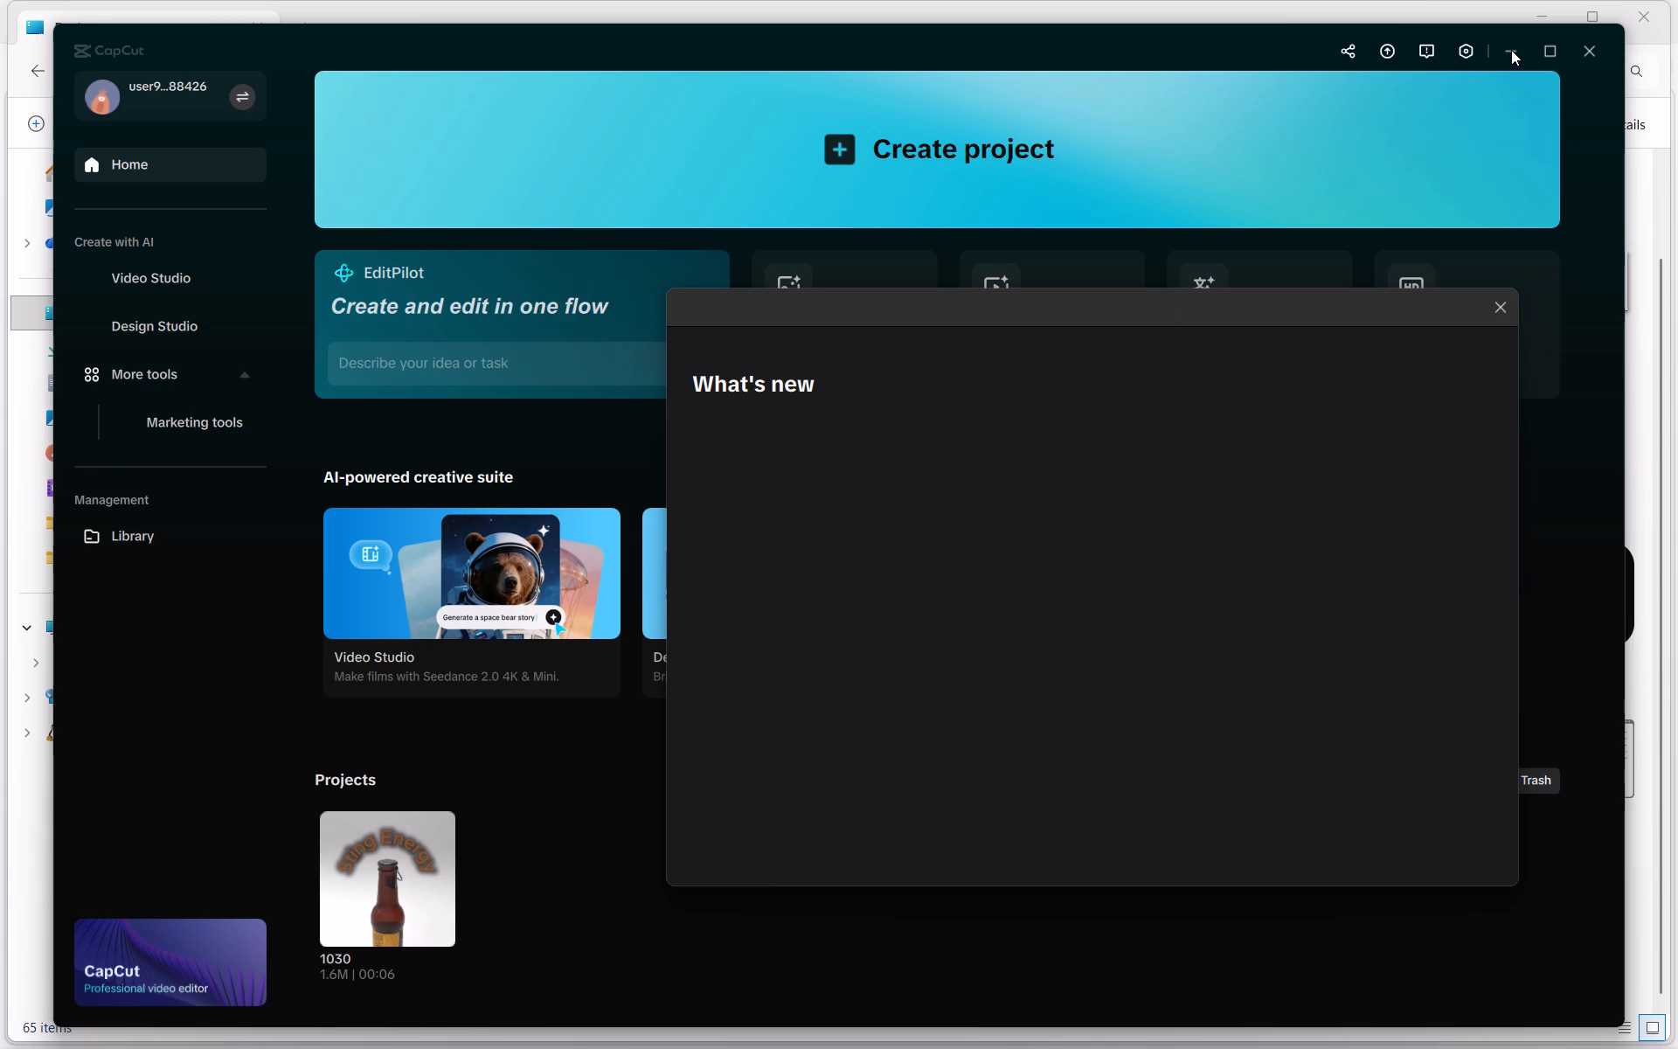
pyautogui.click(1501, 309)
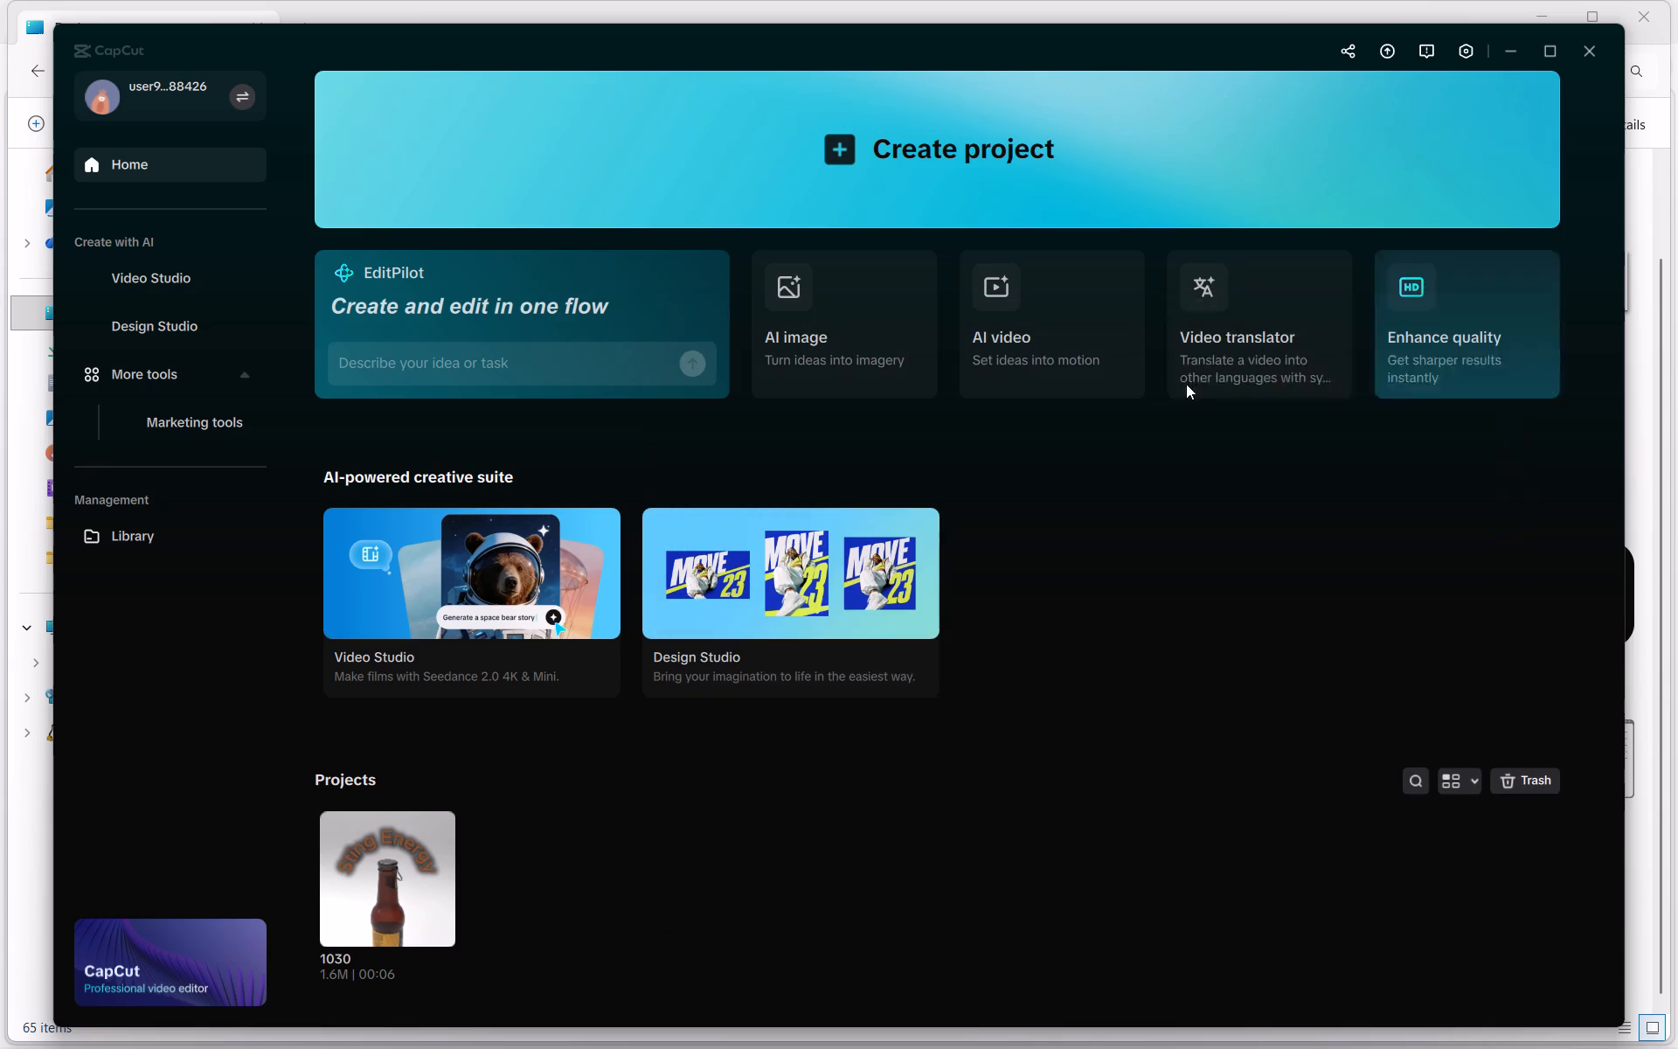
pyautogui.scroll(-5, 1056, 771)
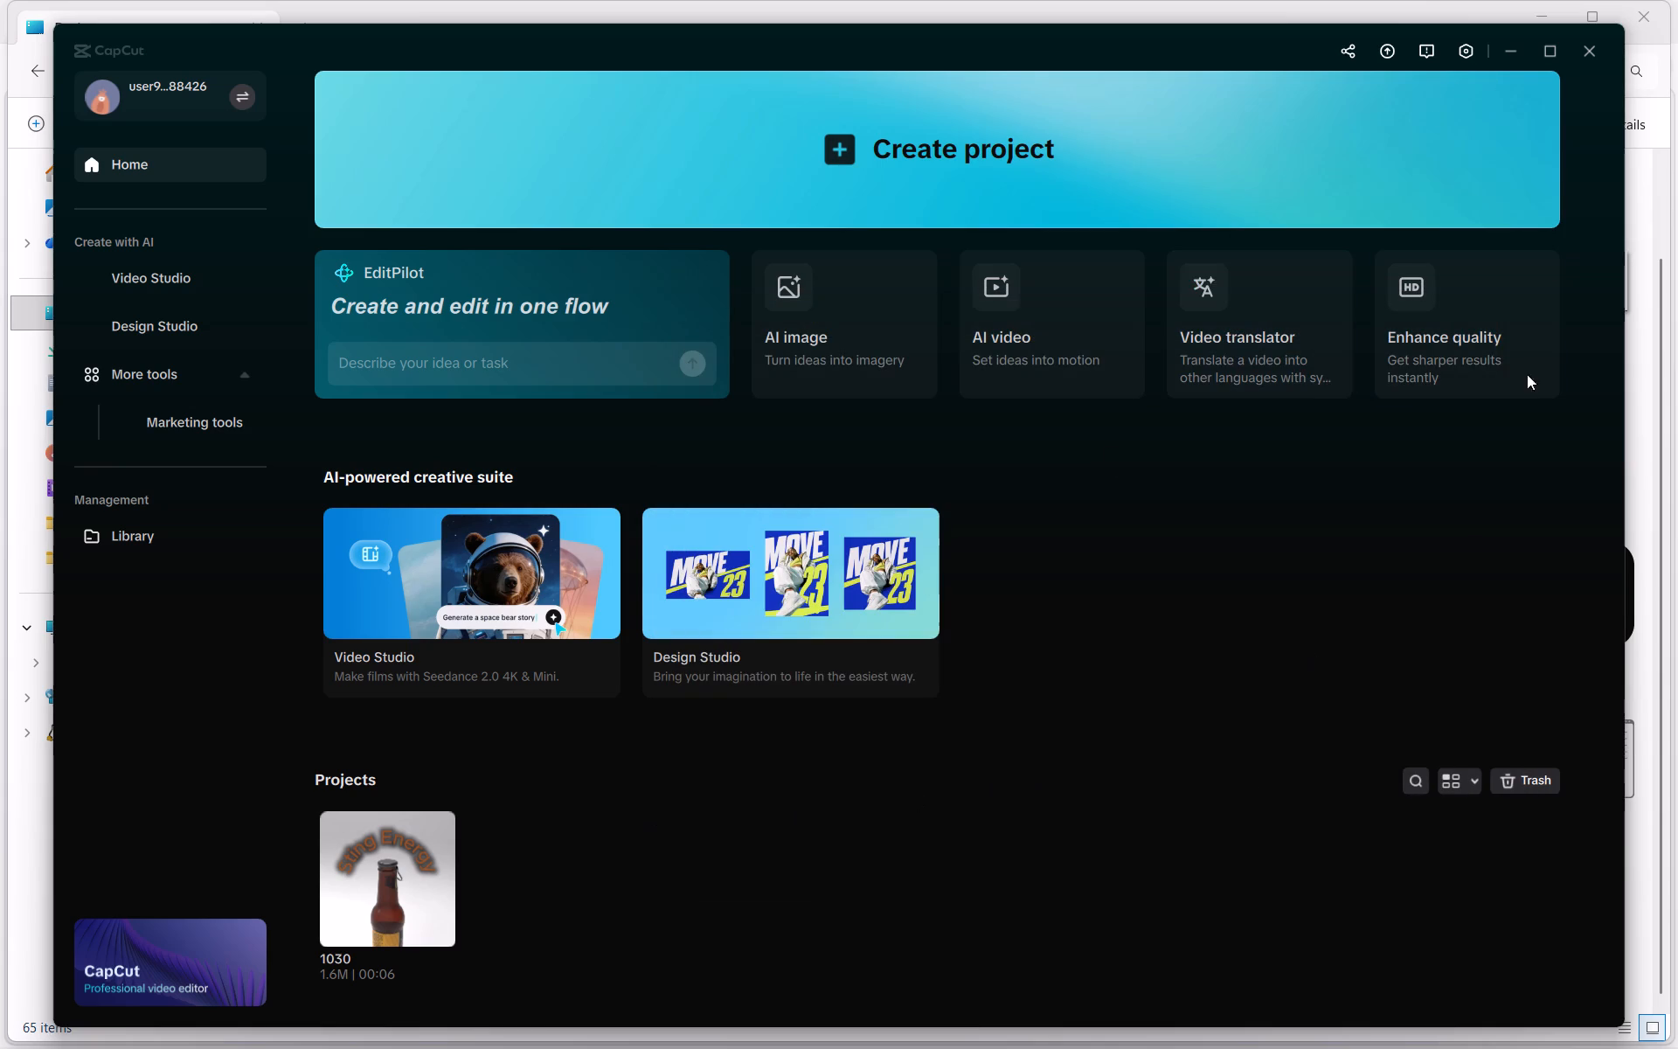
pyautogui.click(1587, 52)
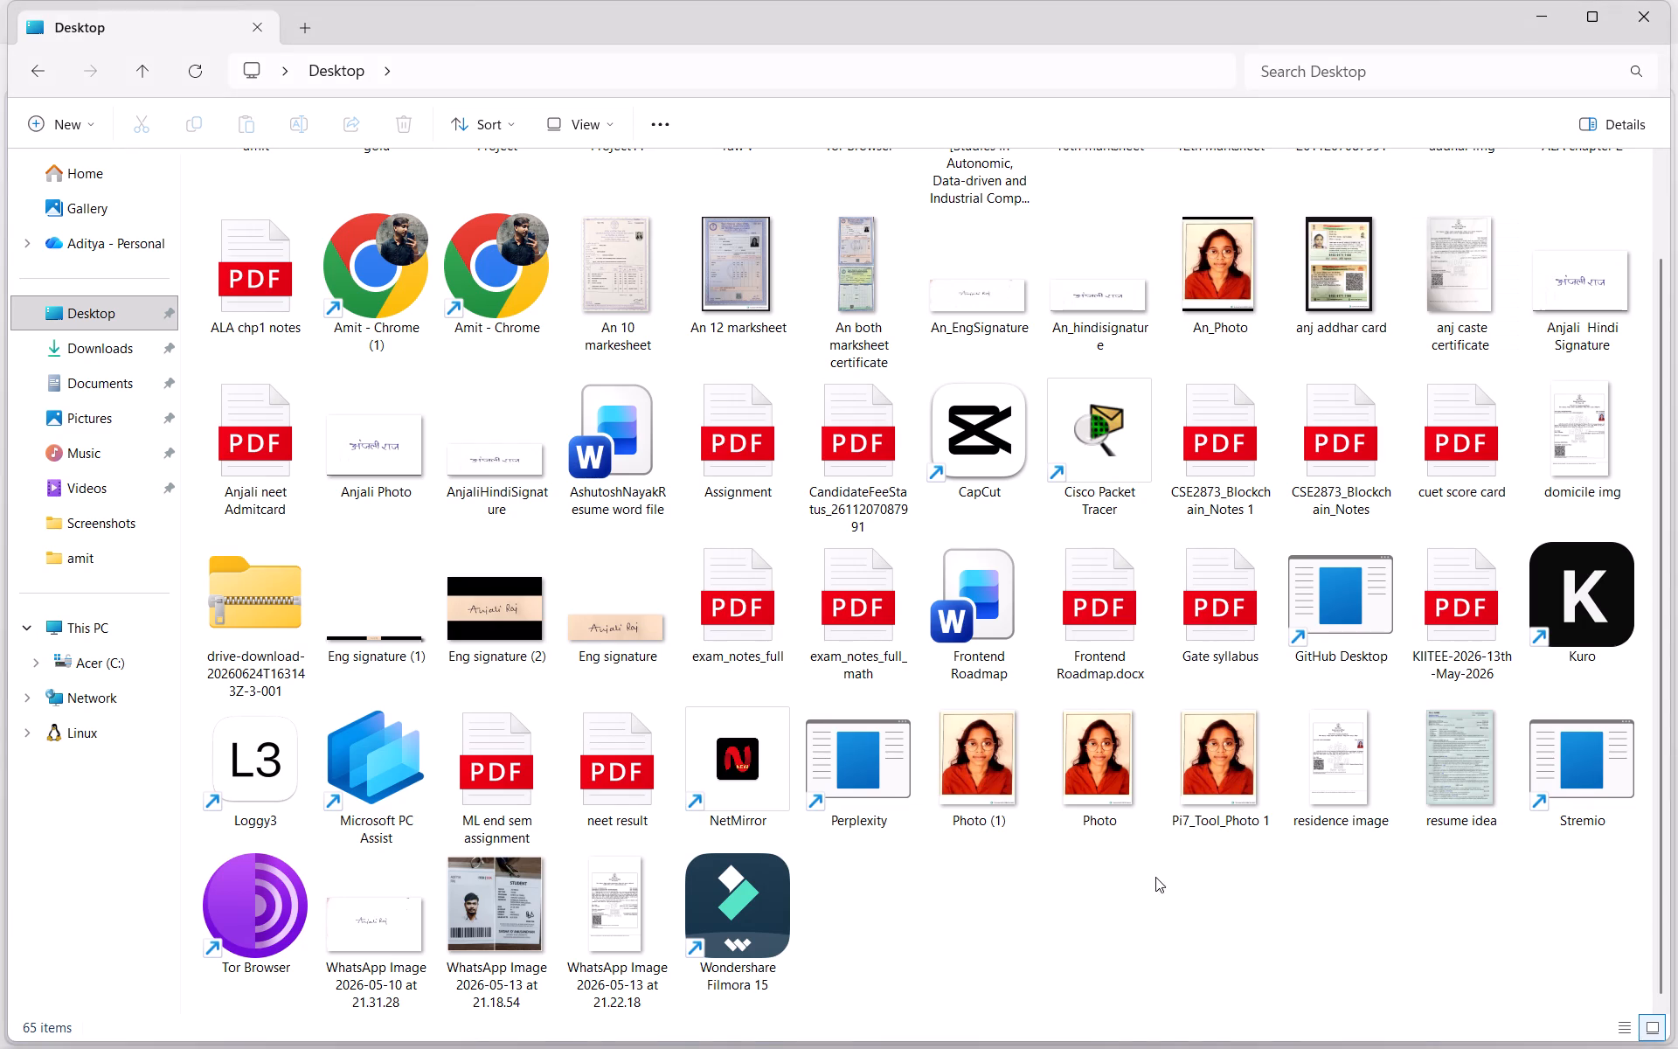